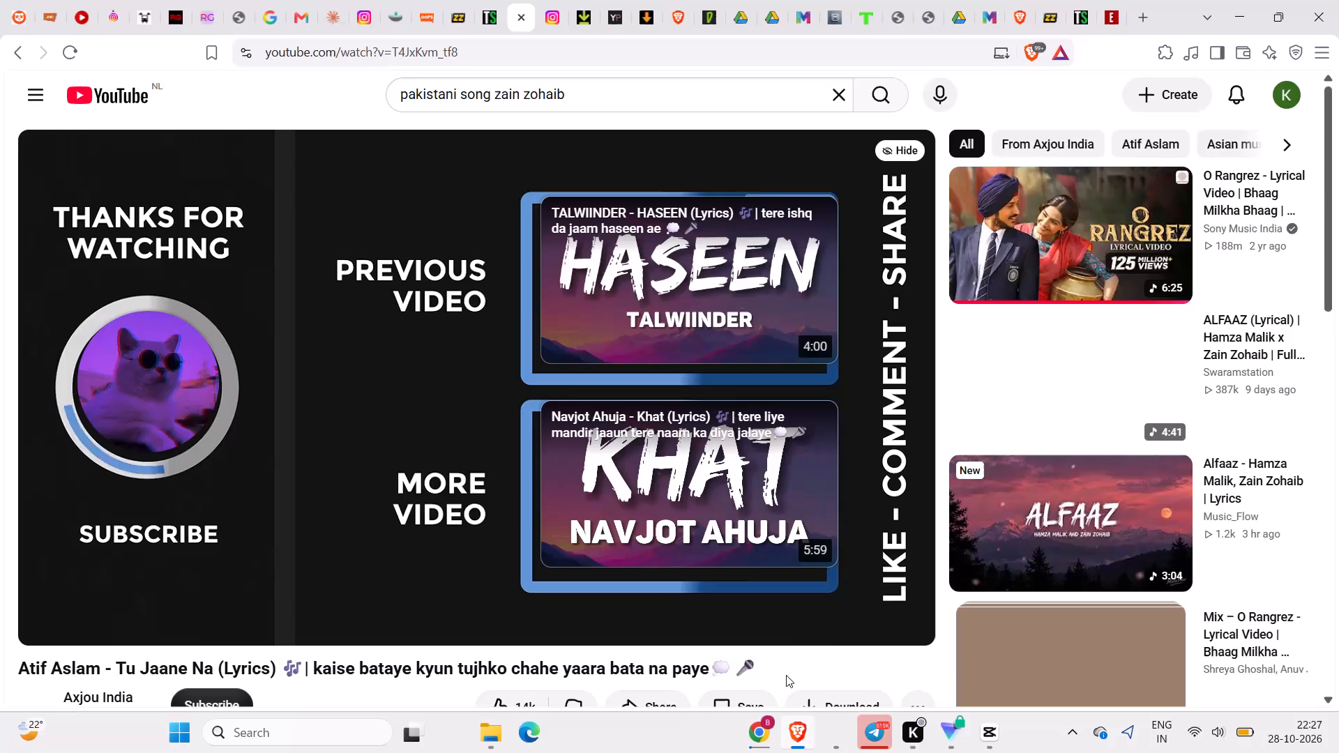
# Switch from the browser to the open CapCut project 1028.
pyautogui.click(1066, 243)
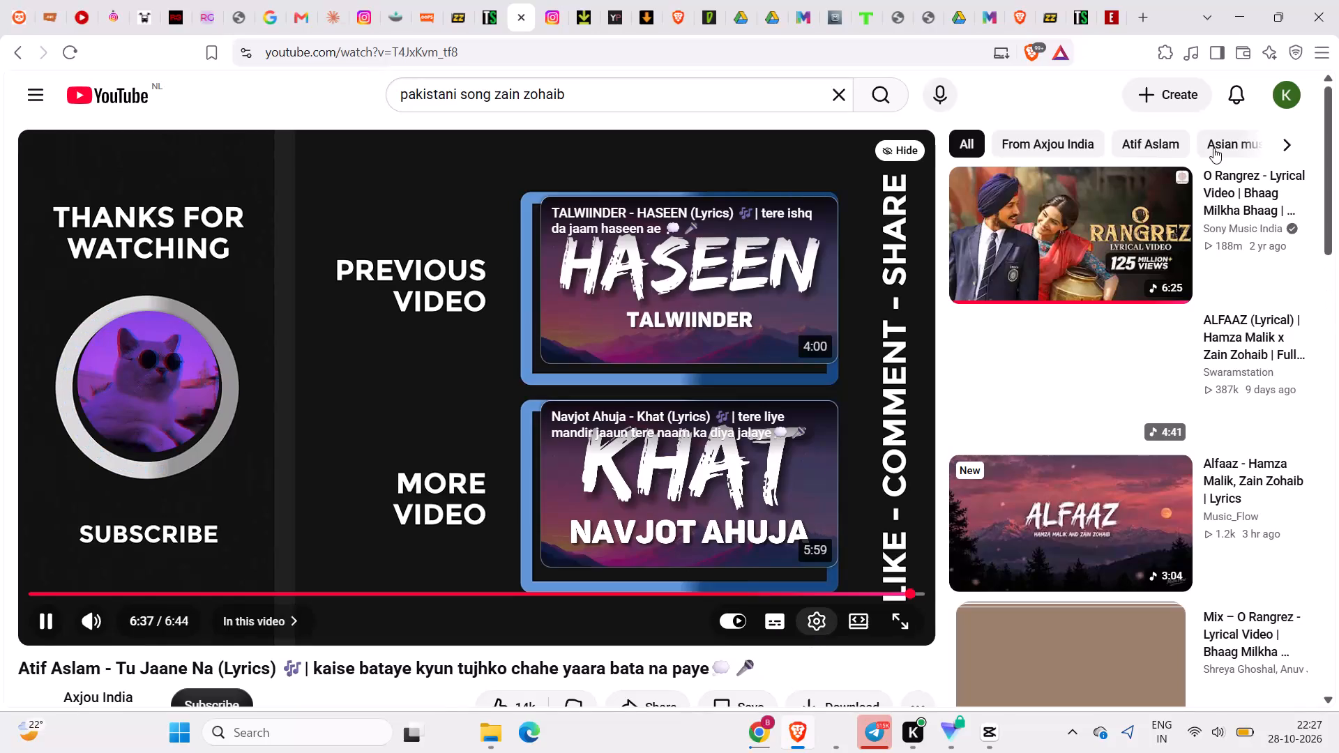
pyautogui.click(1249, 1)
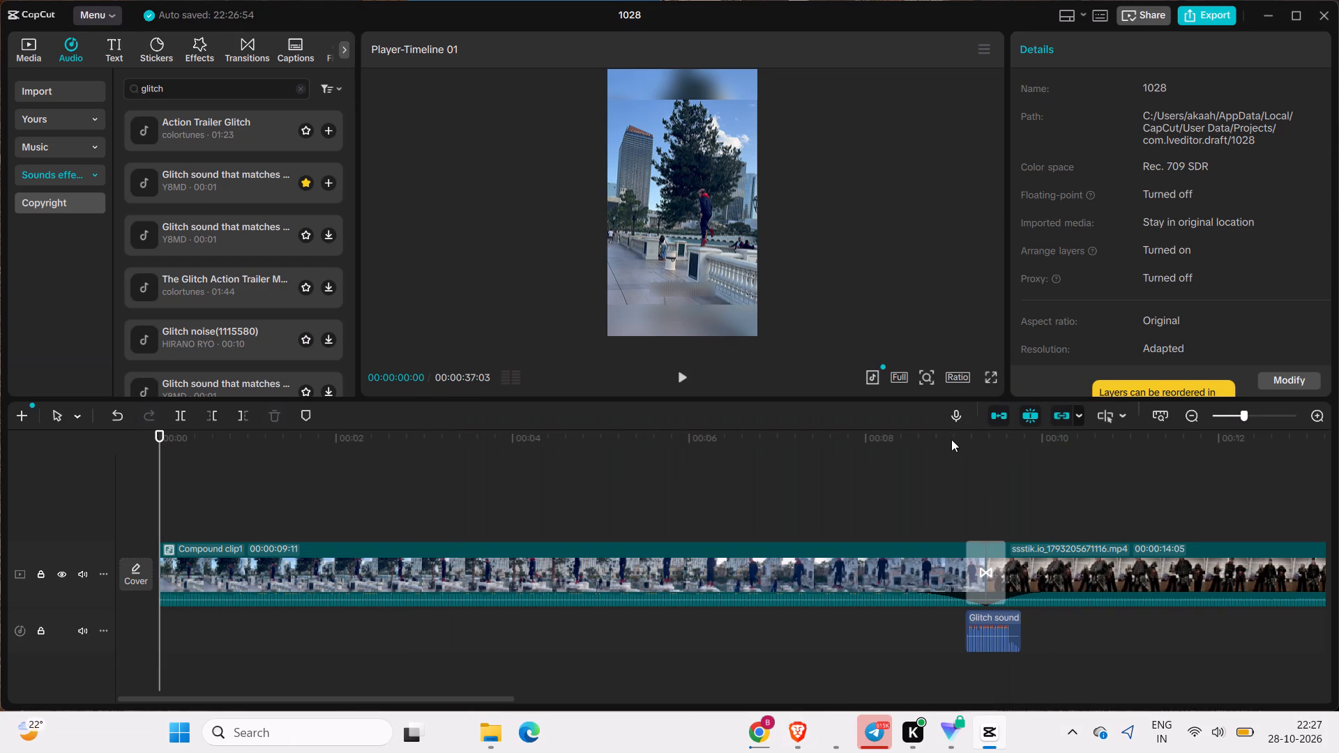
# Add a default text clip at the start of the timeline, above the first video clip.
pyautogui.click(951, 439)
pyautogui.moveTo(951, 439); pyautogui.dragTo(11, 467)
pyautogui.click(116, 52)
pyautogui.click(117, 47)
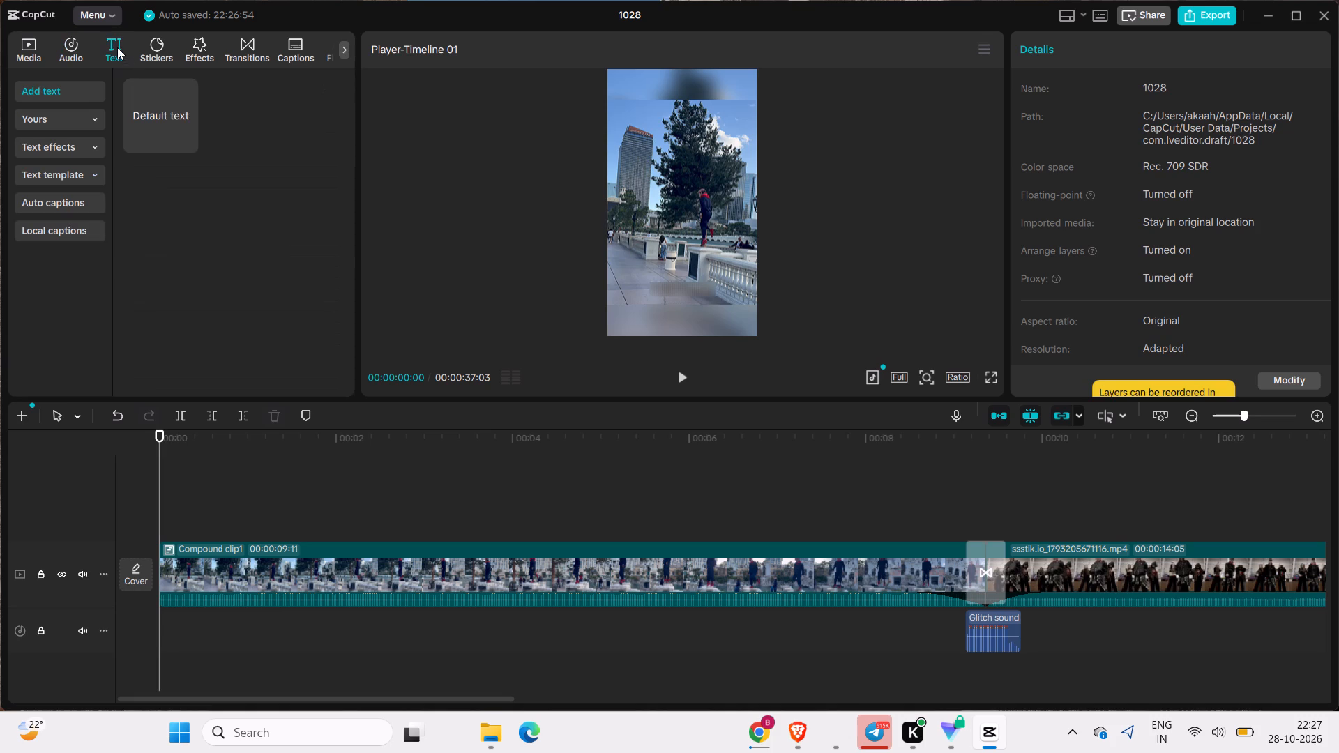
pyautogui.click(190, 144)
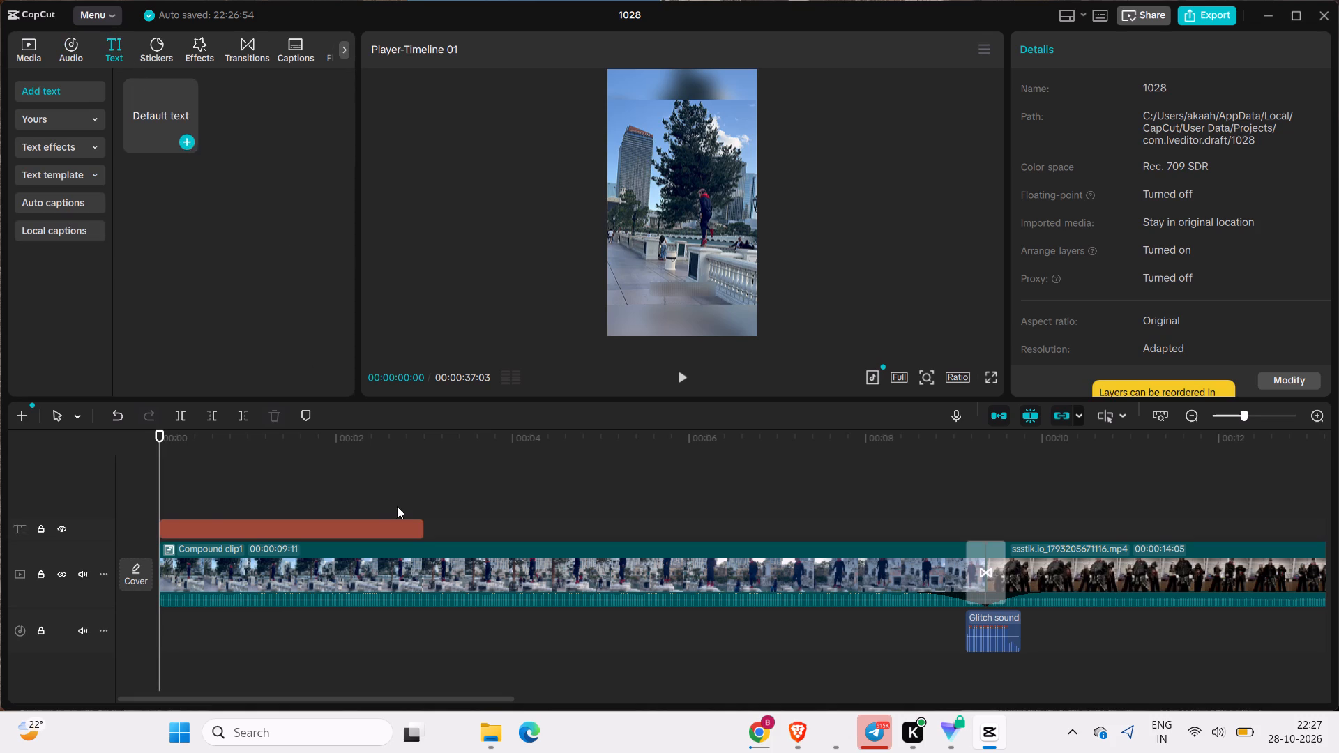
# Replace the text clip's placeholder content with "Ranking the best".
pyautogui.click(1138, 149)
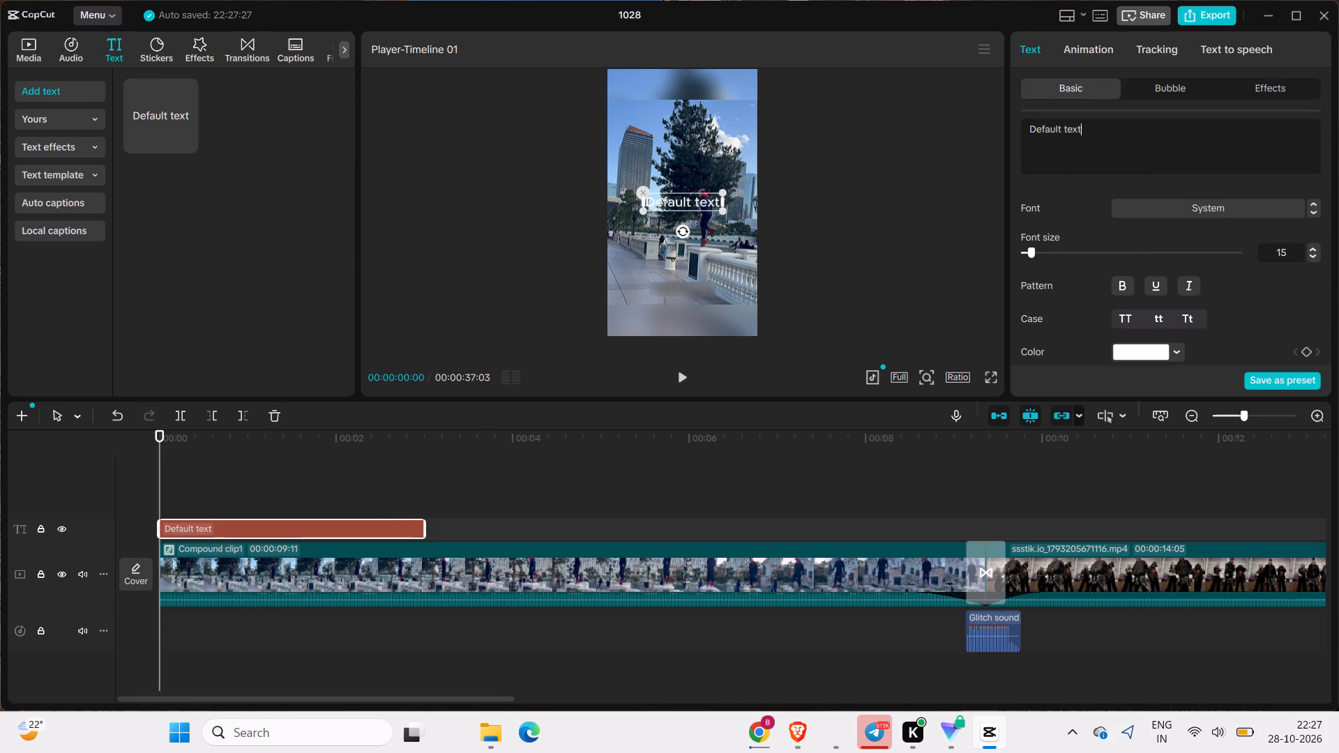
pyautogui.press('BackSpace')
pyautogui.press('BackSpace')
pyautogui.press('BackSpace')
pyautogui.press('BackSpace')
pyautogui.press('BackSpace')
pyautogui.press('BackSpace')
pyautogui.press('BackSpace')
pyautogui.press('BackSpace')
pyautogui.press('BackSpace')
pyautogui.press('BackSpace')
pyautogui.press('BackSpace')
pyautogui.press('BackSpace')
pyautogui.press('BackSpace')
pyautogui.press('BackSpace')
pyautogui.press('BackSpace')
pyautogui.press('BackSpace')
pyautogui.press('BackSpace')
pyautogui.press('BackSpace')
pyautogui.press('BackSpace')
pyautogui.press('BackSpace')
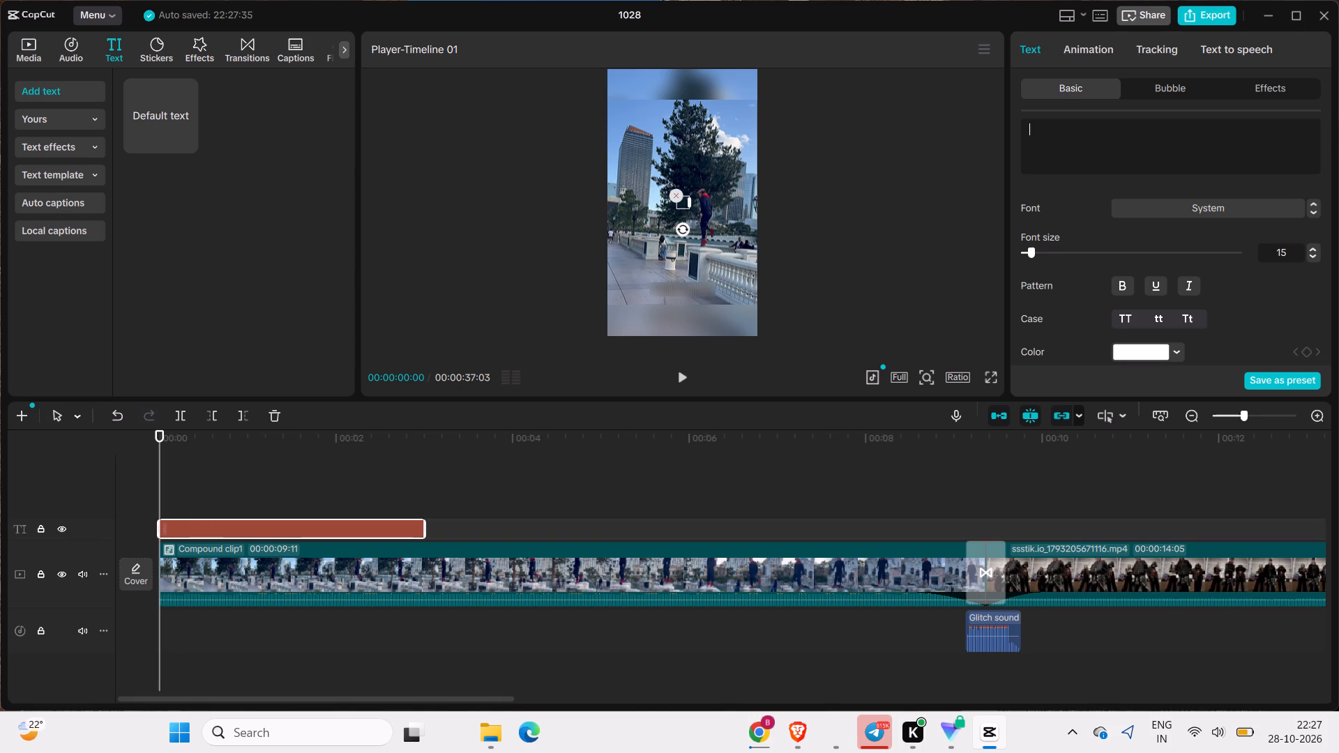
pyautogui.write('RA')
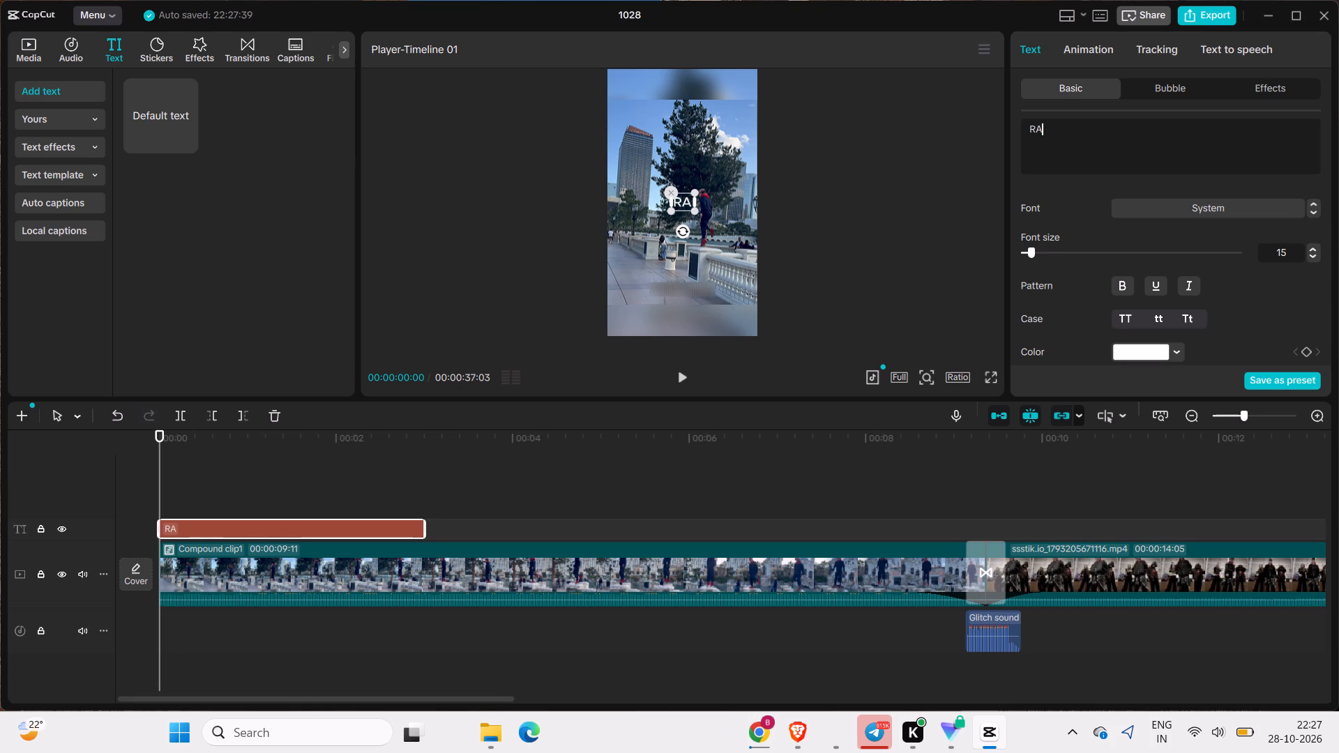
pyautogui.press('BackSpace')
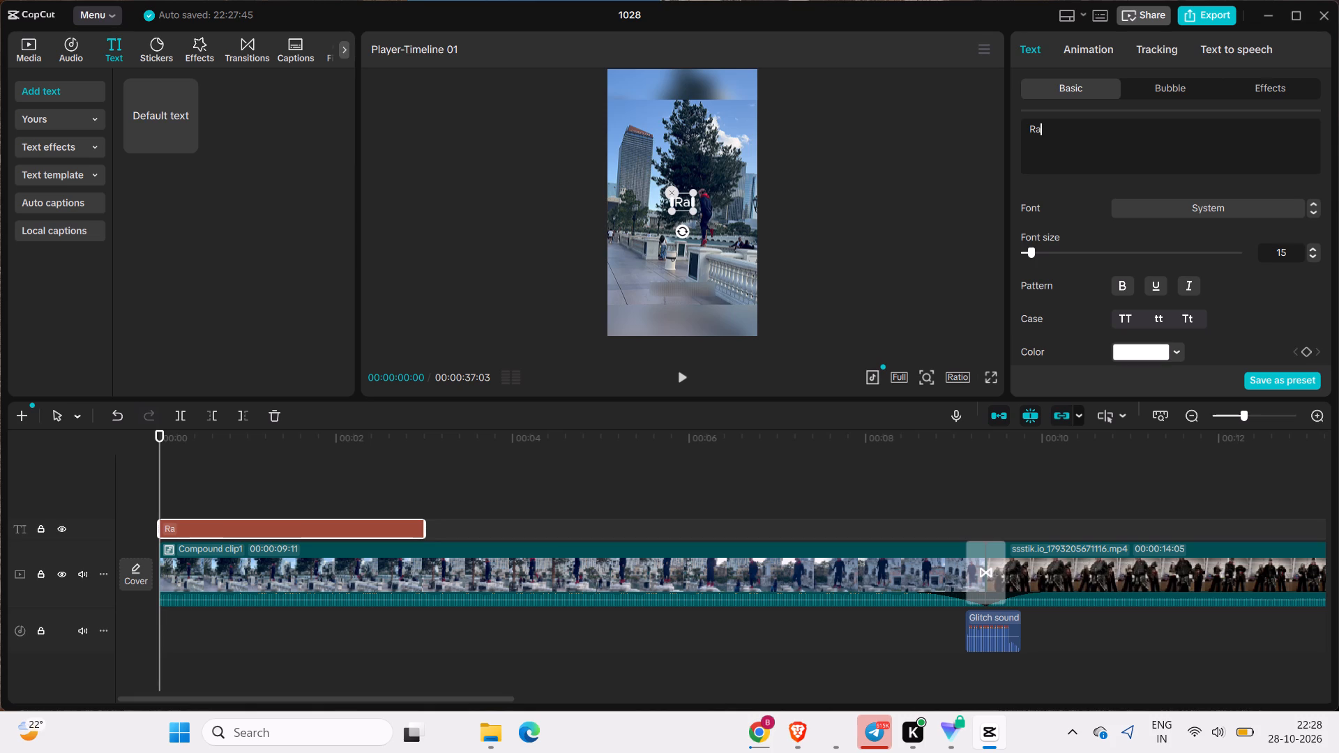
pyautogui.press('n')
pyautogui.write('king th')
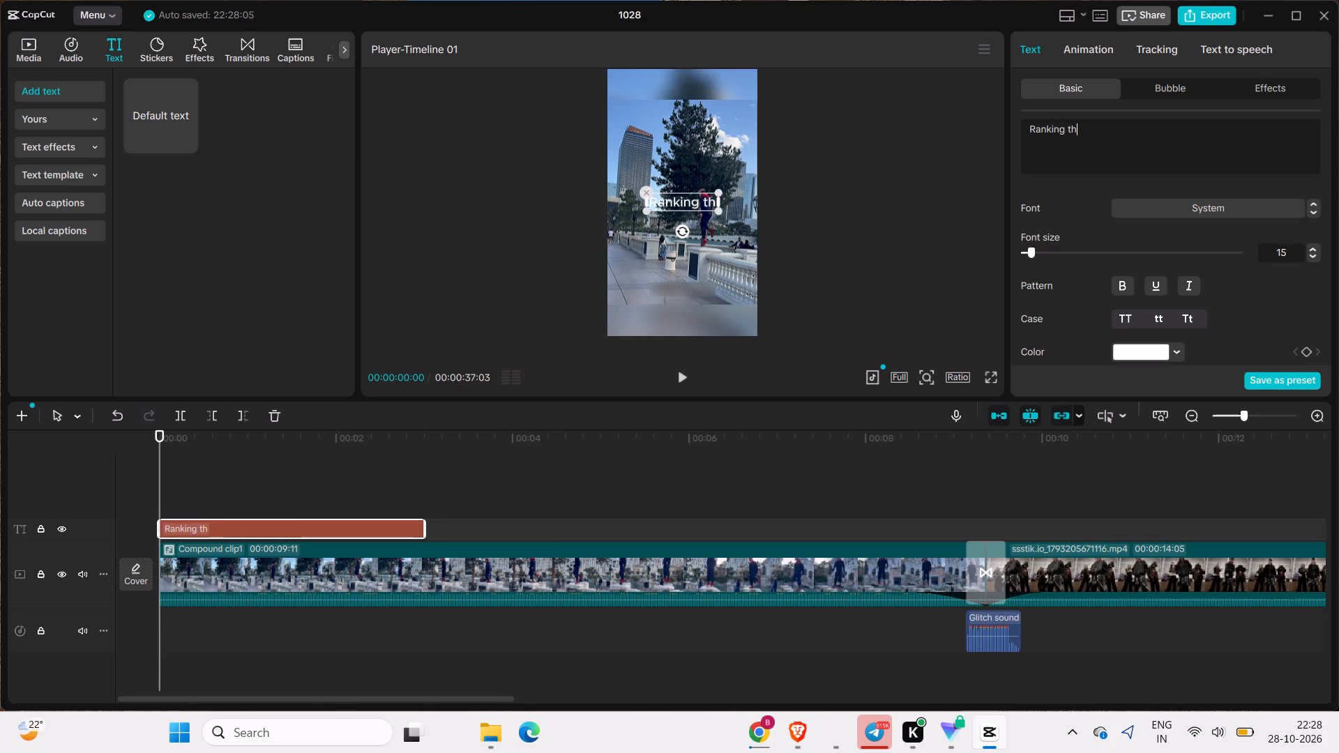
pyautogui.write('e')
pyautogui.press('space')
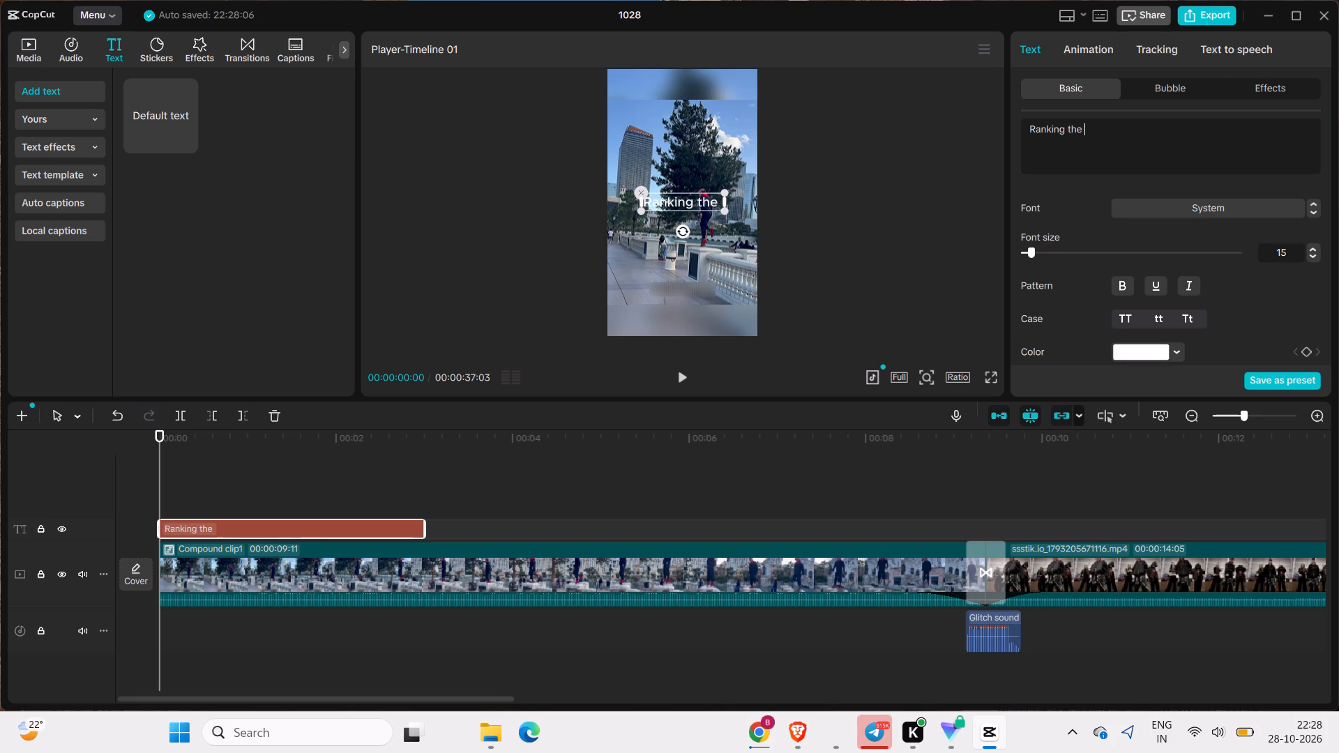
pyautogui.write('best')
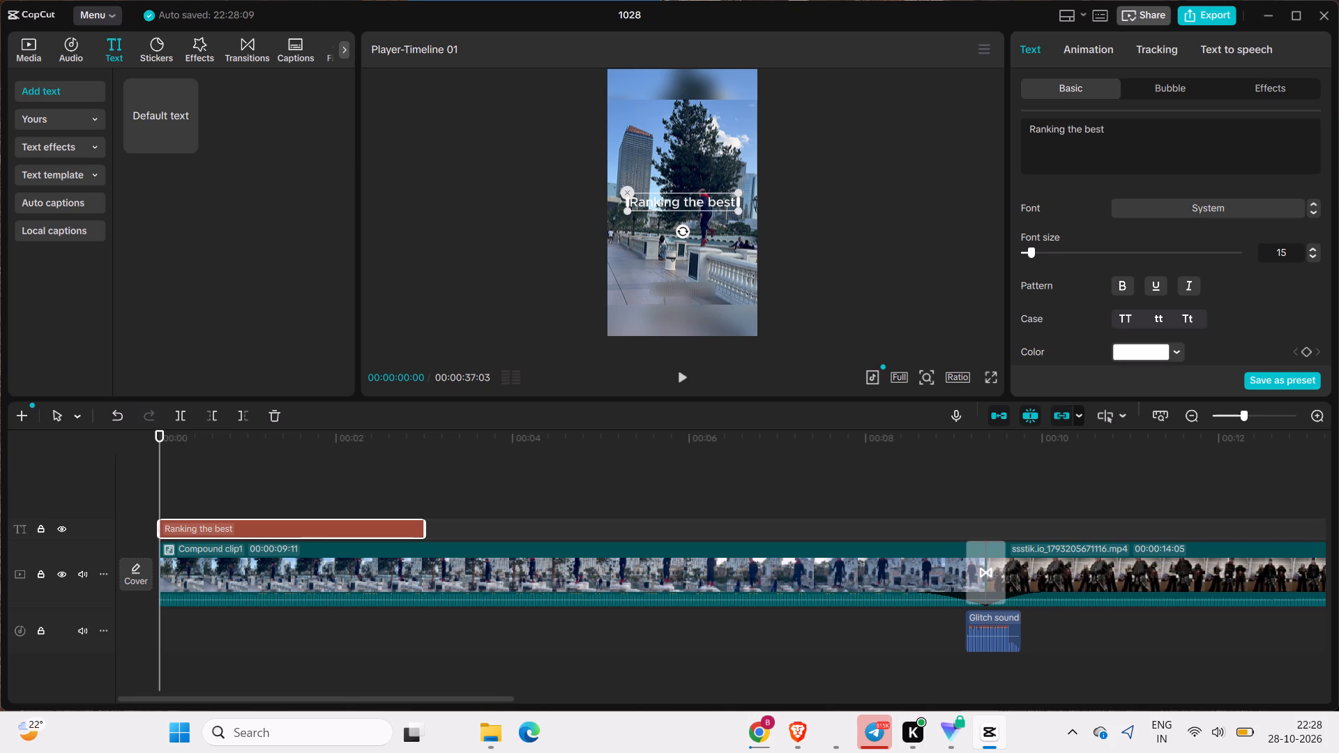
# Add a second line reading "JJK jumping trend" to the title text.
pyautogui.press('Return')
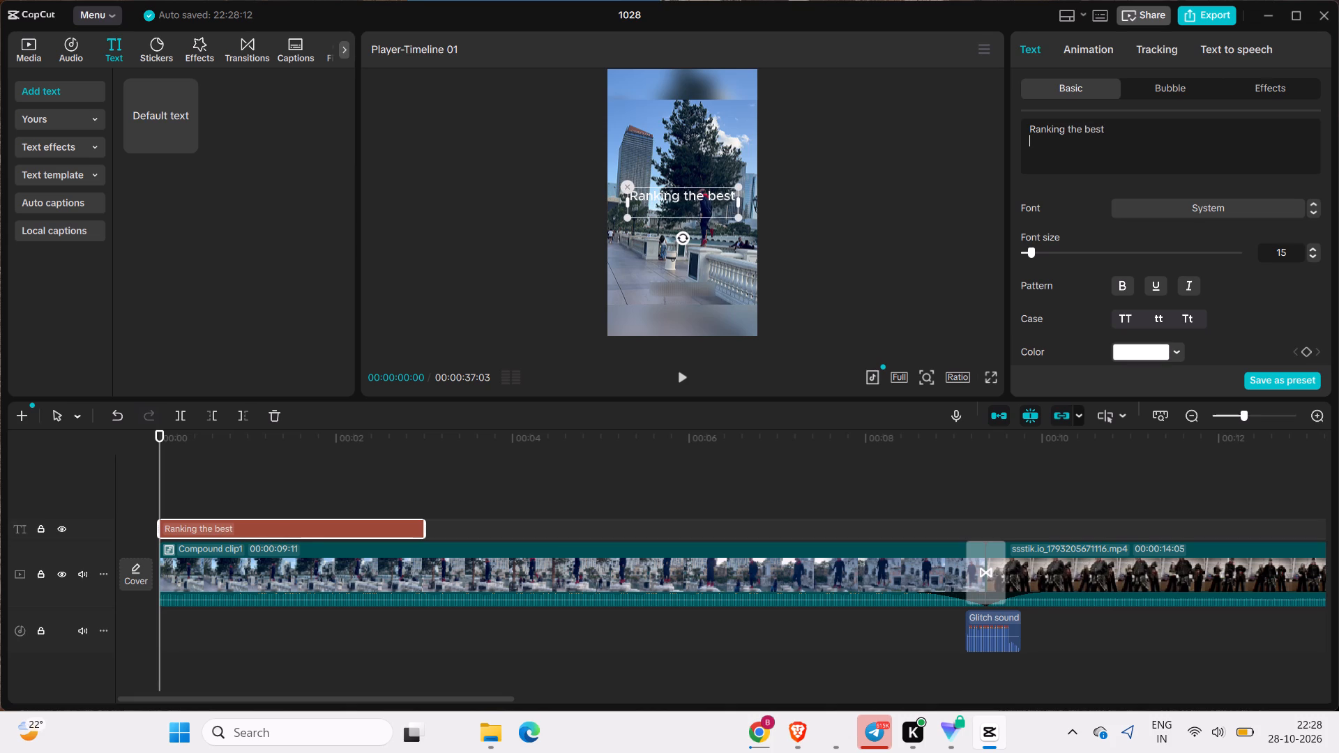
pyautogui.write('jj')
pyautogui.press('BackSpace')
pyautogui.press('BackSpace')
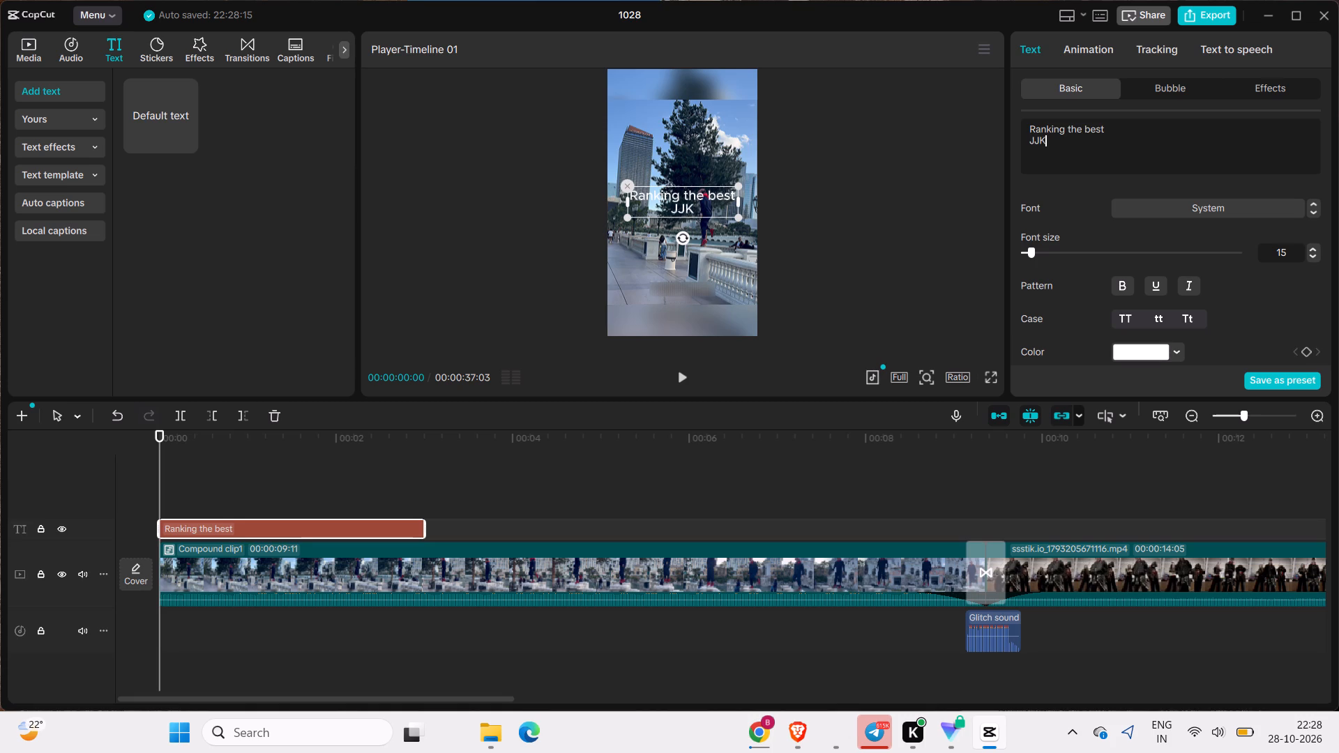
pyautogui.press('t')
pyautogui.press('BackSpace')
pyautogui.press('space')
pyautogui.write('ju')
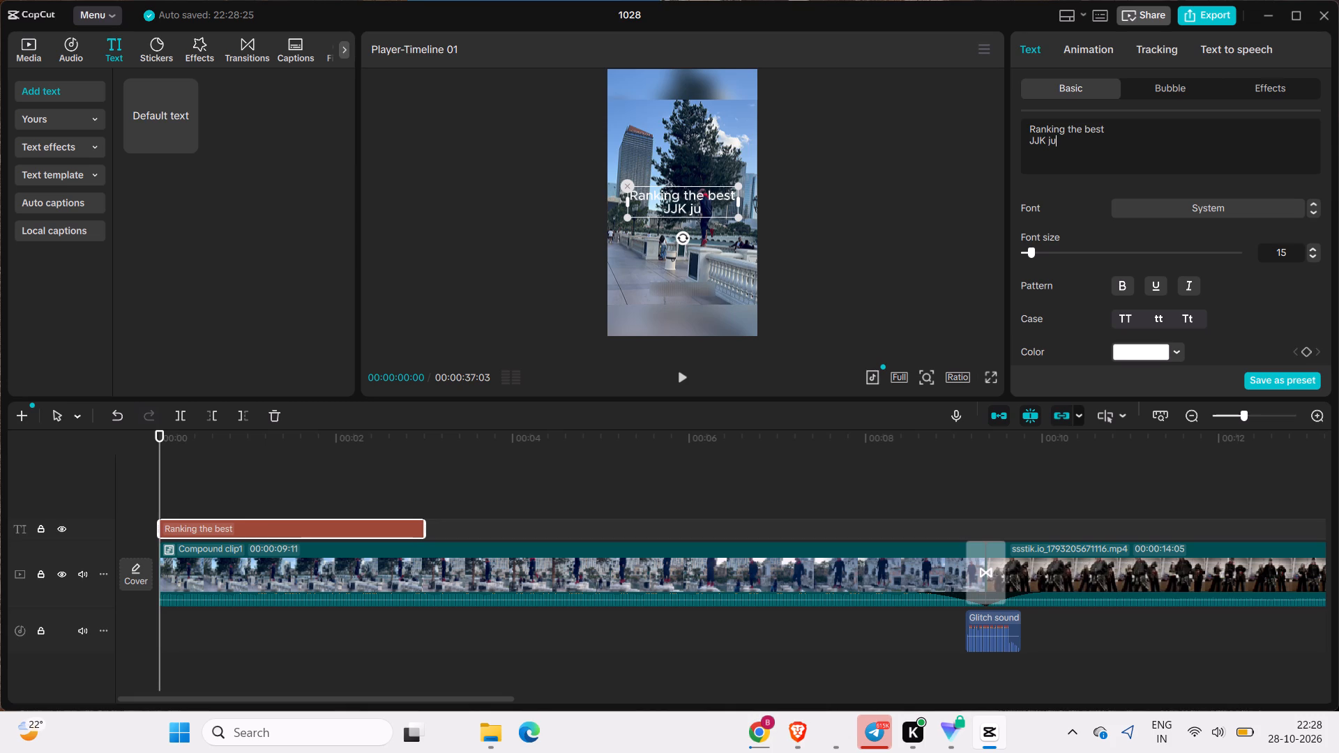
pyautogui.write('mping')
pyautogui.press('space')
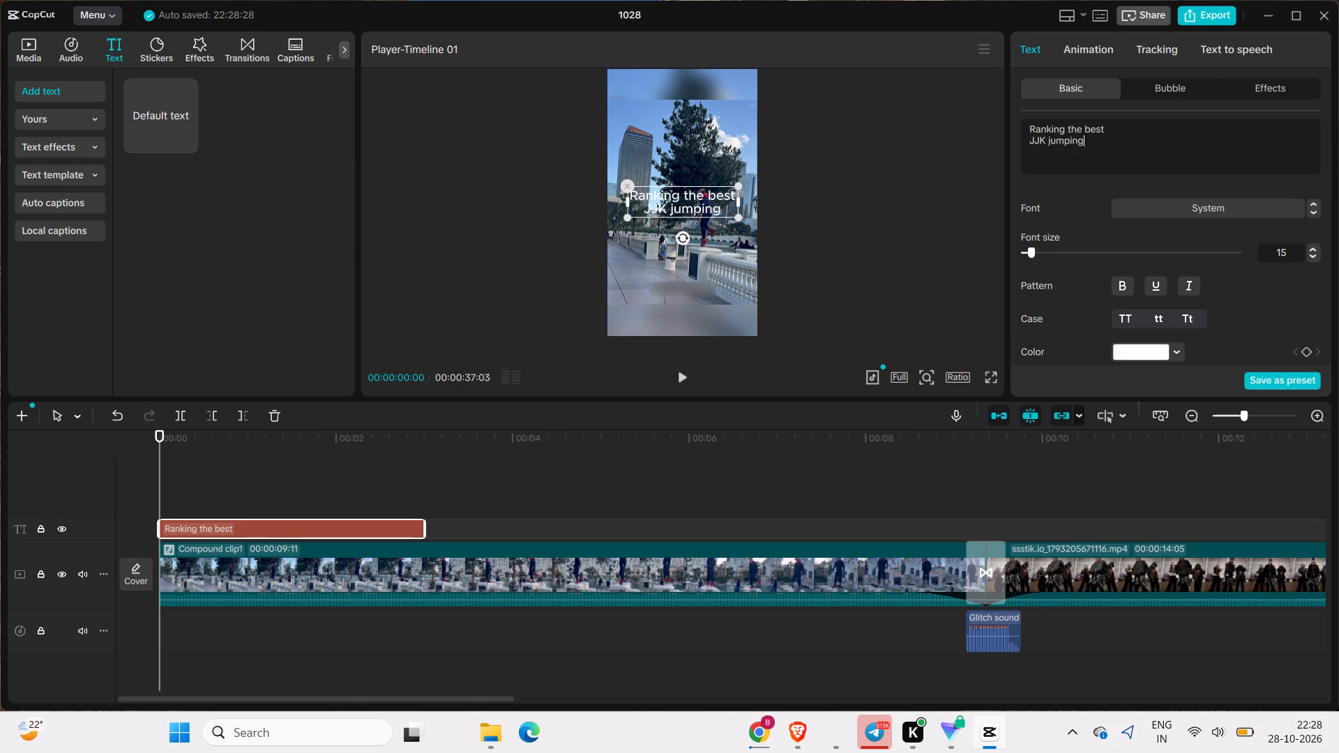
pyautogui.write('tre')
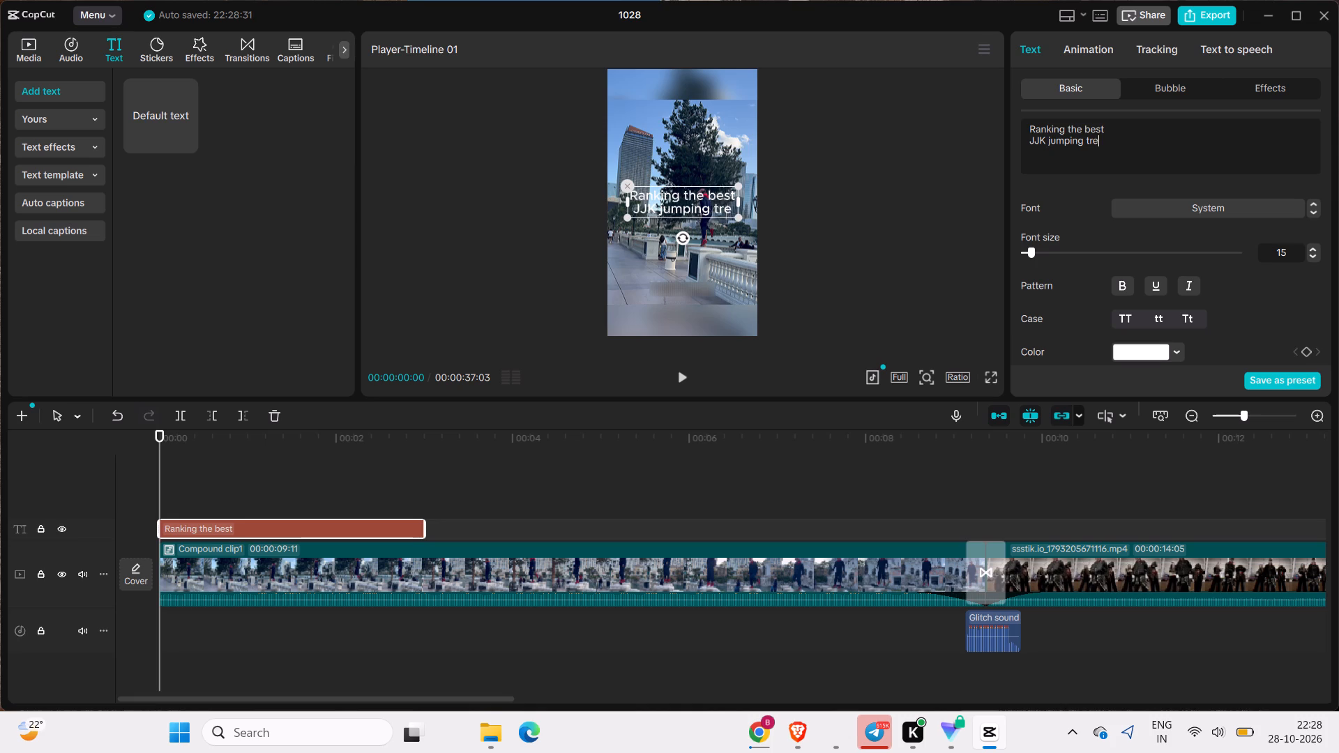
pyautogui.write('nd')
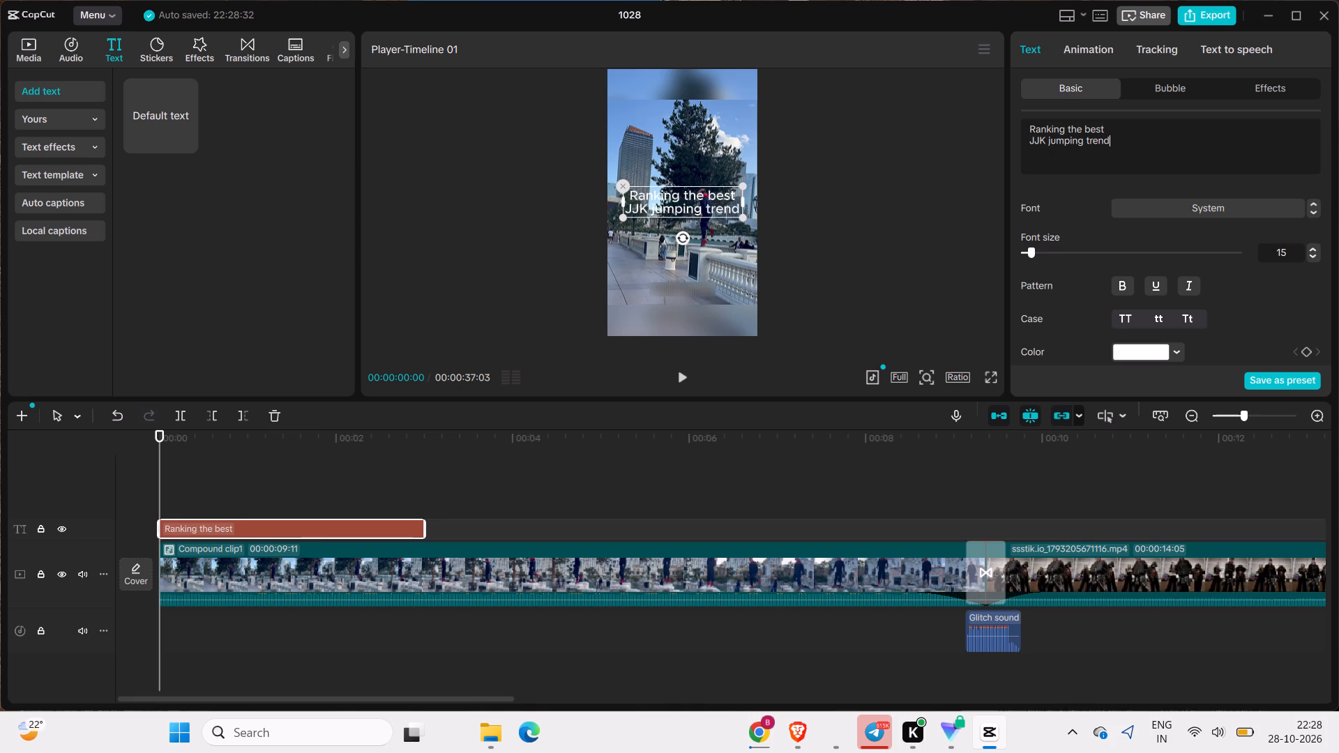
# Apply title case to "jumping trend" and to the first line, giving "Ranking The Best" and "JJK Jumping Trend".
pyautogui.moveTo(1110, 144); pyautogui.dragTo(1078, 149)
pyautogui.moveTo(1078, 149); pyautogui.dragTo(1047, 144)
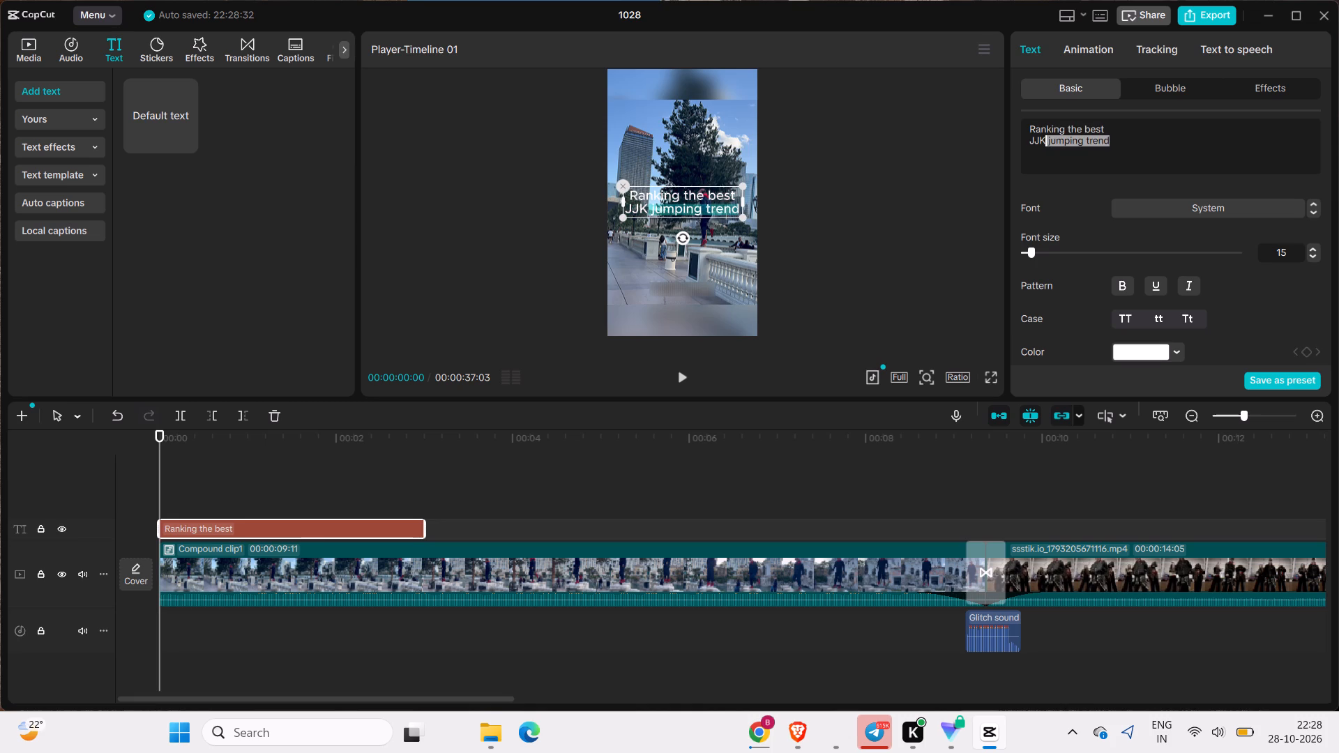
pyautogui.moveTo(1047, 144); pyautogui.dragTo(1047, 142)
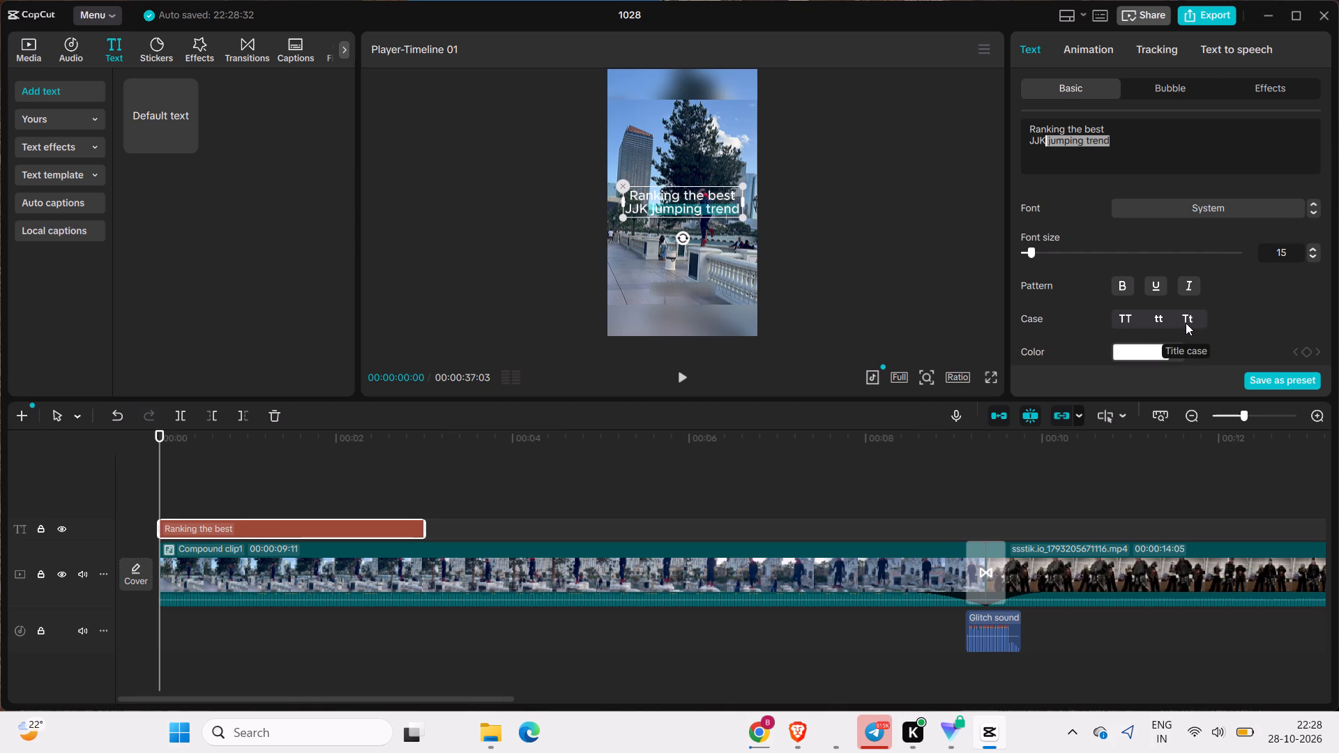
pyautogui.click(1186, 323)
pyautogui.click(1128, 123)
pyautogui.moveTo(1112, 130); pyautogui.dragTo(1099, 127)
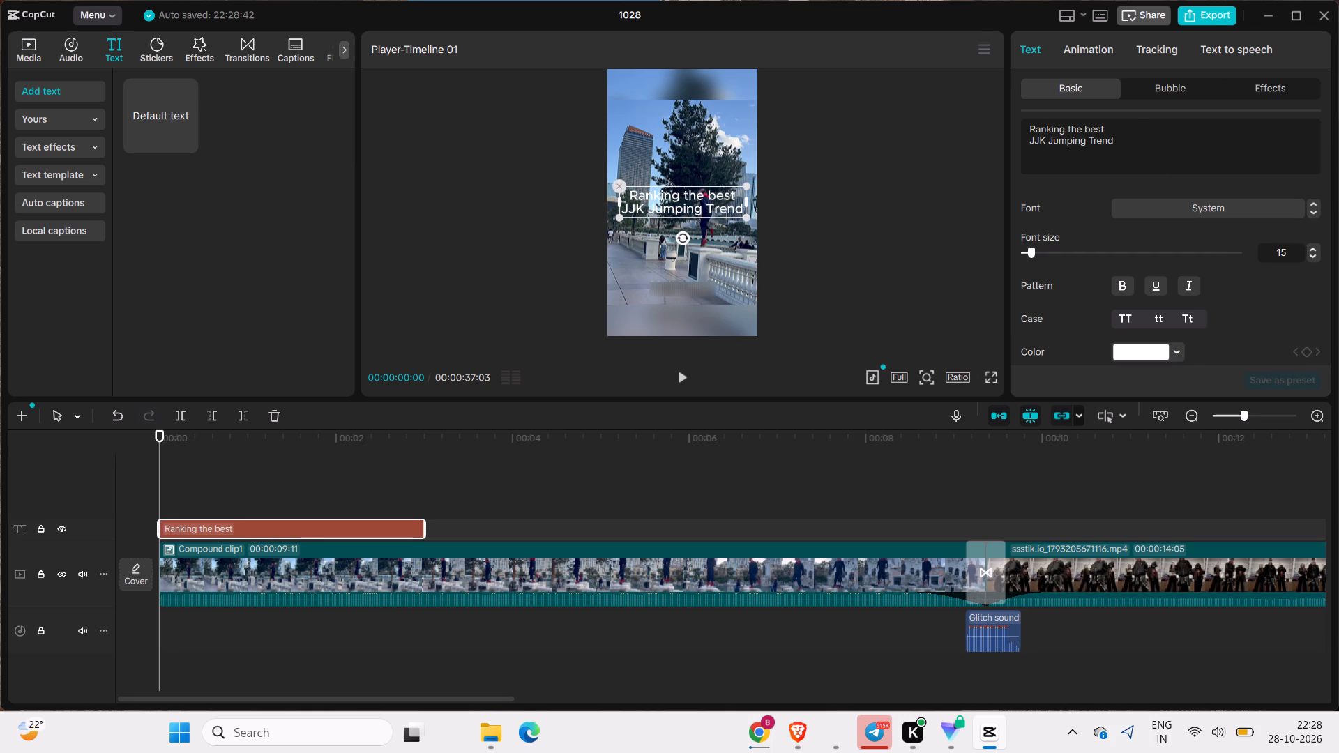
pyautogui.moveTo(1099, 127); pyautogui.dragTo(1015, 122)
pyautogui.click(1190, 319)
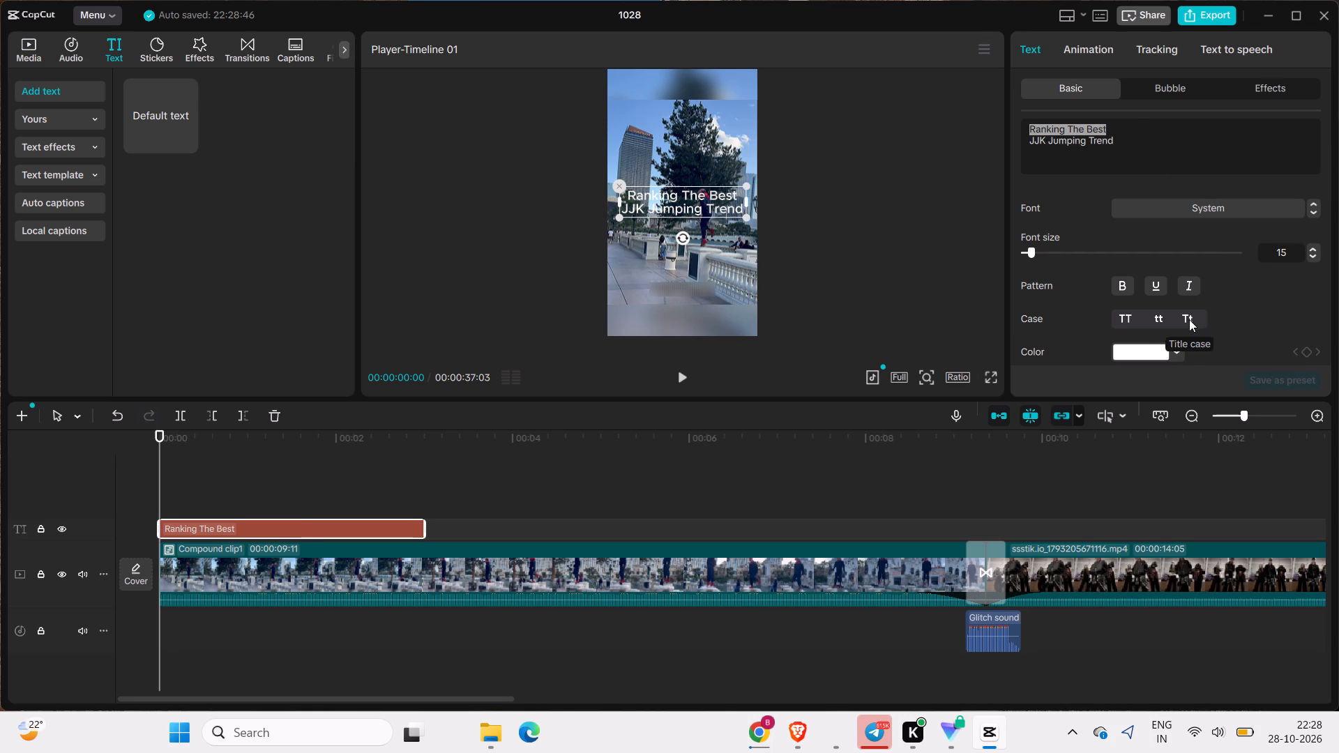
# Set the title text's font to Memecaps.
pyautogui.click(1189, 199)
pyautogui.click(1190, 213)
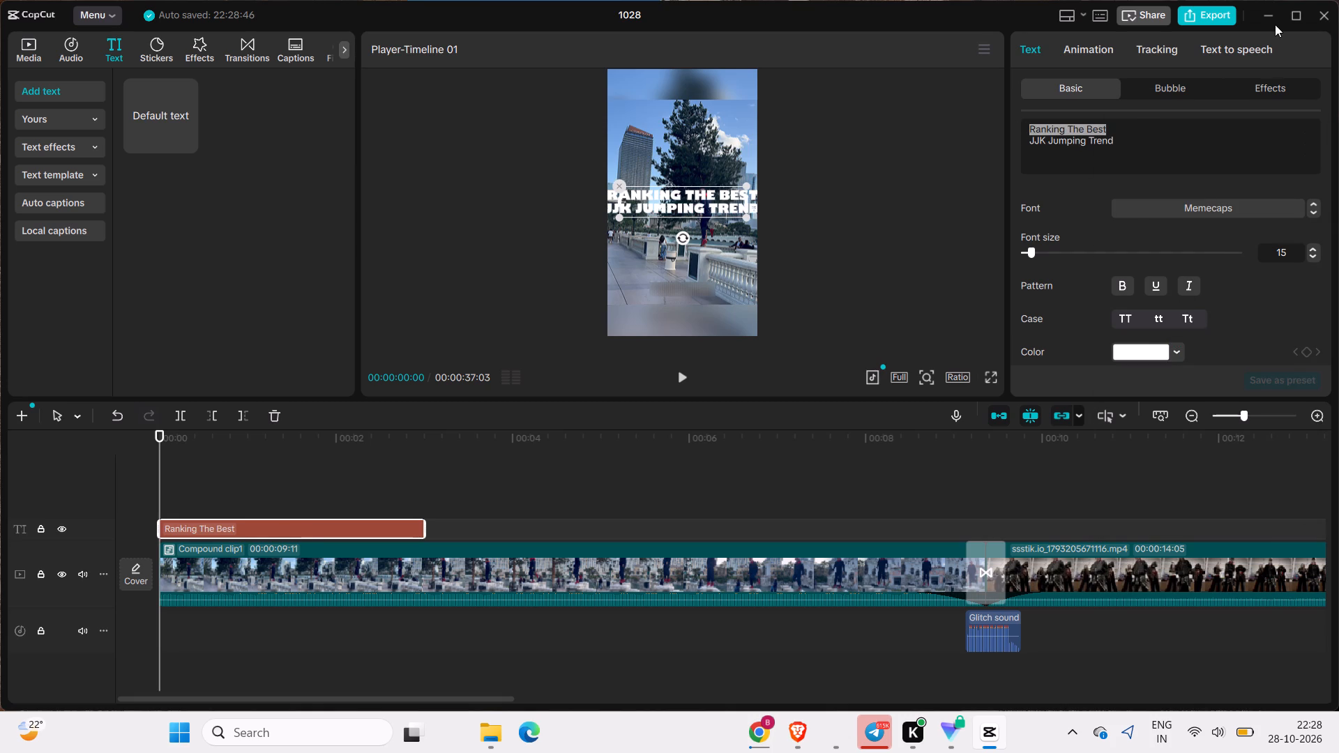
# Set the title text's font to Arial Black from the recently used fonts.
pyautogui.click(1164, 213)
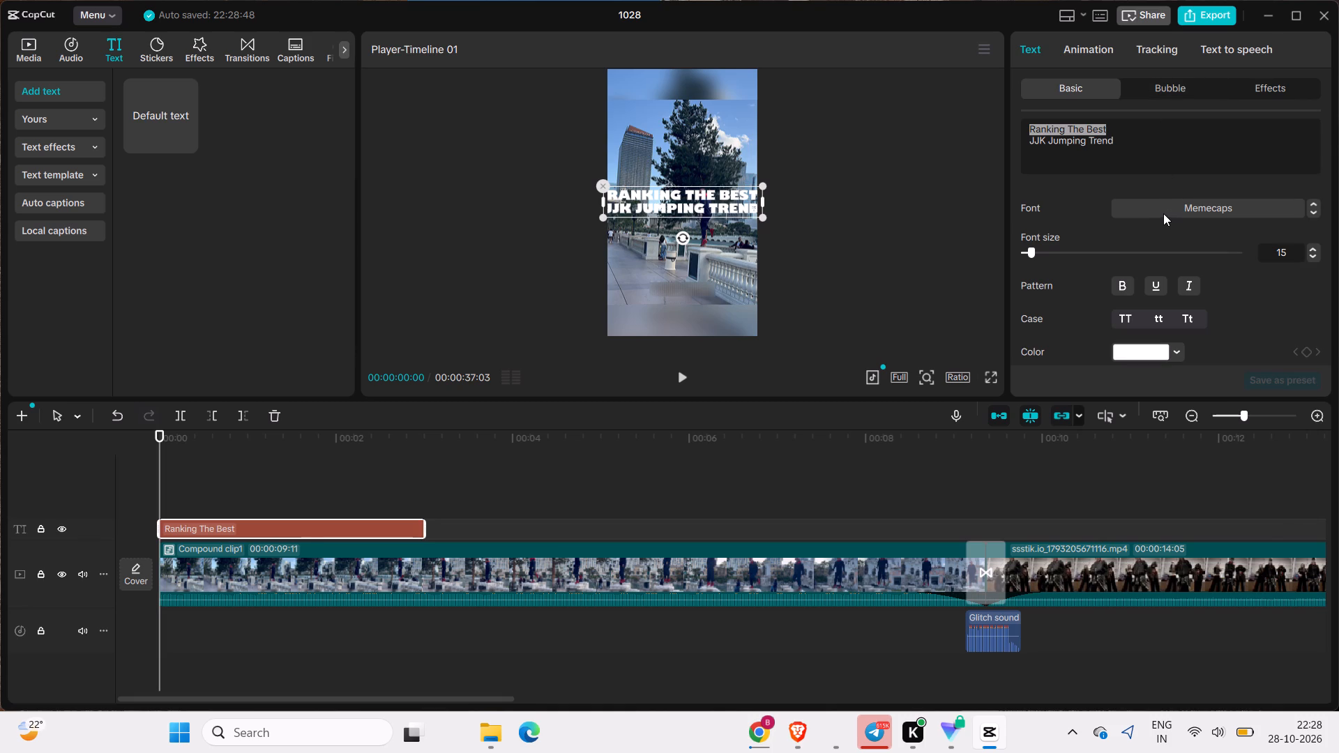
pyautogui.scroll(2, 1188, 211)
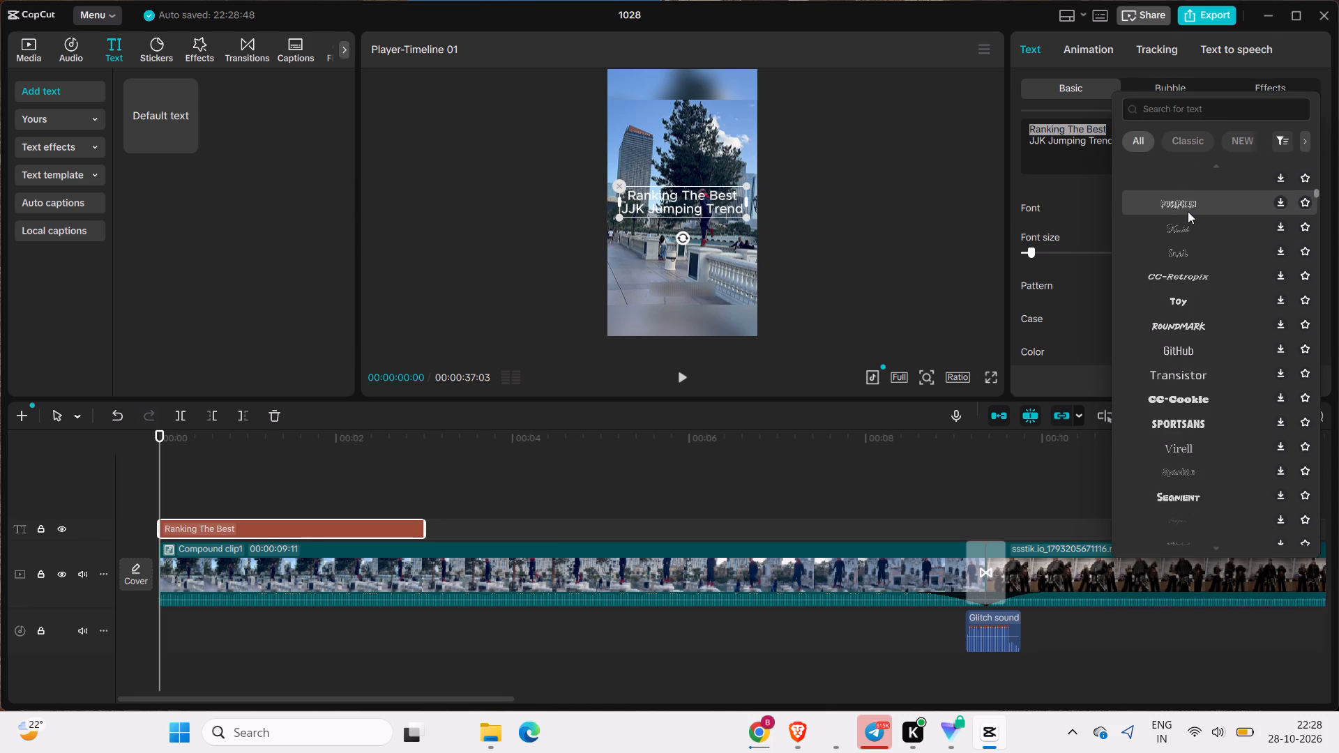
pyautogui.scroll(-1, 1190, 221)
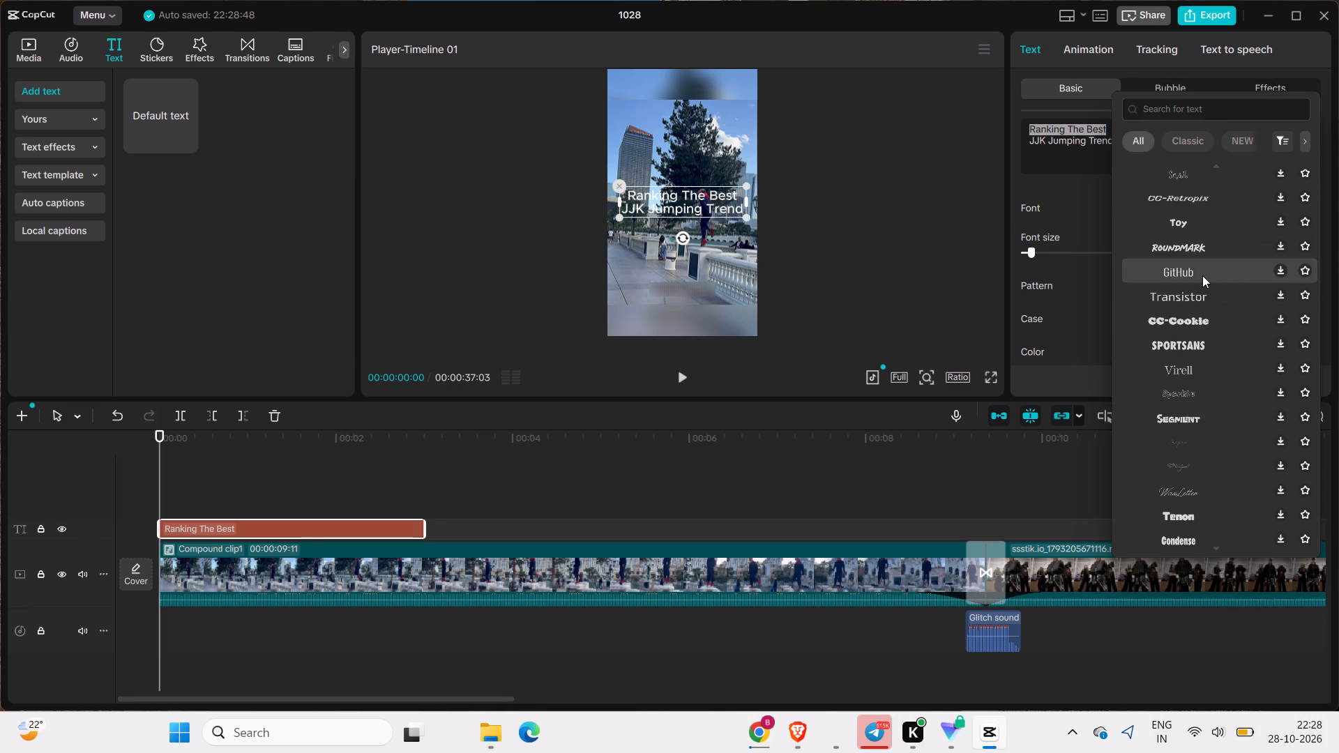
pyautogui.scroll(20, 1202, 275)
pyautogui.scroll(13, 1202, 275)
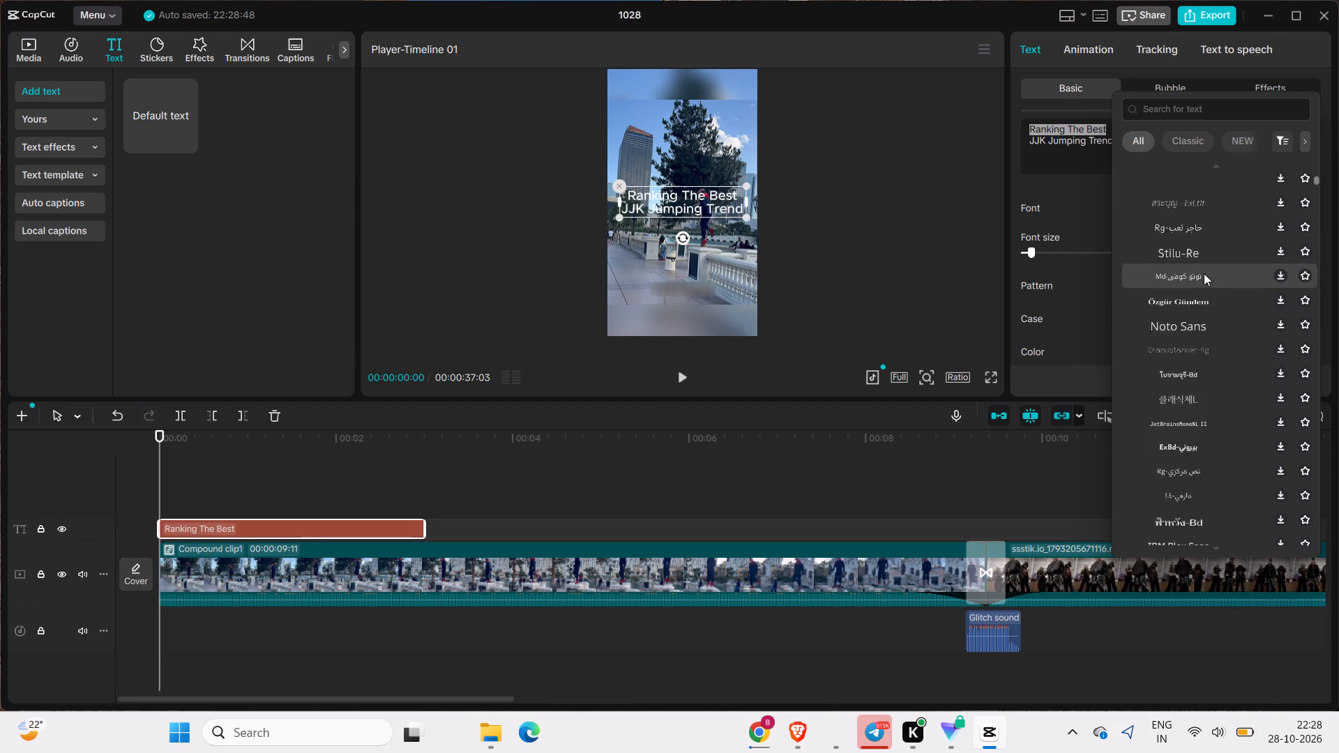
pyautogui.scroll(20, 1204, 273)
pyautogui.scroll(13, 1204, 273)
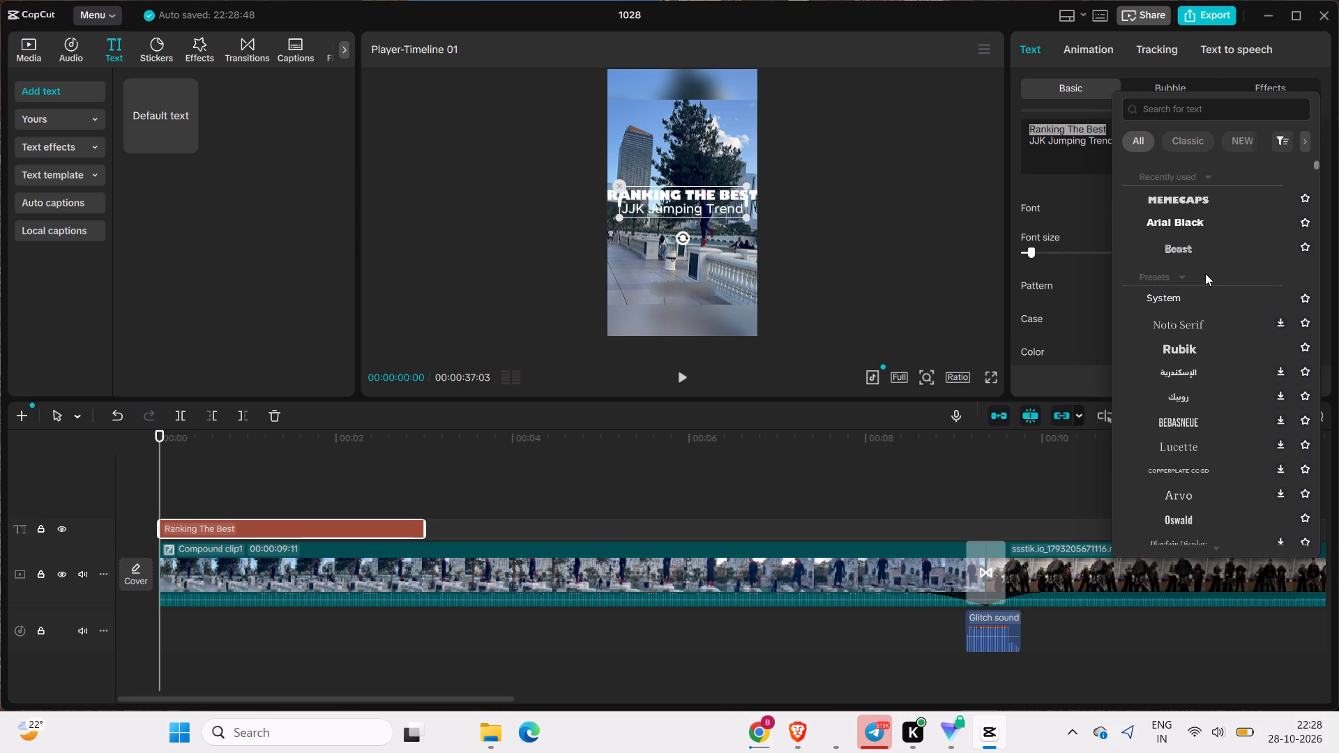
pyautogui.scroll(7, 1205, 273)
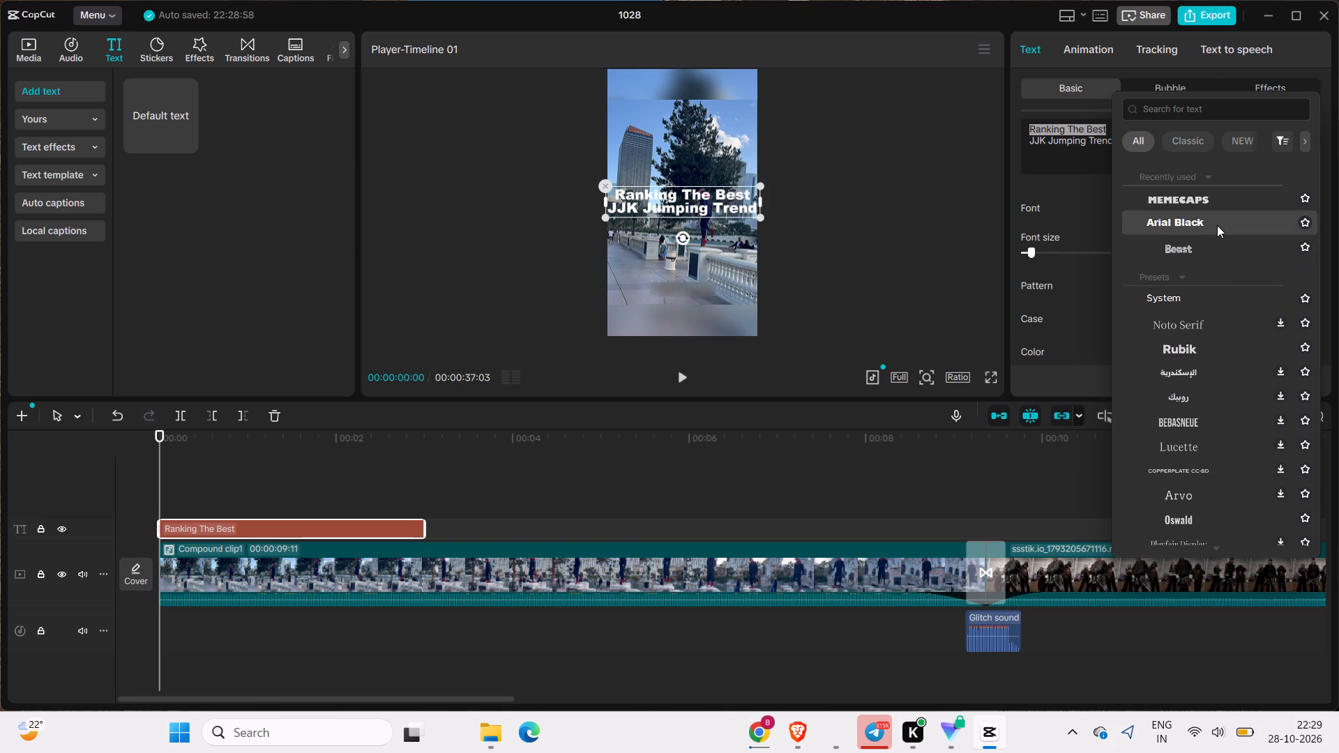
pyautogui.click(1217, 225)
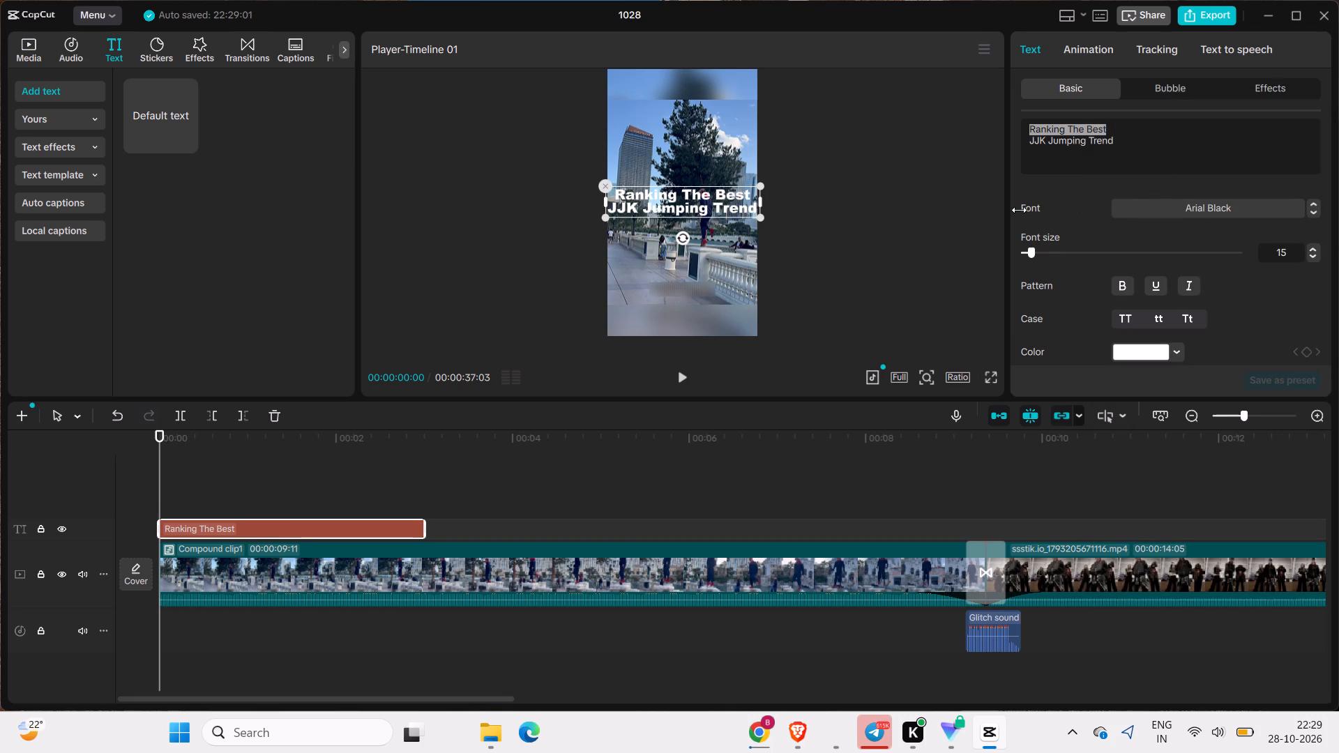
# Add a black stroke with a thickness of 35 to the title text.
pyautogui.scroll(-4, 1113, 326)
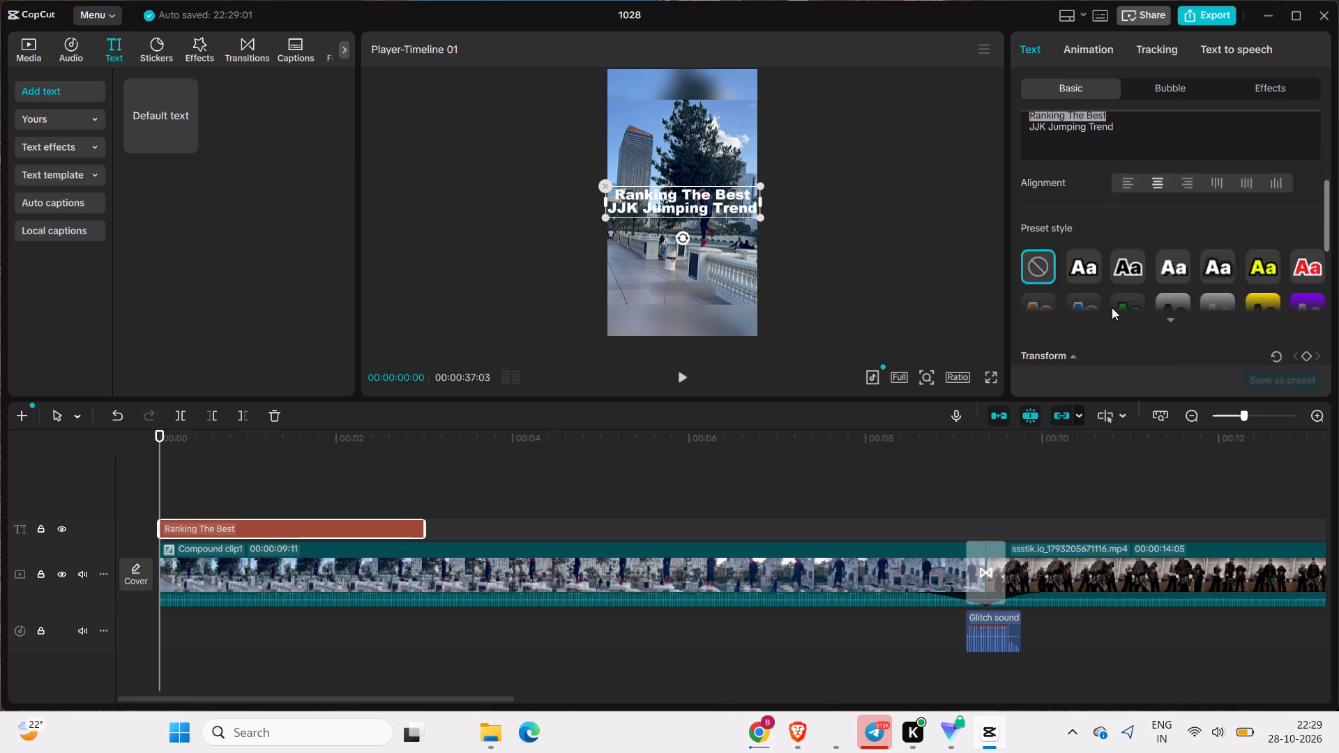
pyautogui.scroll(-10, 1111, 303)
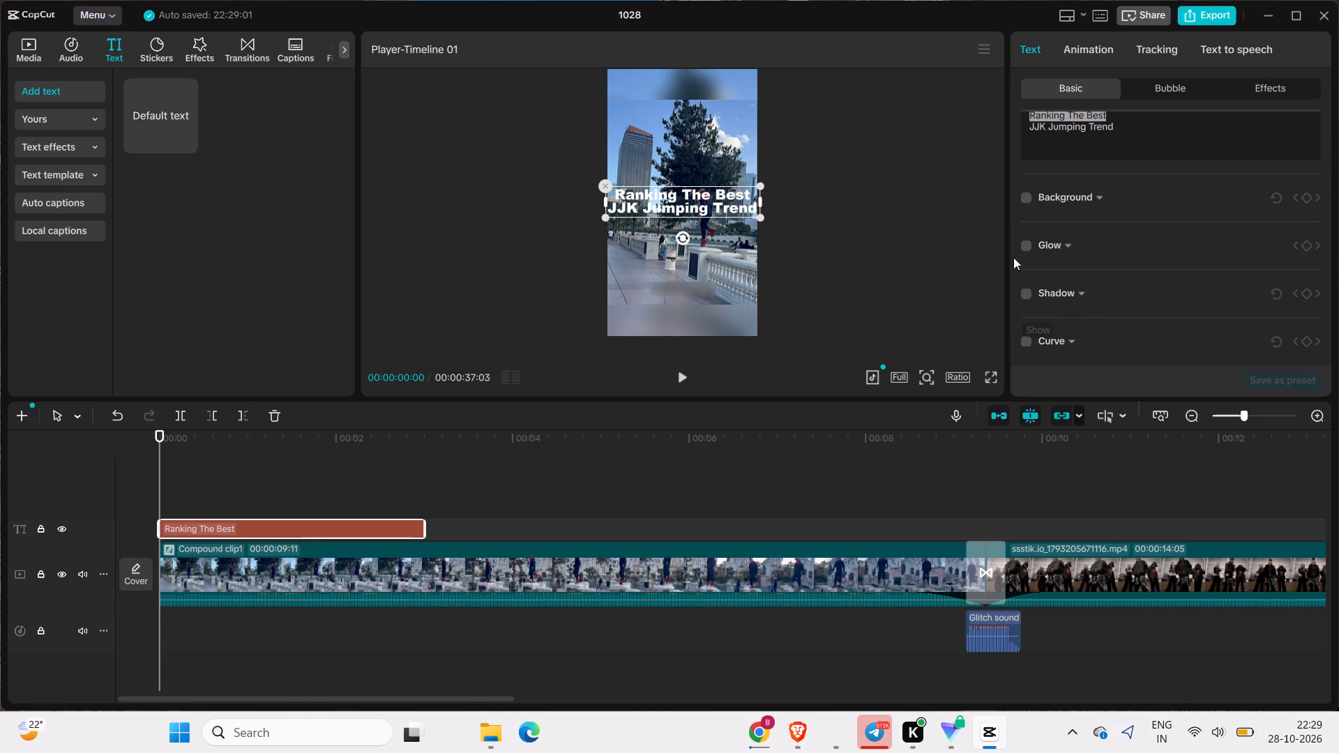
pyautogui.scroll(1, 1029, 247)
pyautogui.click(1028, 231)
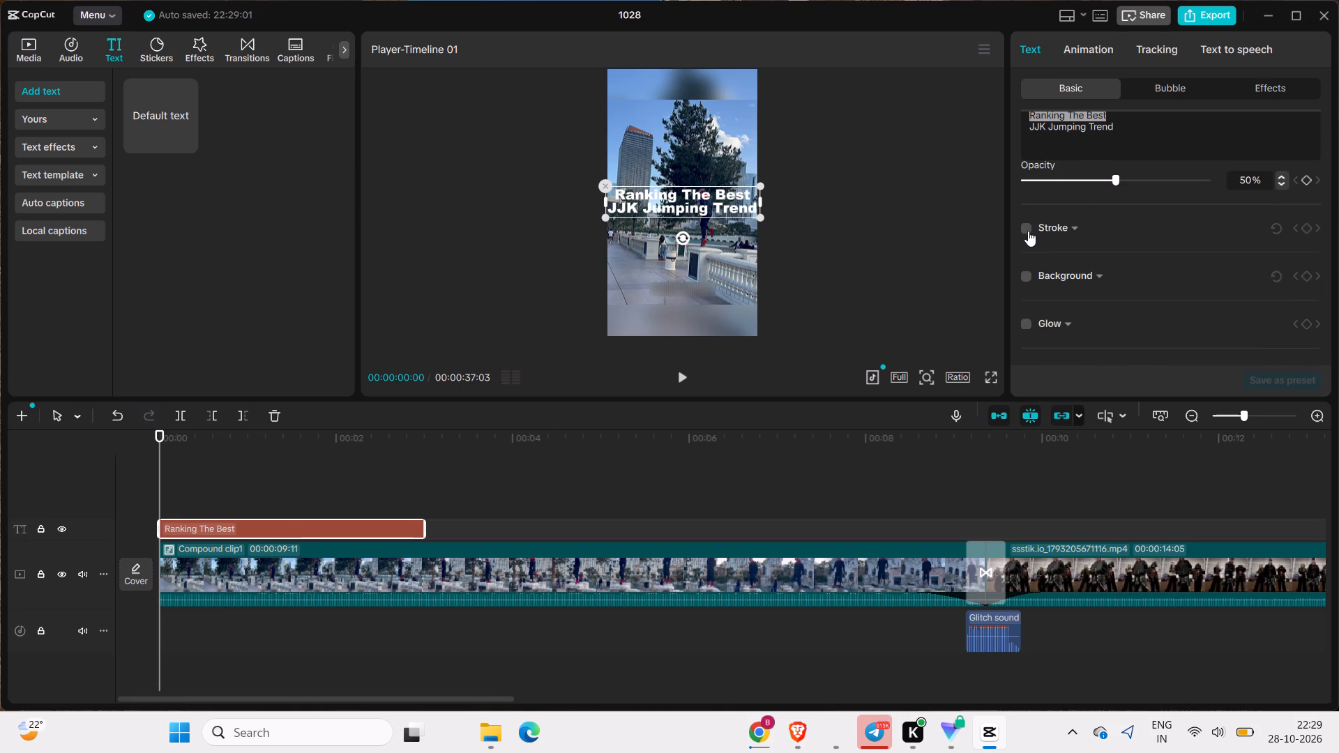
pyautogui.click(926, 373)
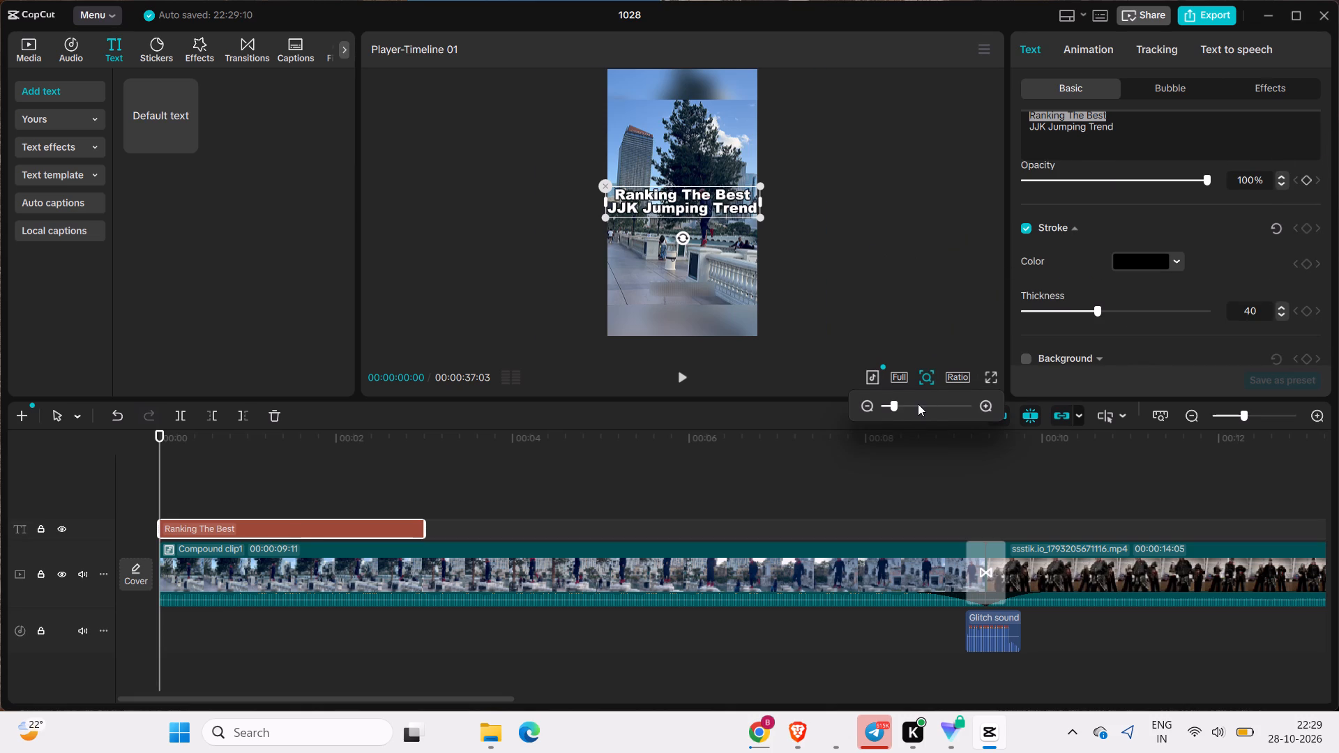
pyautogui.click(918, 404)
pyautogui.click(1088, 310)
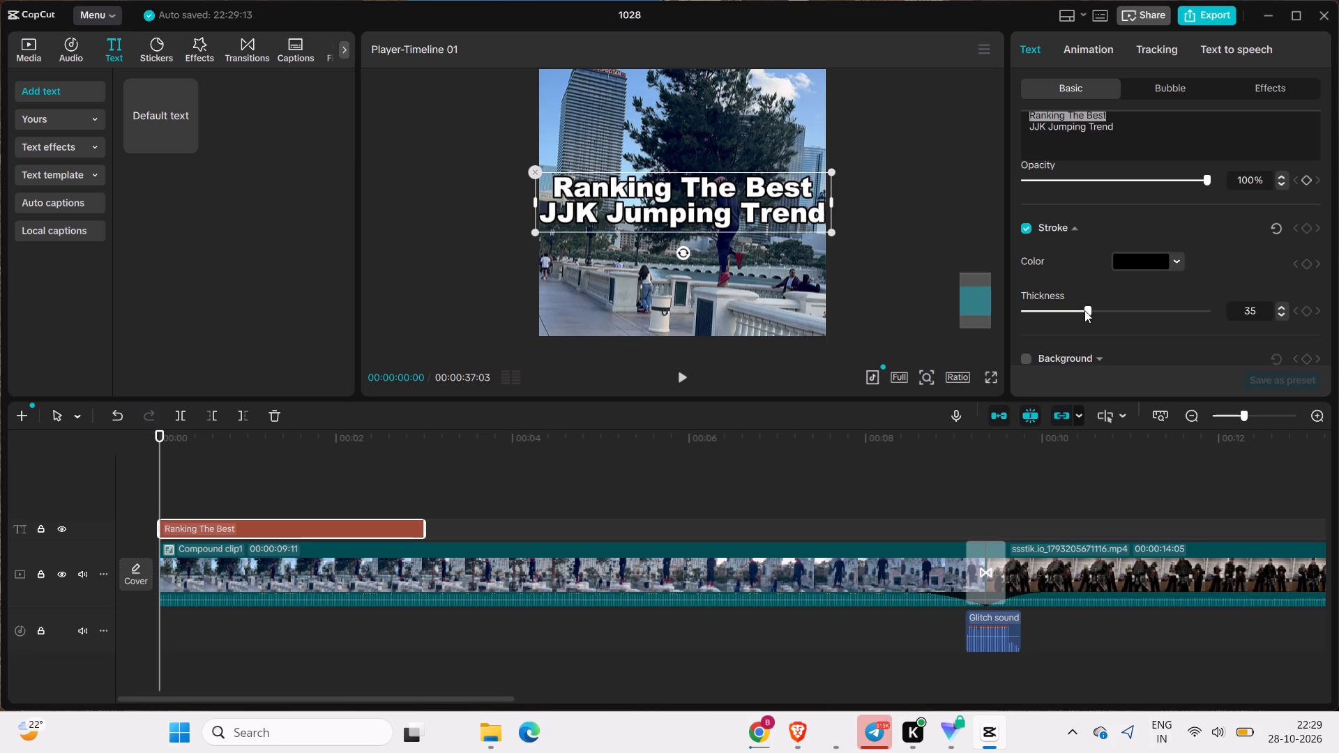
# Reduce the title text's font size to 12.
pyautogui.scroll(6, 1191, 248)
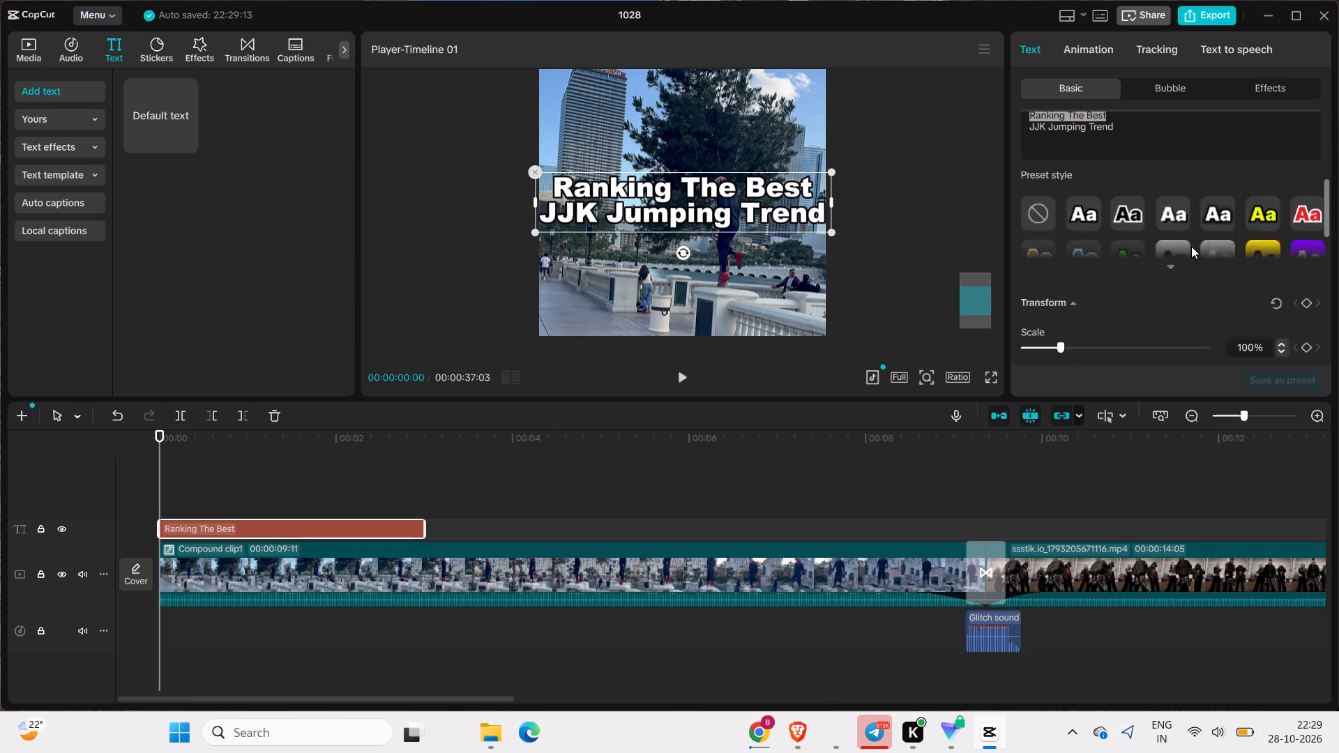
pyautogui.scroll(5, 1191, 246)
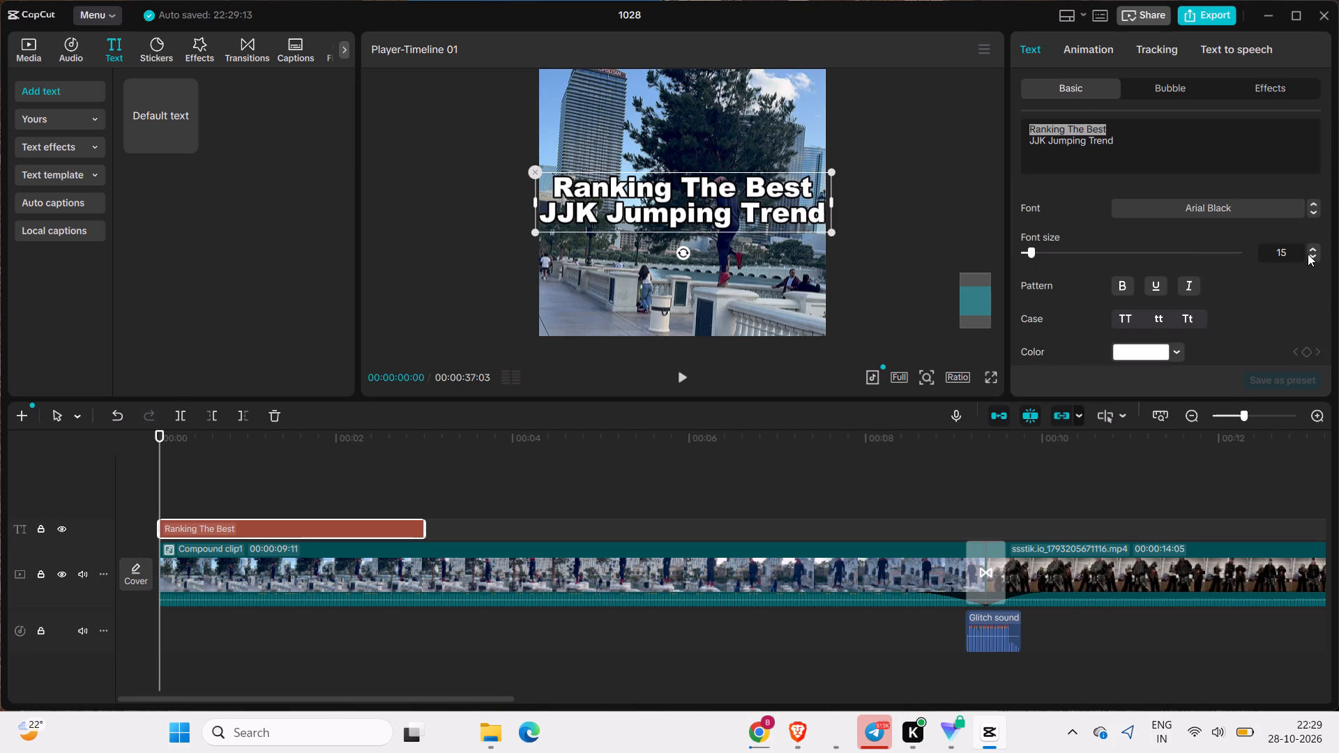
pyautogui.click(1308, 254)
pyautogui.click(1308, 254)
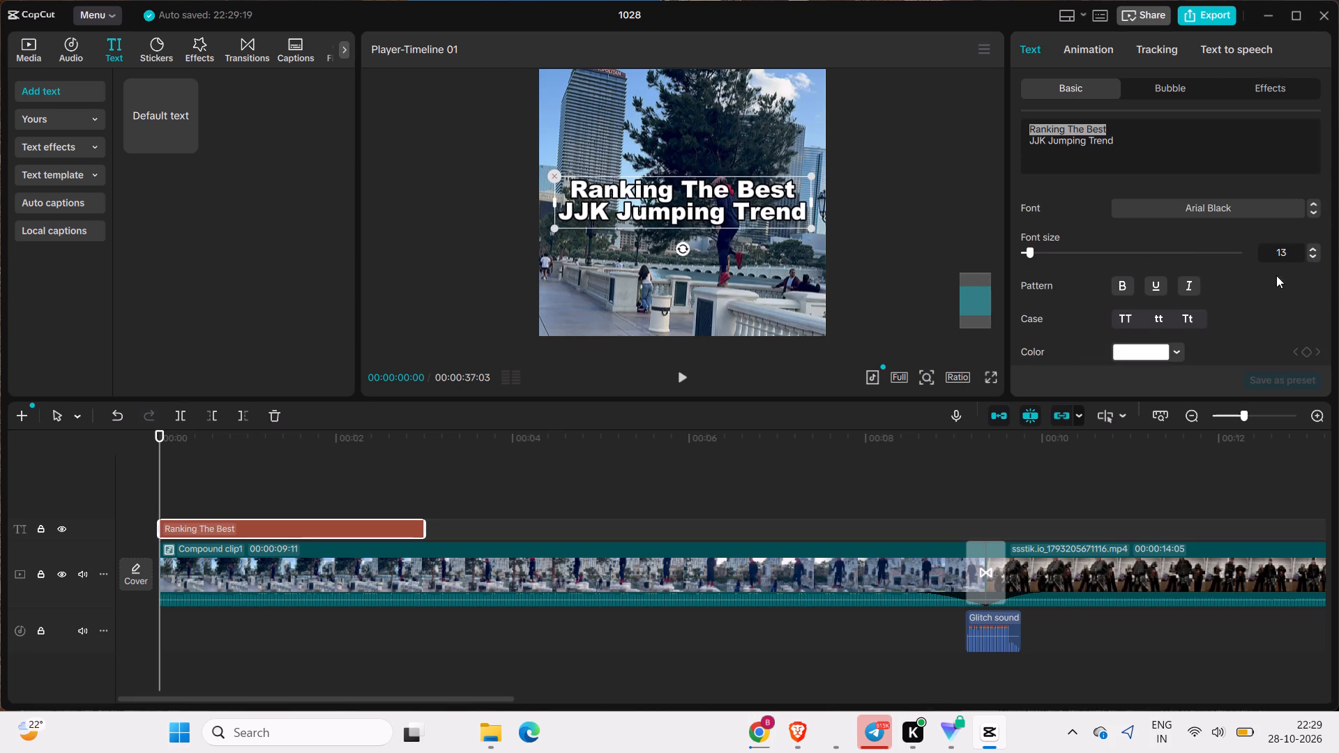
pyautogui.click(1313, 255)
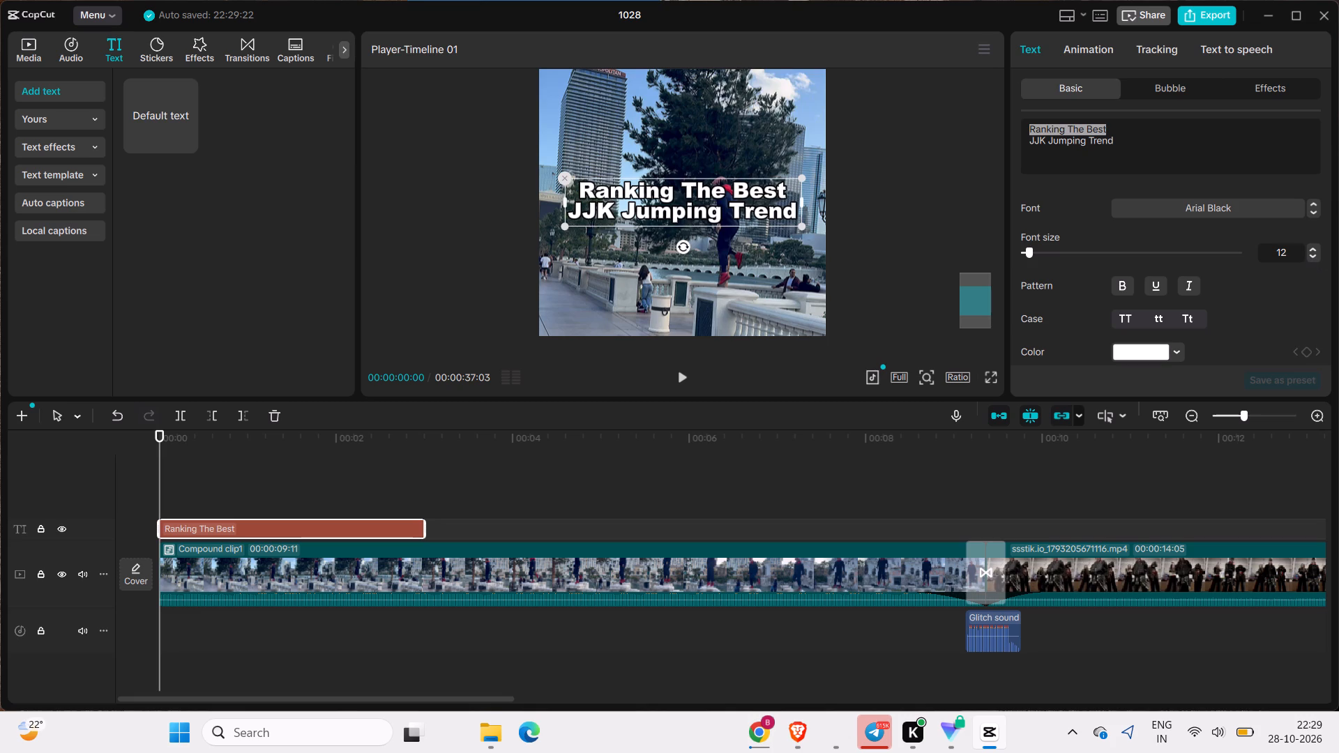
# Move the title to the upper part of the video frame, centred horizontally over the blurred strip above the clip.
pyautogui.moveTo(672, 217); pyautogui.dragTo(580, 187)
pyautogui.scroll(4, 716, 170)
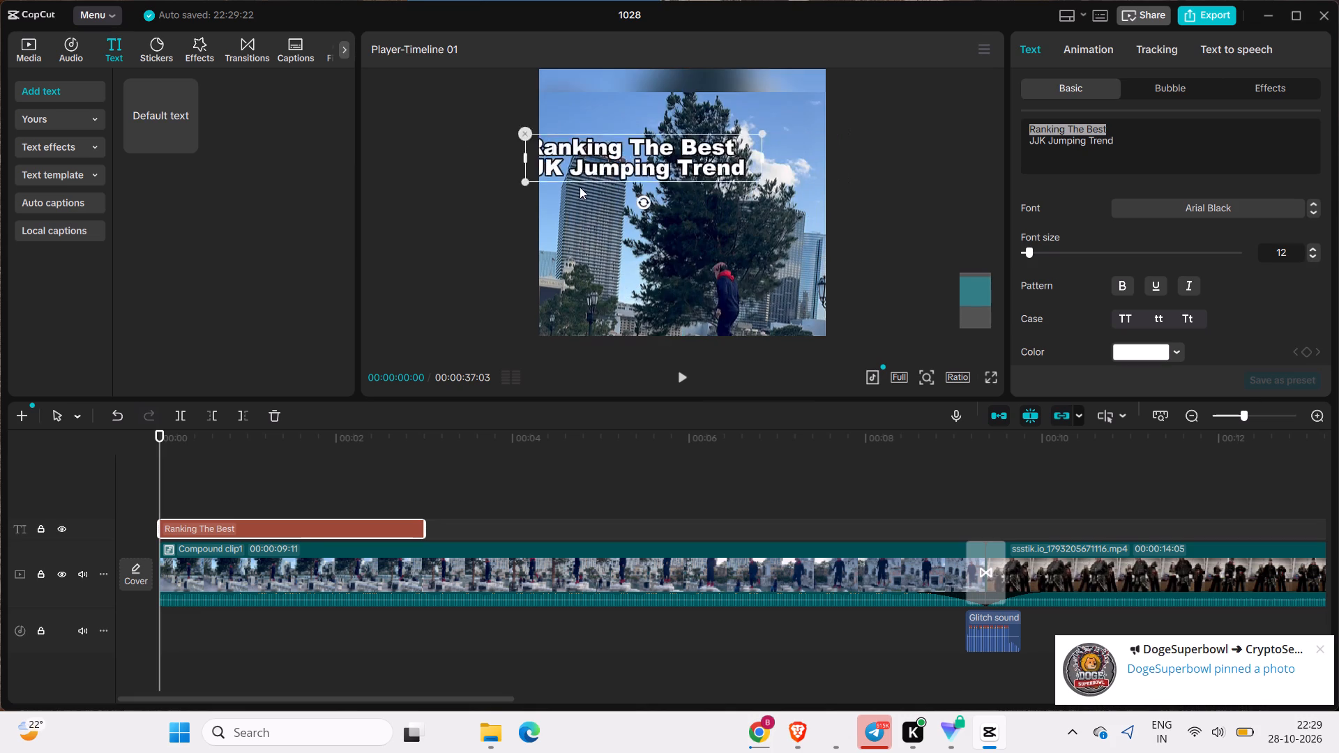
pyautogui.moveTo(580, 187); pyautogui.dragTo(683, 123)
pyautogui.scroll(3, 574, 197)
pyautogui.scroll(2, 755, 203)
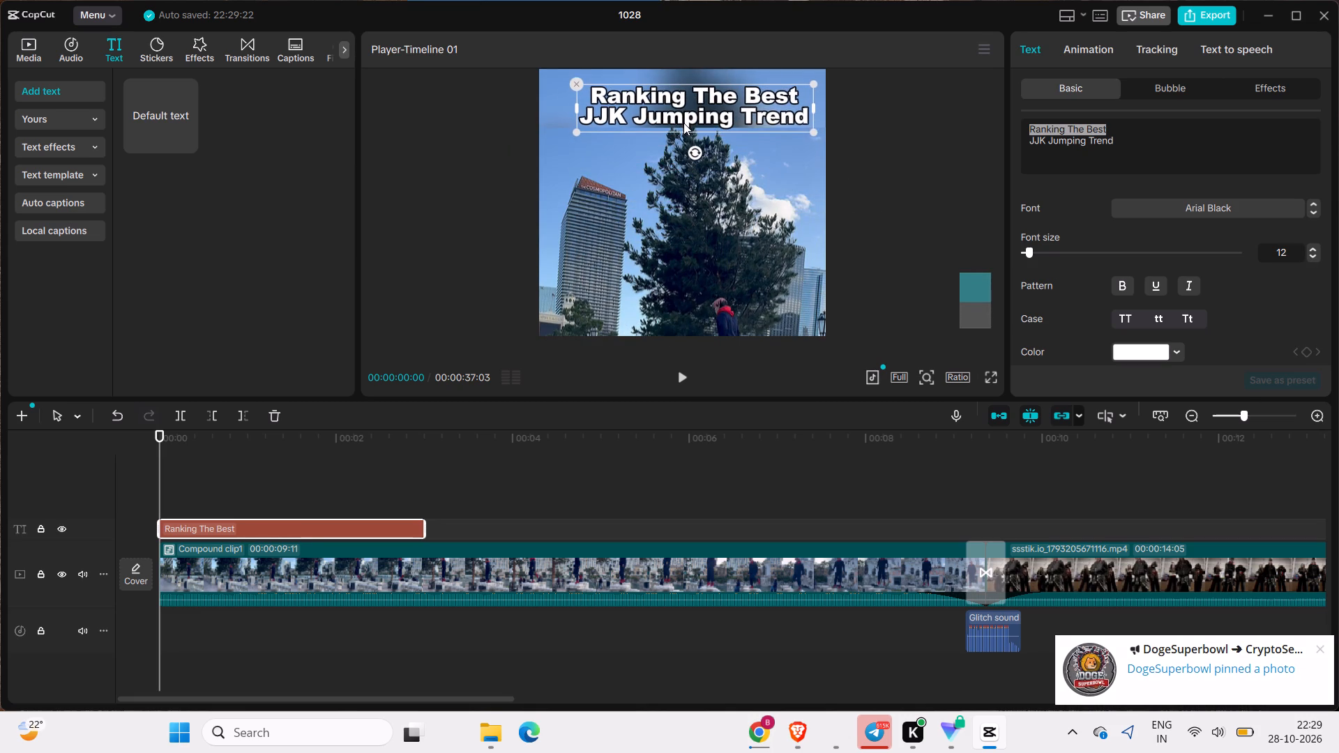
pyautogui.moveTo(683, 123); pyautogui.dragTo(677, 125)
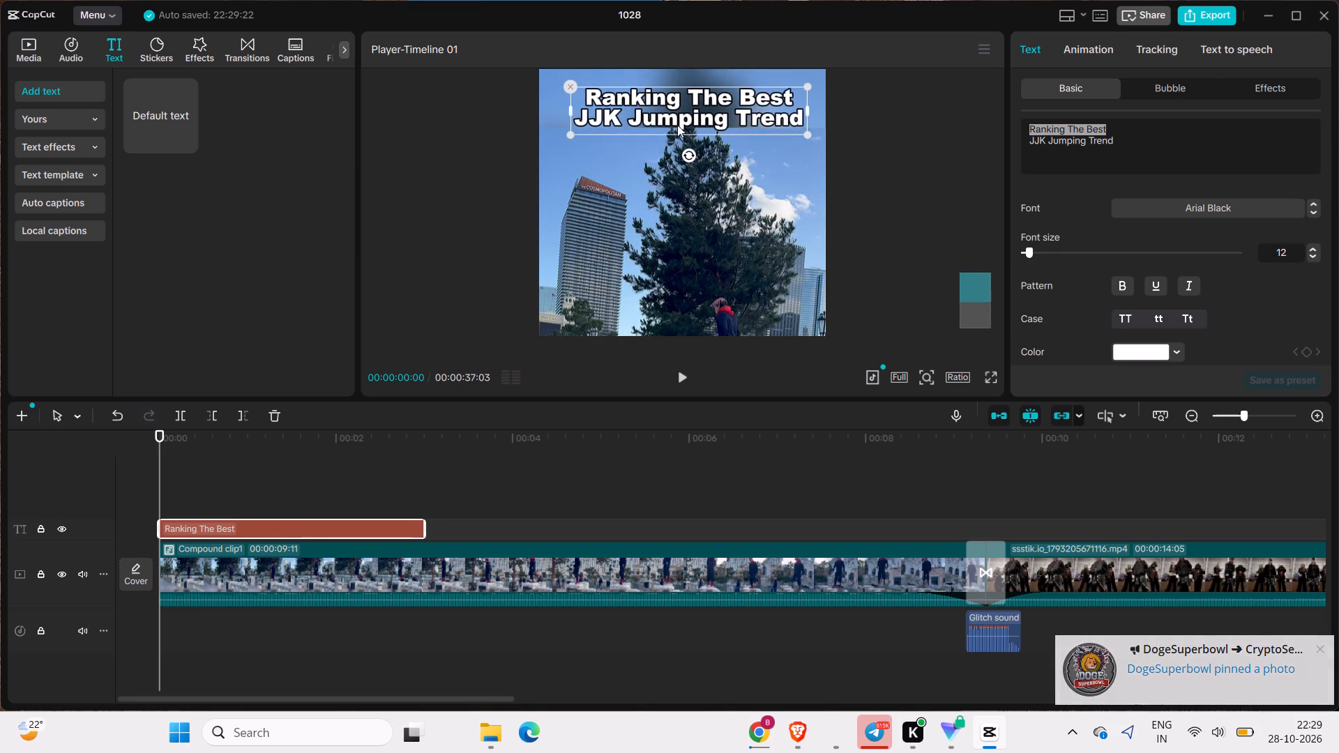
pyautogui.moveTo(677, 125); pyautogui.dragTo(675, 128)
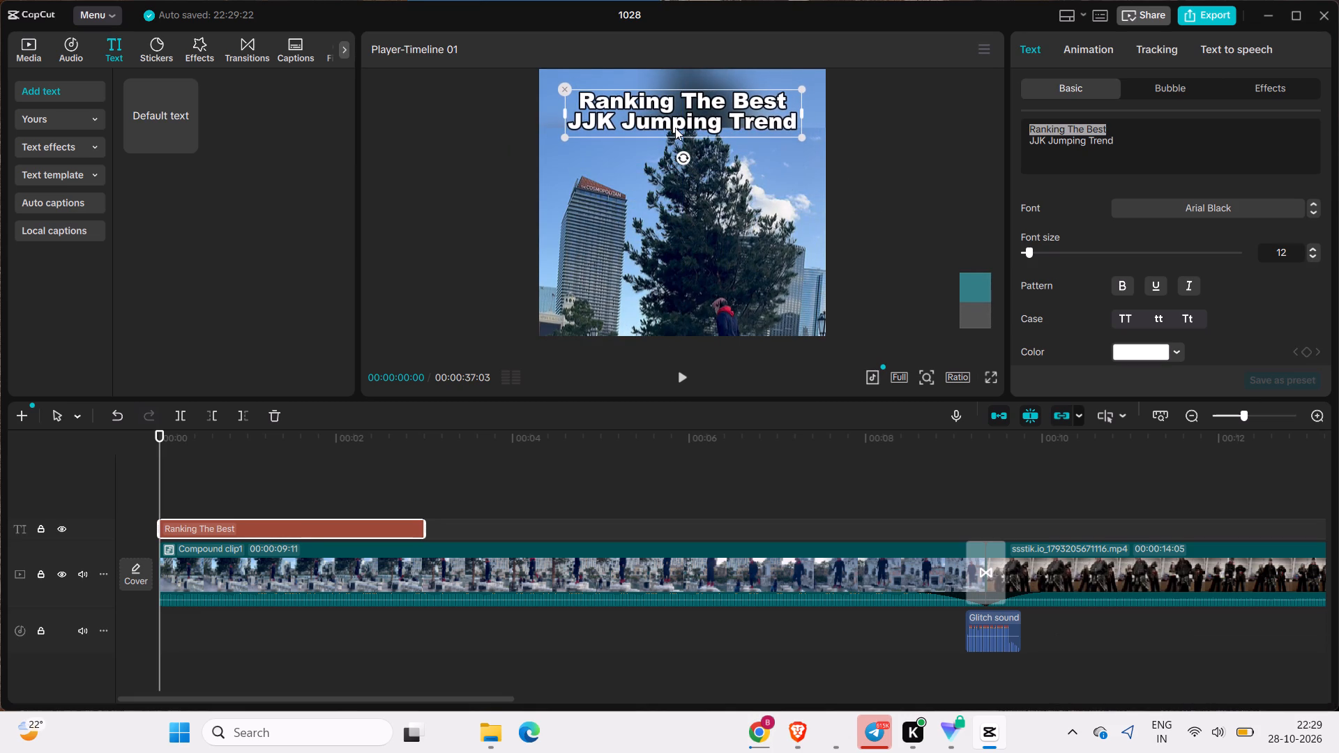
# Colour the word "Best" in the title's first line pure red (FF0000).
pyautogui.click(1231, 158)
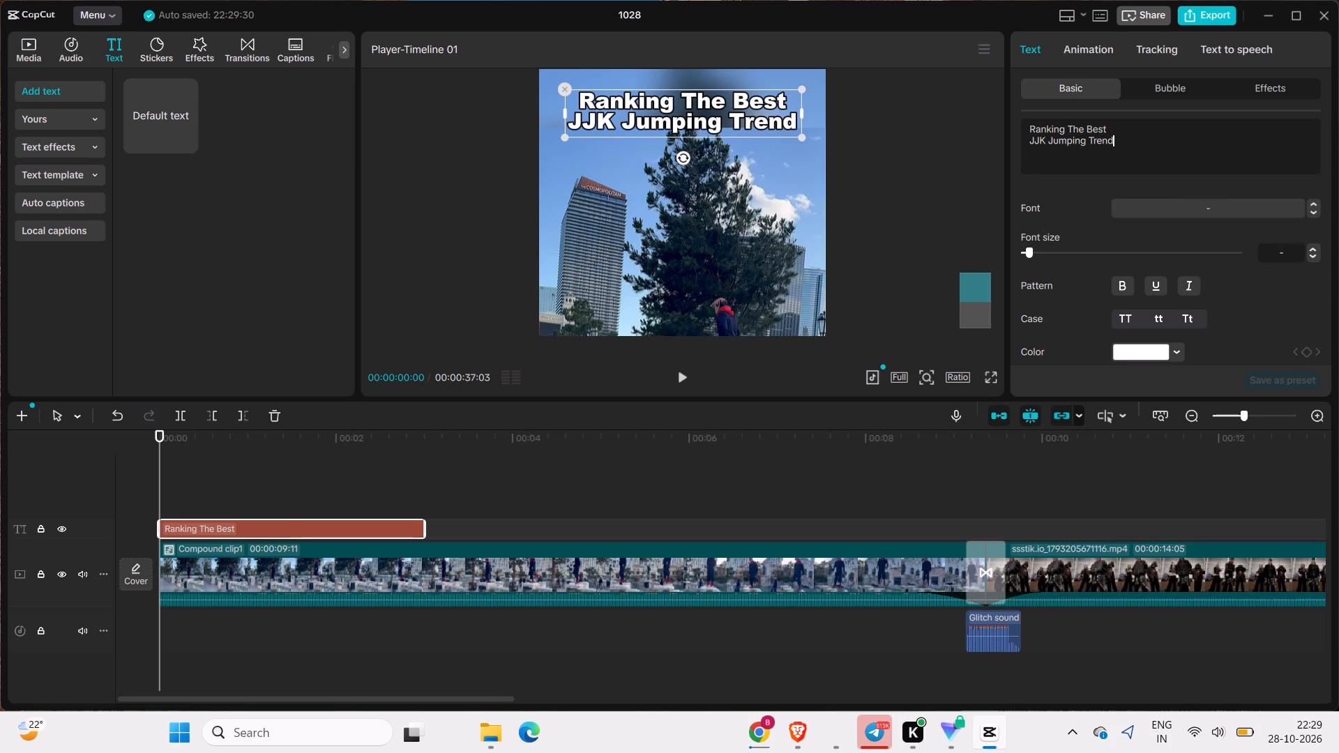
pyautogui.moveTo(1119, 128); pyautogui.dragTo(1081, 135)
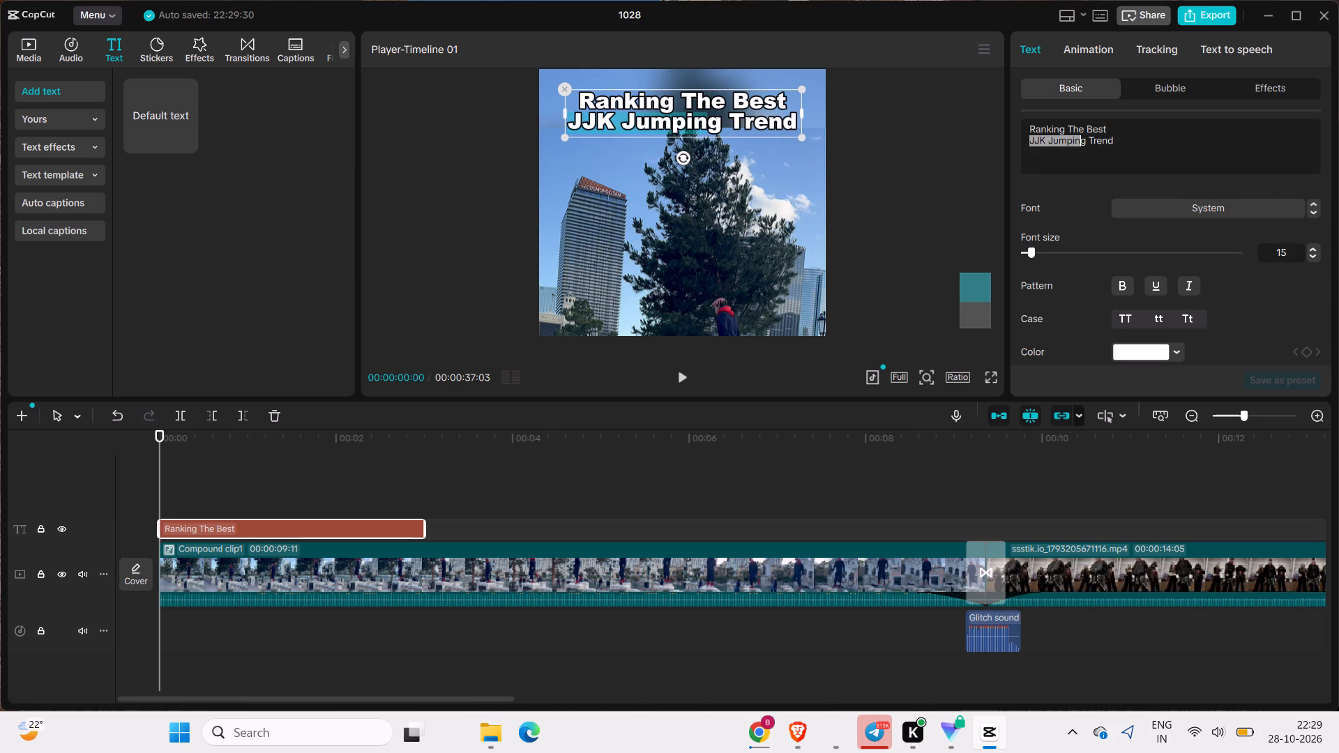
pyautogui.moveTo(1081, 135); pyautogui.dragTo(1083, 130)
pyautogui.click(1173, 347)
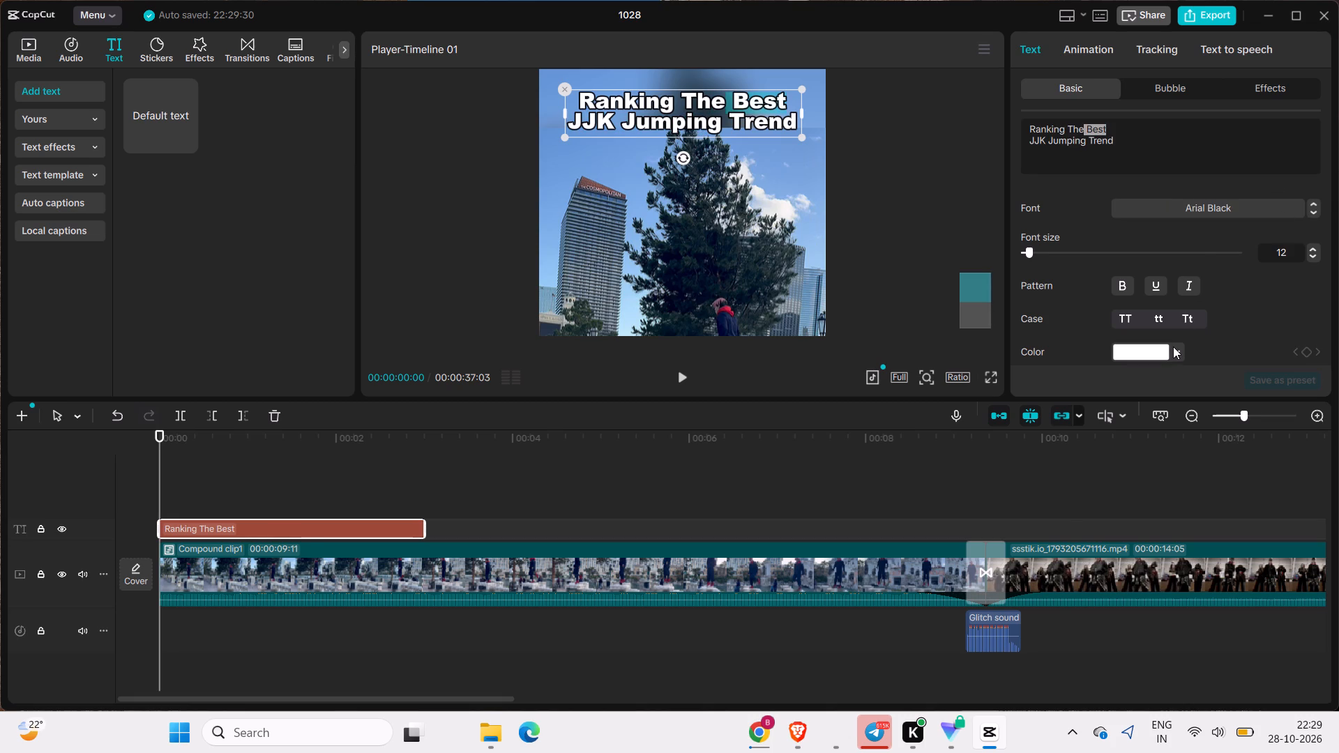
pyautogui.moveTo(1239, 402); pyautogui.dragTo(1302, 356)
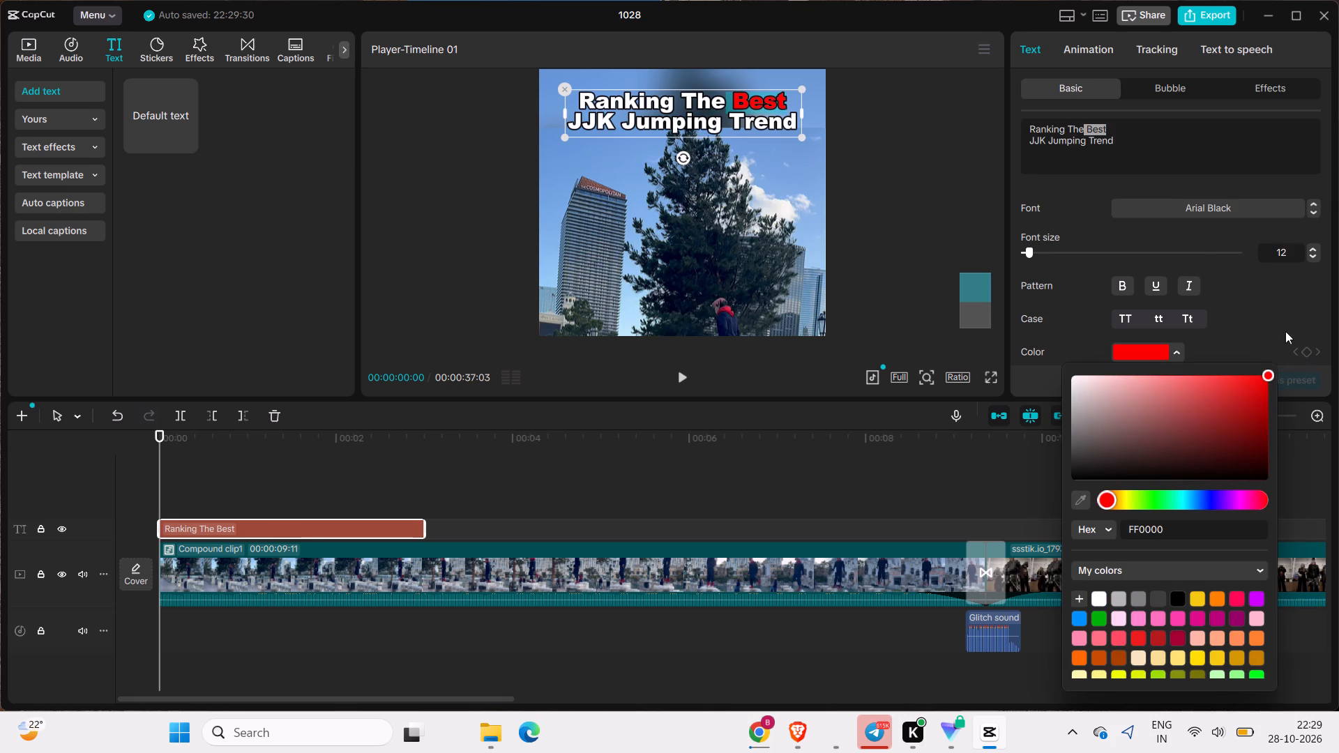
pyautogui.click(1156, 160)
# Colour the word "JJK" in the title's second line blue (004FFF).
pyautogui.moveTo(1047, 139); pyautogui.dragTo(1031, 139)
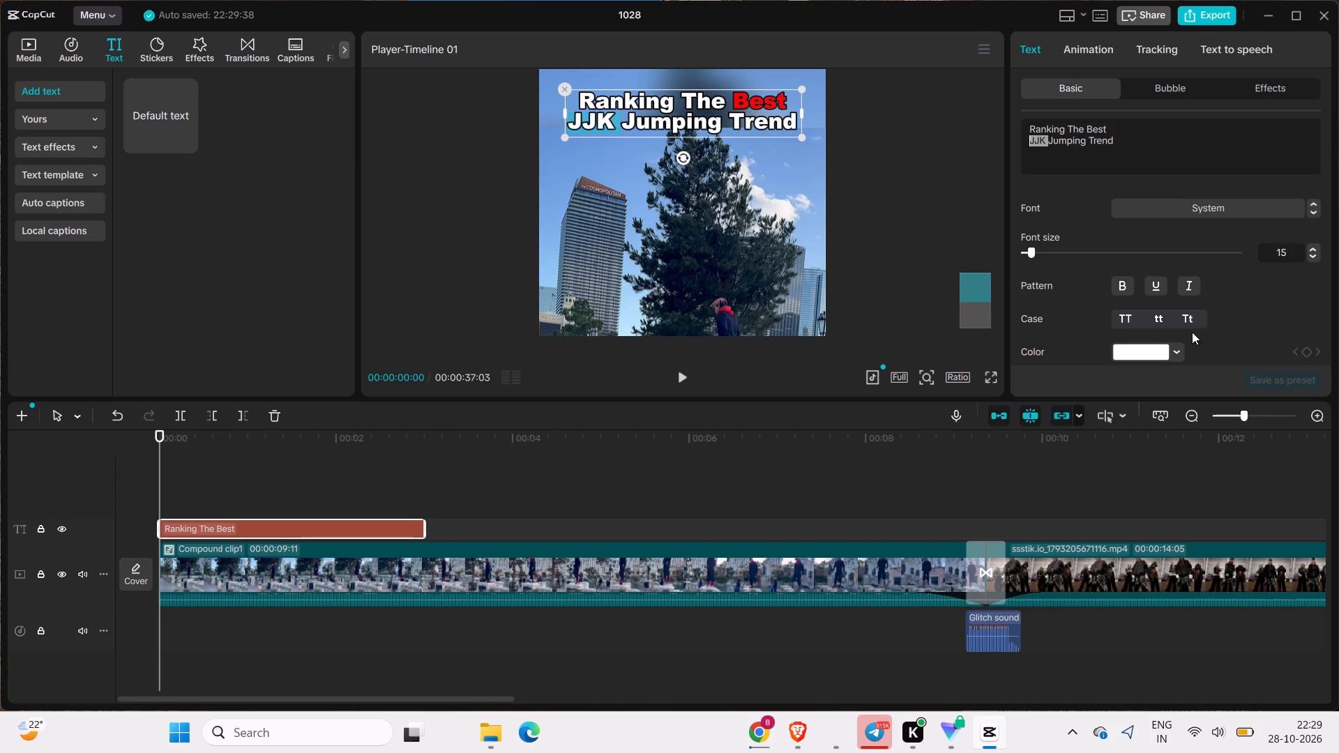
pyautogui.click(1179, 345)
pyautogui.click(1151, 496)
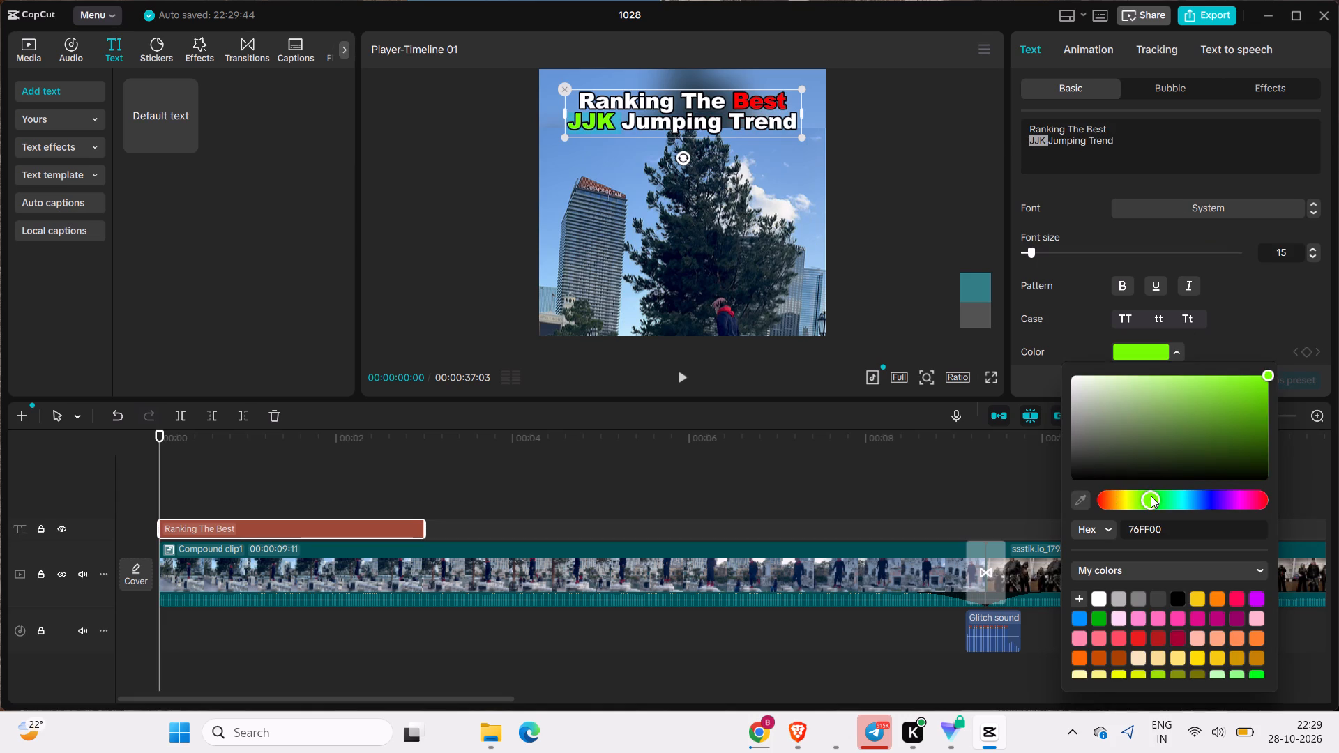
pyautogui.click(1209, 492)
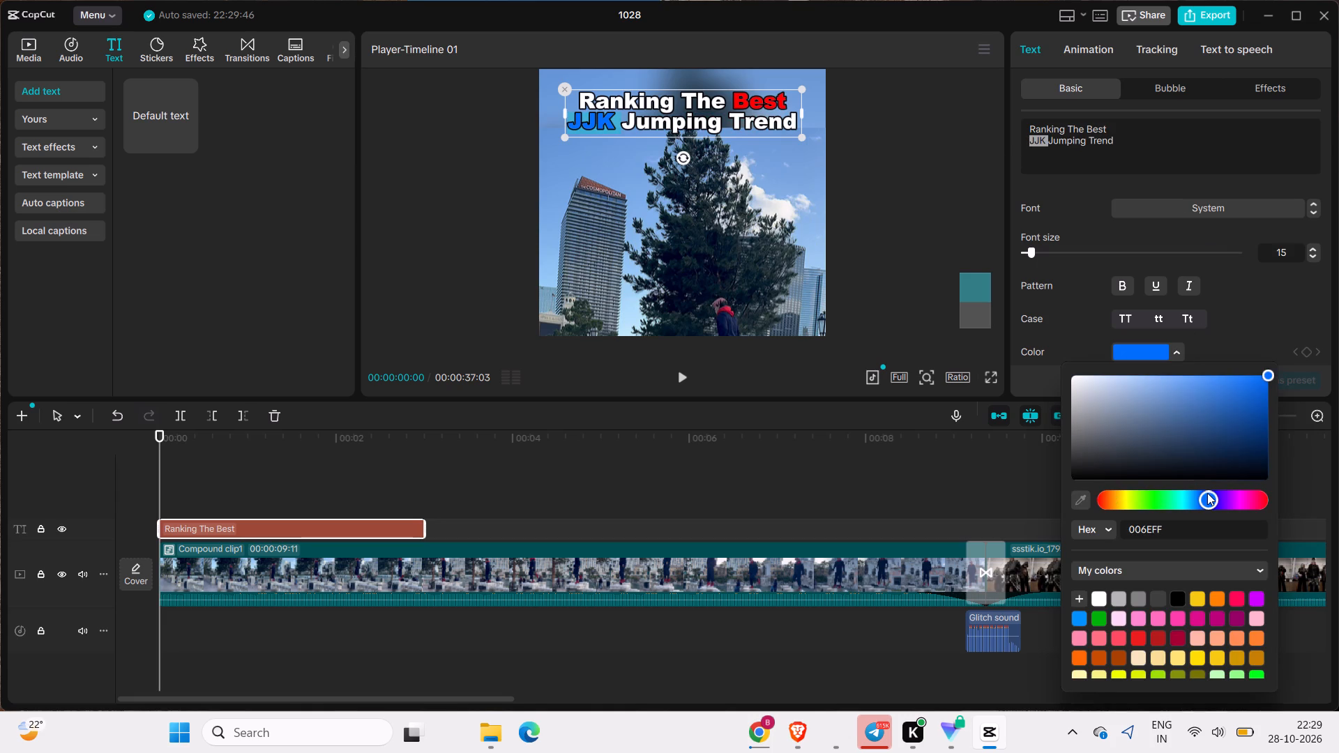
pyautogui.moveTo(1209, 494); pyautogui.dragTo(1213, 503)
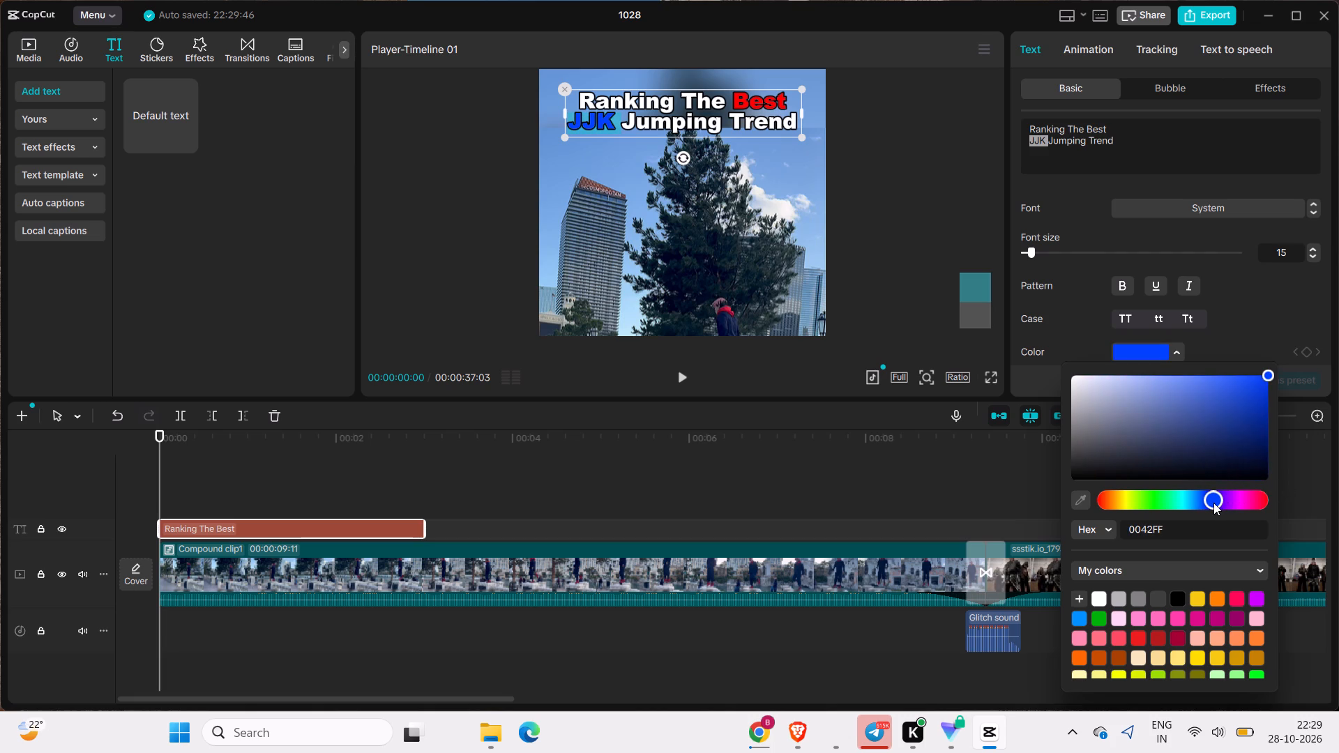
pyautogui.moveTo(1213, 503); pyautogui.dragTo(1212, 503)
# Colour the word "Trend" in the title's second line yellow (FFF200).
pyautogui.moveTo(1129, 146); pyautogui.dragTo(1085, 144)
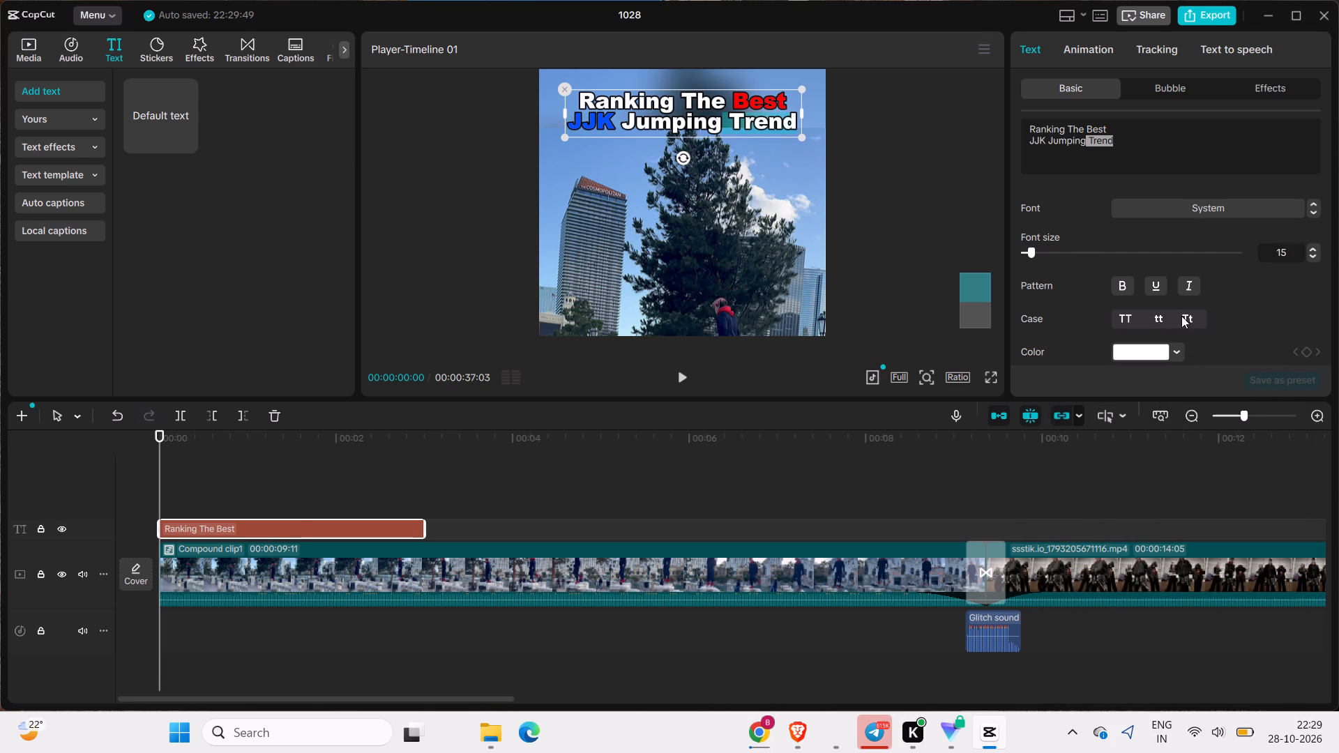
pyautogui.click(1179, 347)
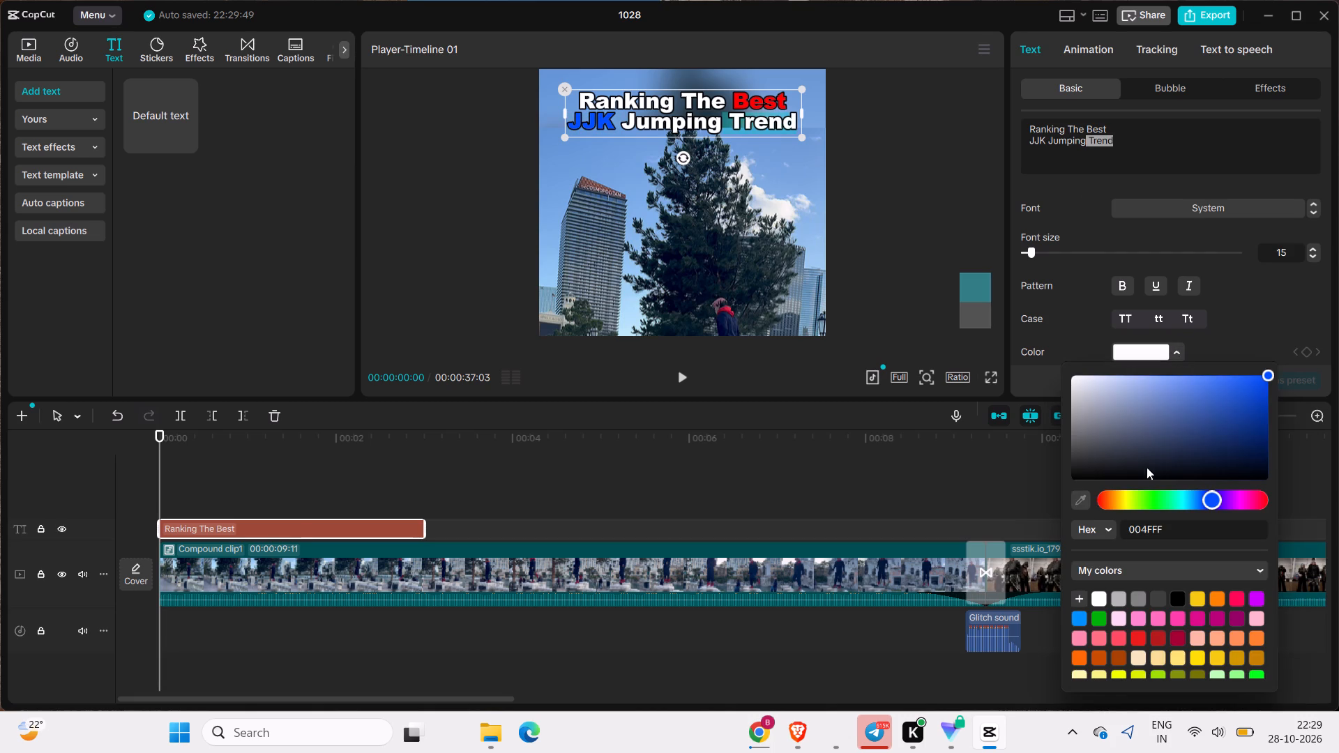
pyautogui.click(1134, 508)
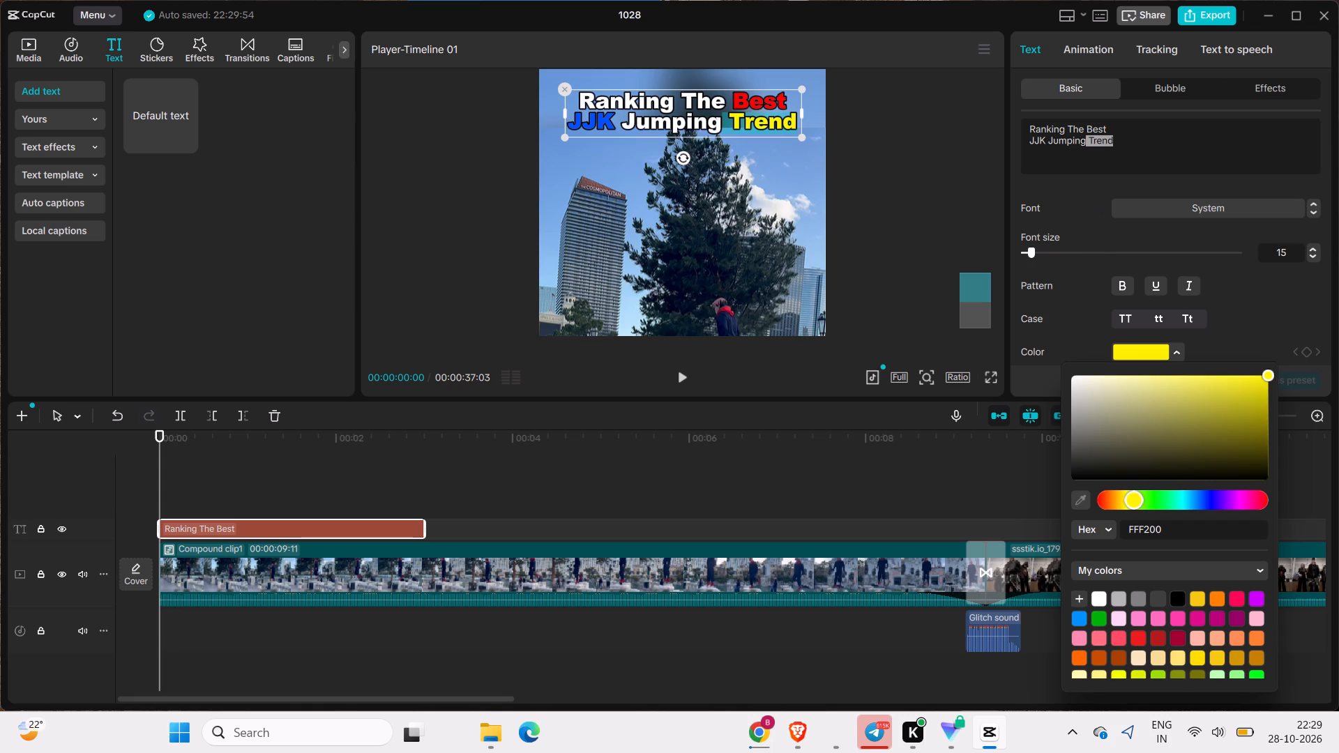
pyautogui.click(1080, 148)
# Colour the word "Jumping" bright green, using 63FF00 for "umping" and a matching green for its initial "J".
pyautogui.moveTo(1085, 139); pyautogui.dragTo(1056, 149)
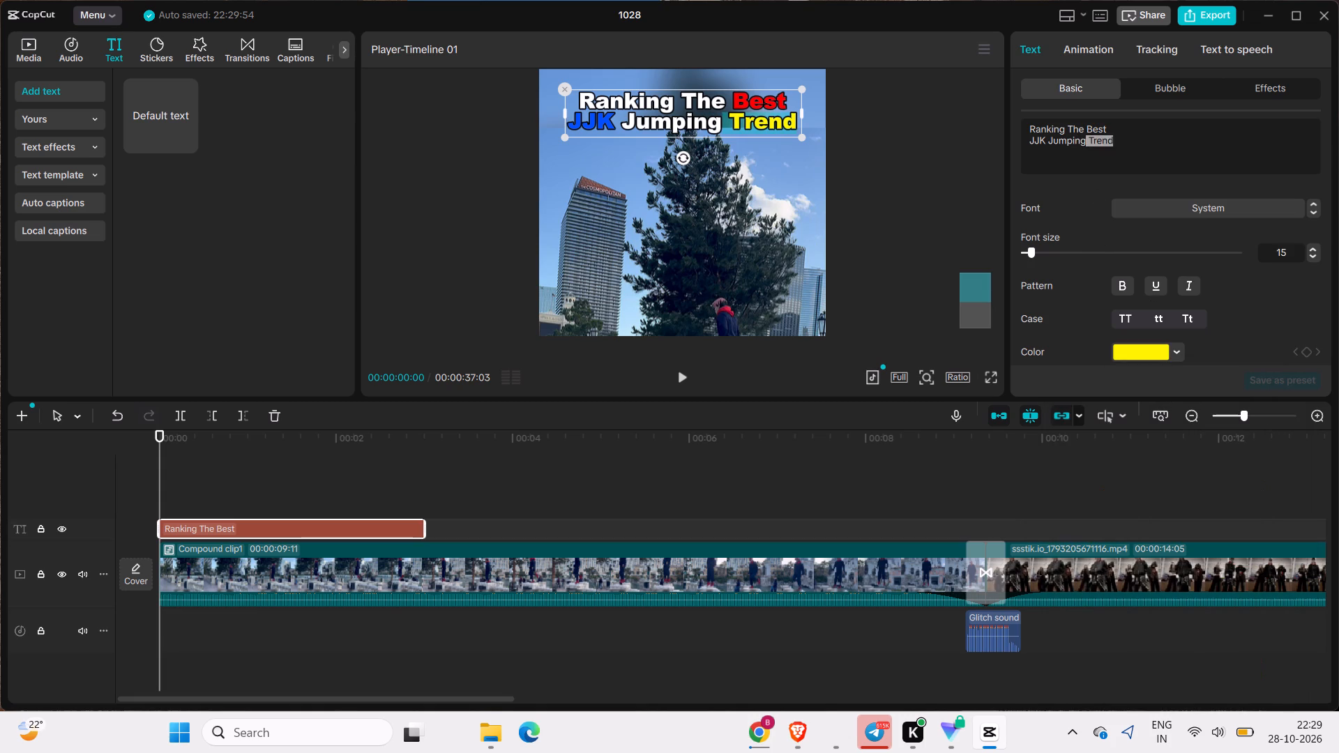
pyautogui.moveTo(1056, 149); pyautogui.dragTo(1054, 146)
pyautogui.click(1175, 344)
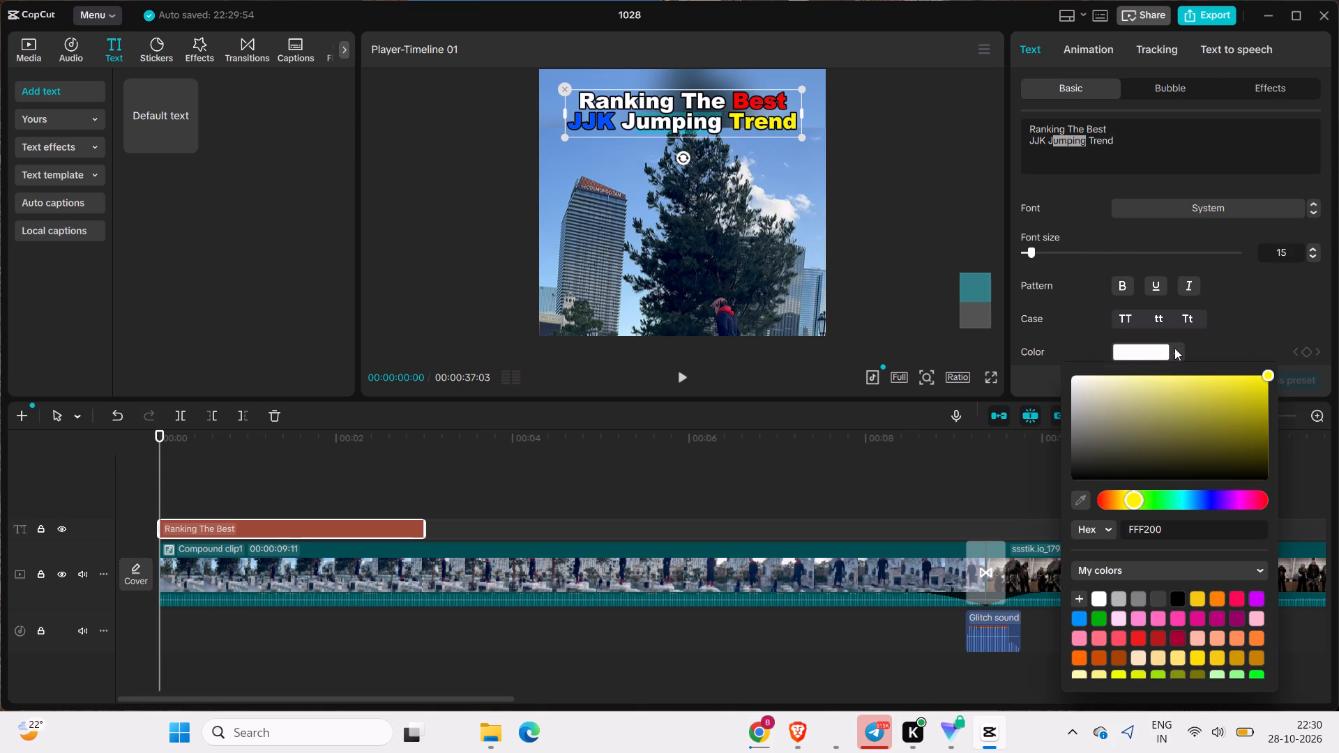
pyautogui.doubleClick(1148, 503)
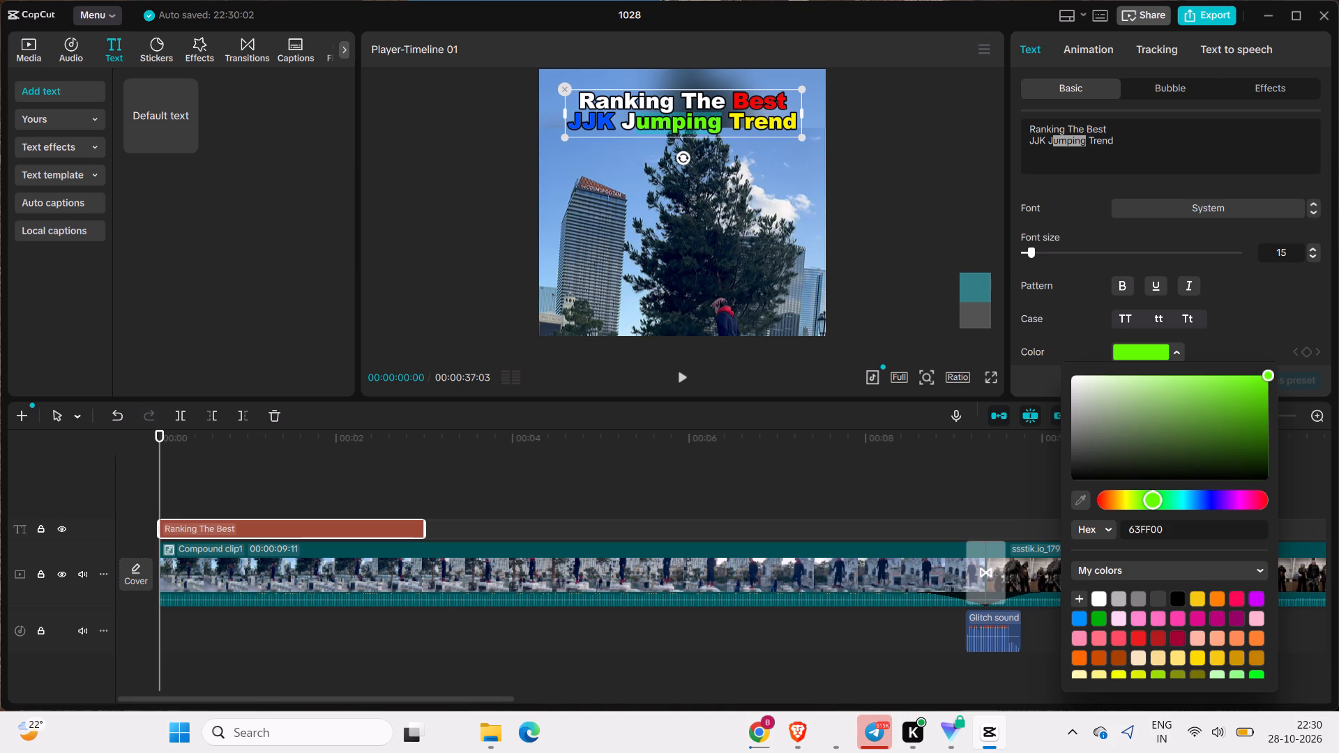
pyautogui.moveTo(1054, 140); pyautogui.dragTo(1046, 142)
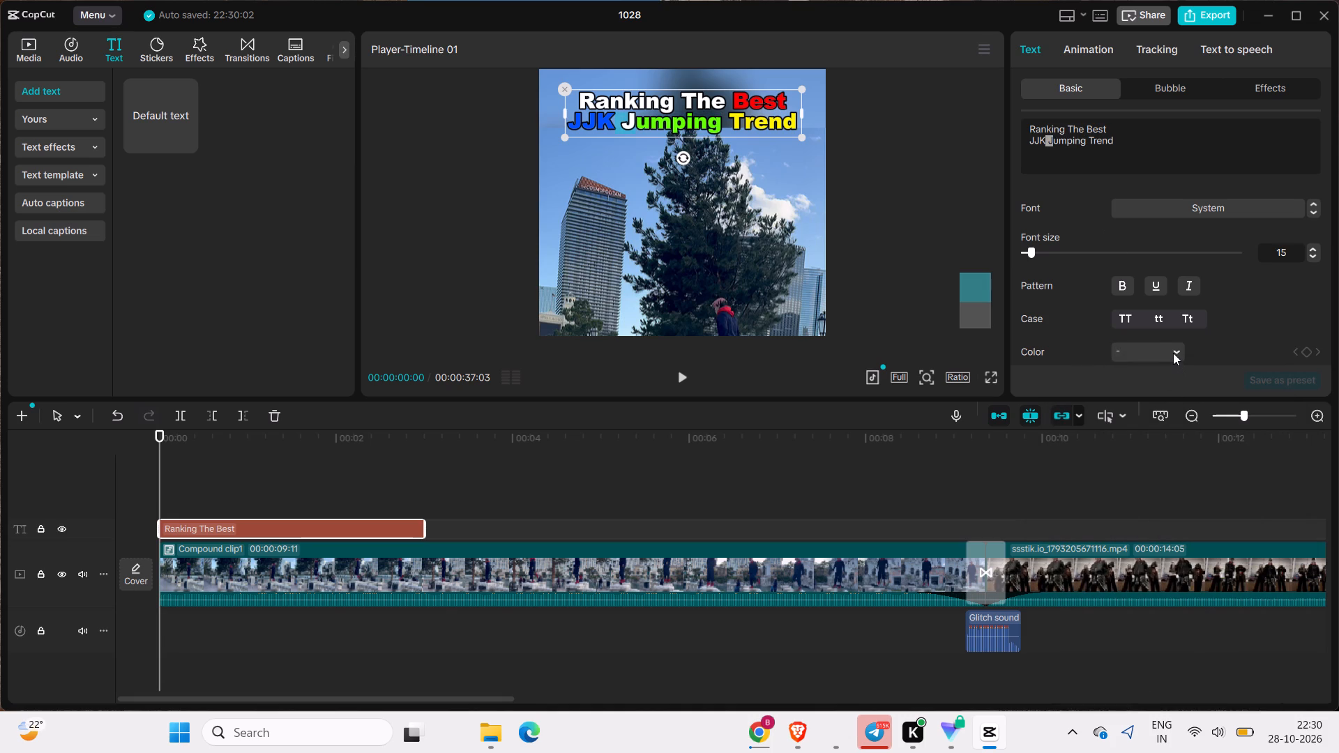
pyautogui.click(1173, 353)
pyautogui.moveTo(1180, 390); pyautogui.dragTo(1255, 362)
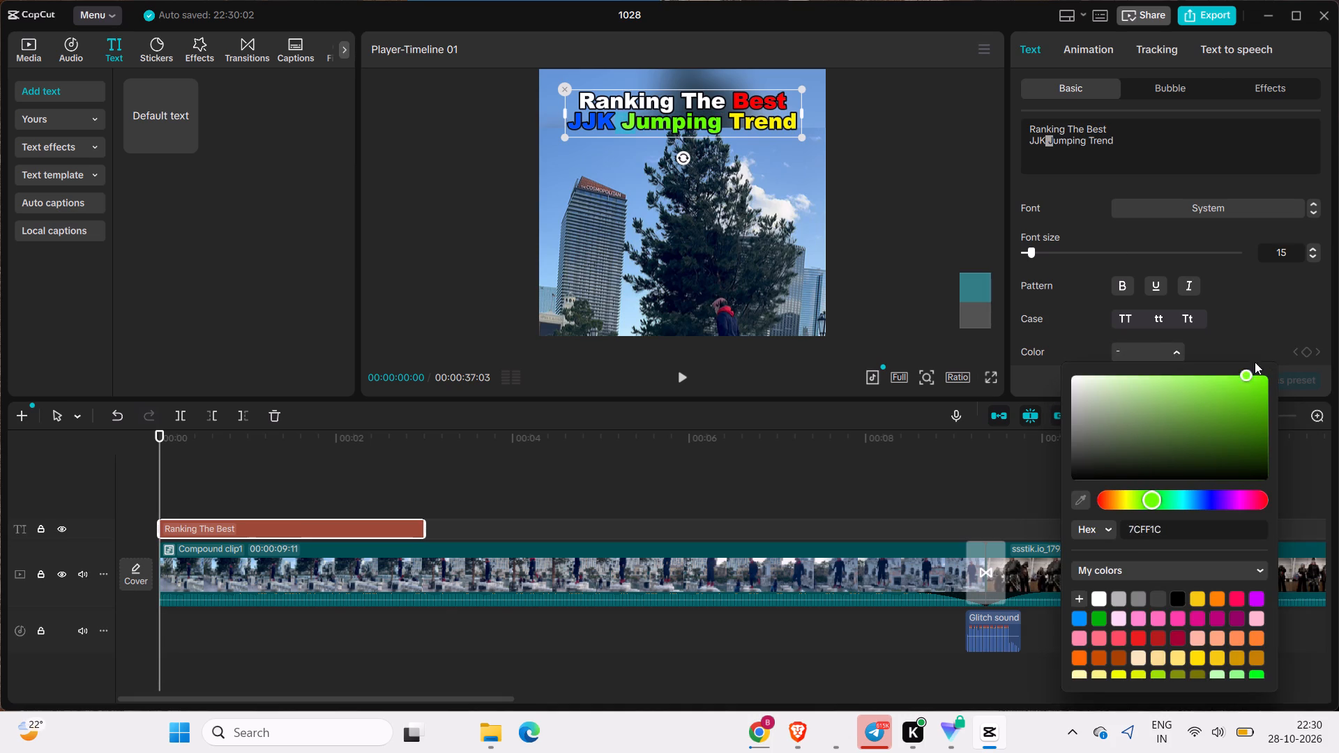
pyautogui.moveTo(1255, 362); pyautogui.dragTo(1295, 331)
pyautogui.click(1193, 141)
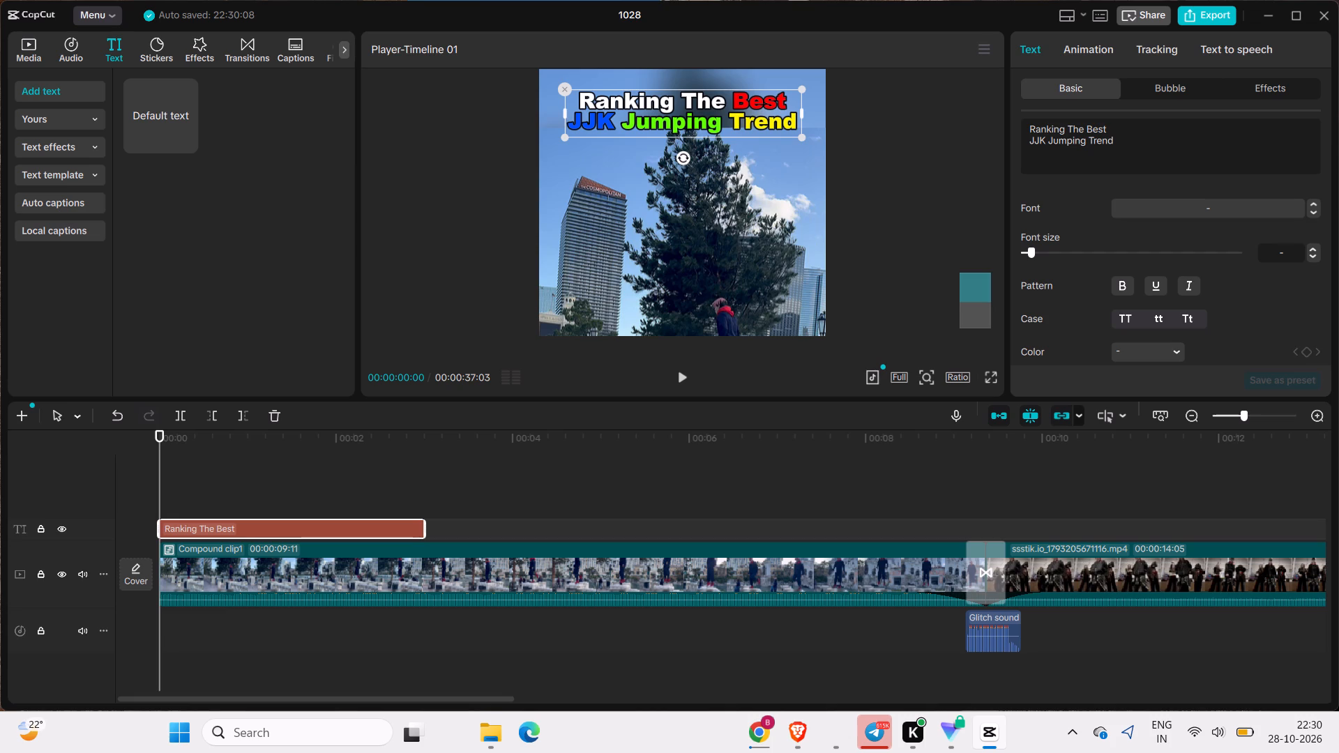
# Recolour the letters "Ju" of "Jumping" in a darker, muted green and leave the title text.
pyautogui.moveTo(1045, 145); pyautogui.dragTo(1053, 147)
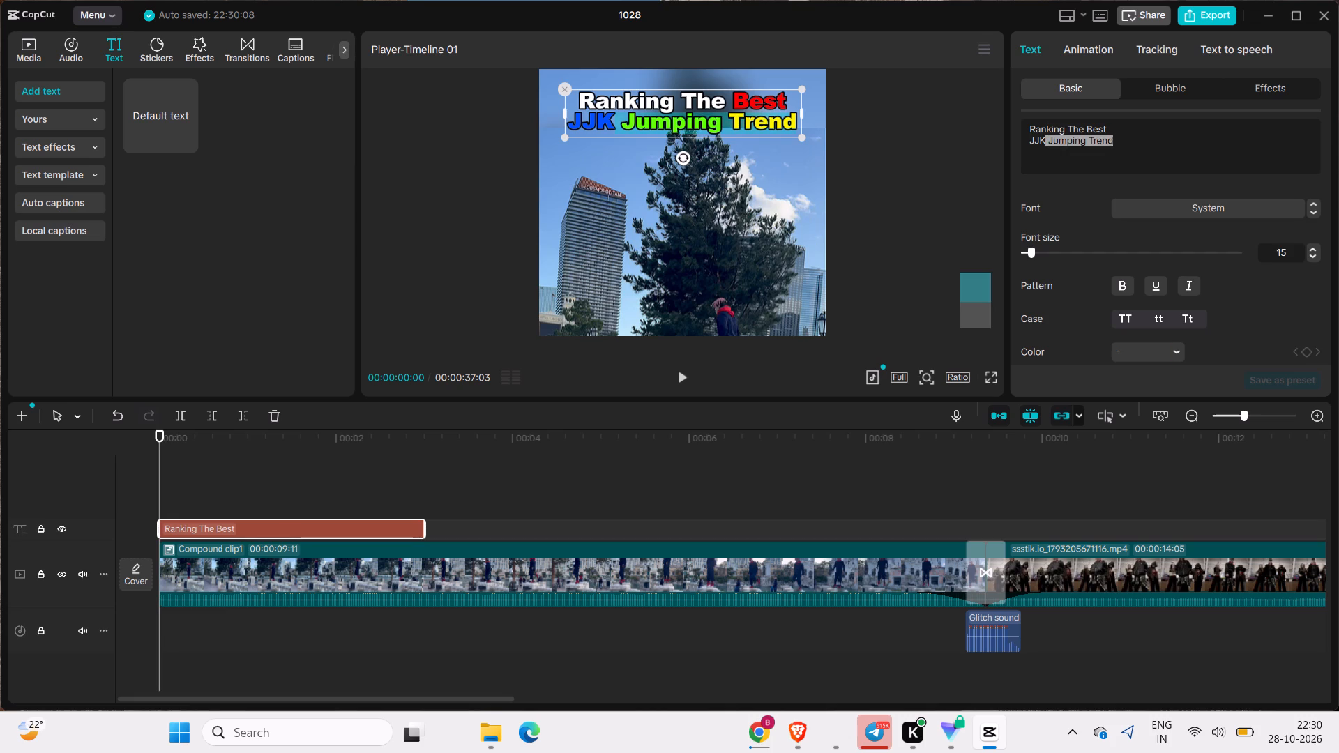
pyautogui.moveTo(1053, 147); pyautogui.dragTo(1061, 142)
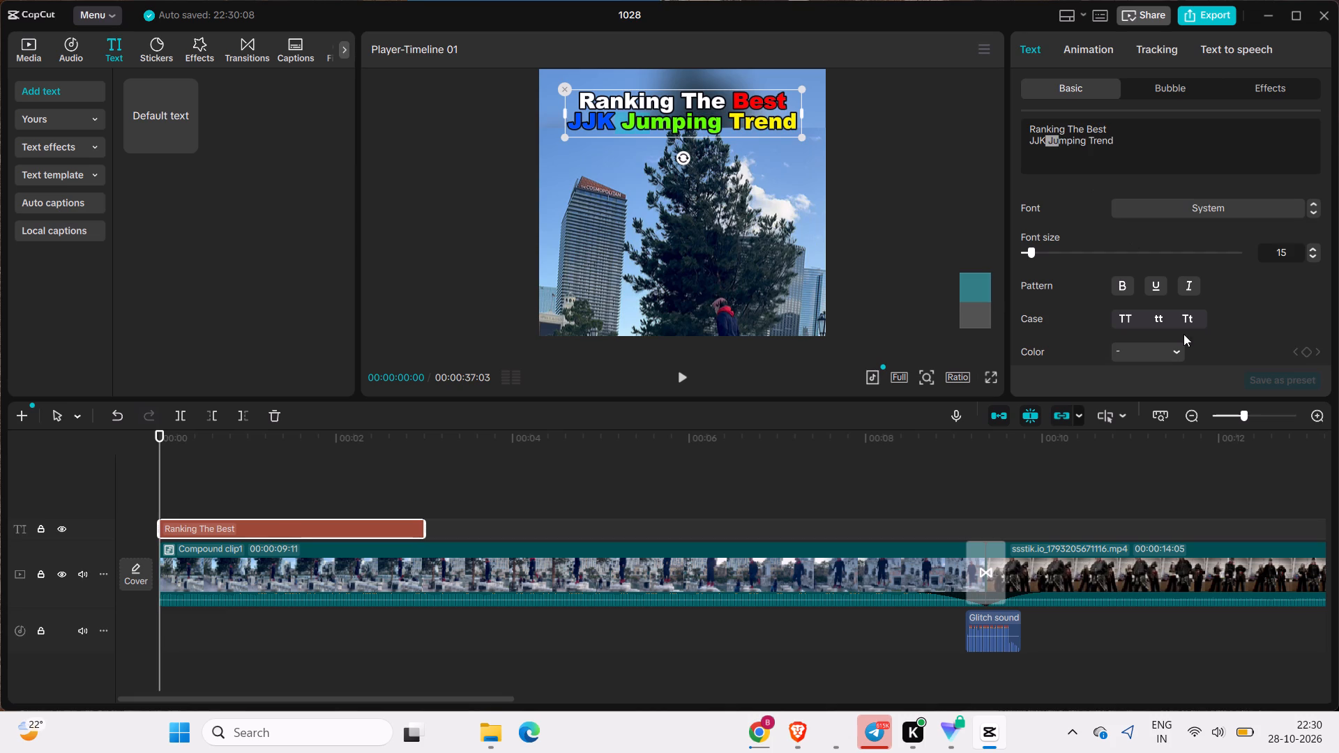
pyautogui.click(1177, 352)
pyautogui.moveTo(1199, 419); pyautogui.dragTo(1193, 423)
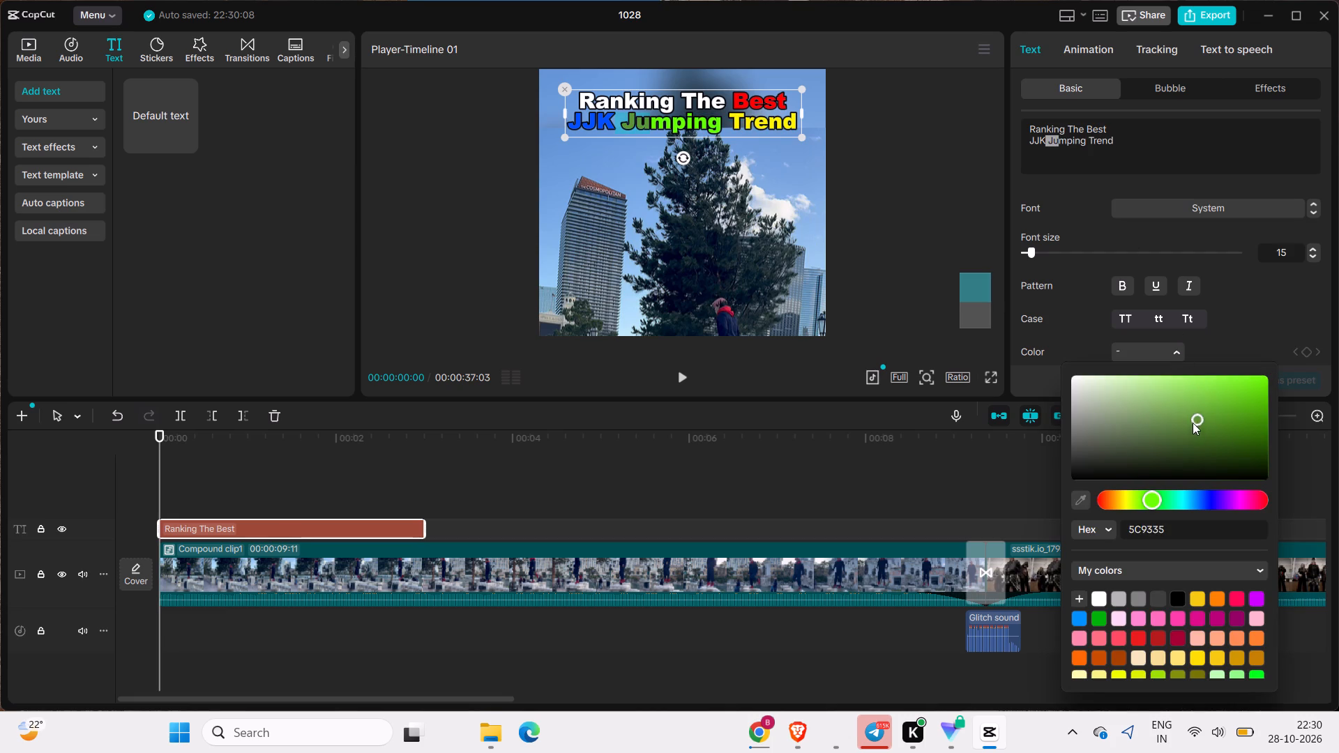
pyautogui.moveTo(1193, 423); pyautogui.dragTo(1212, 417)
pyautogui.click(1160, 147)
pyautogui.click(792, 222)
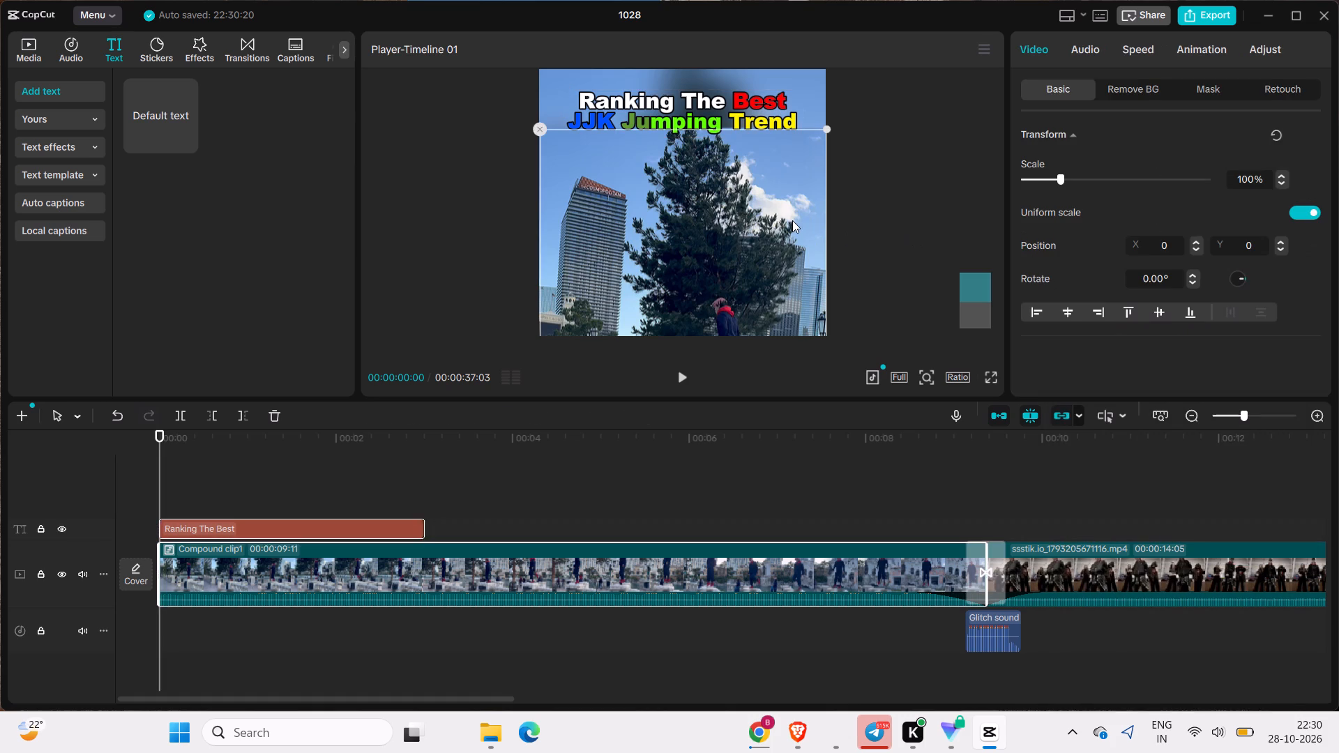
# Add a default text clip at the start of the timeline and replace its wording with "(Last one is insane)".
pyautogui.click(681, 192)
pyautogui.click(729, 79)
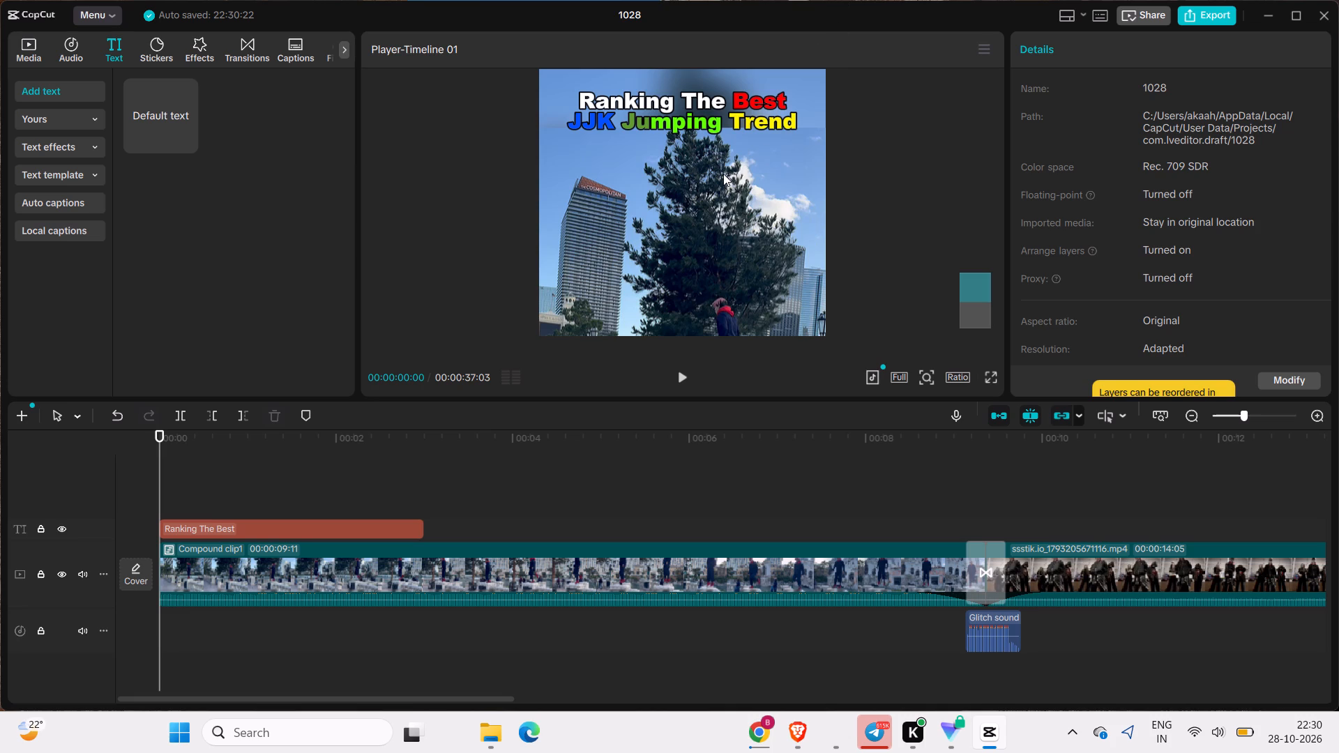
pyautogui.click(181, 141)
pyautogui.click(1139, 118)
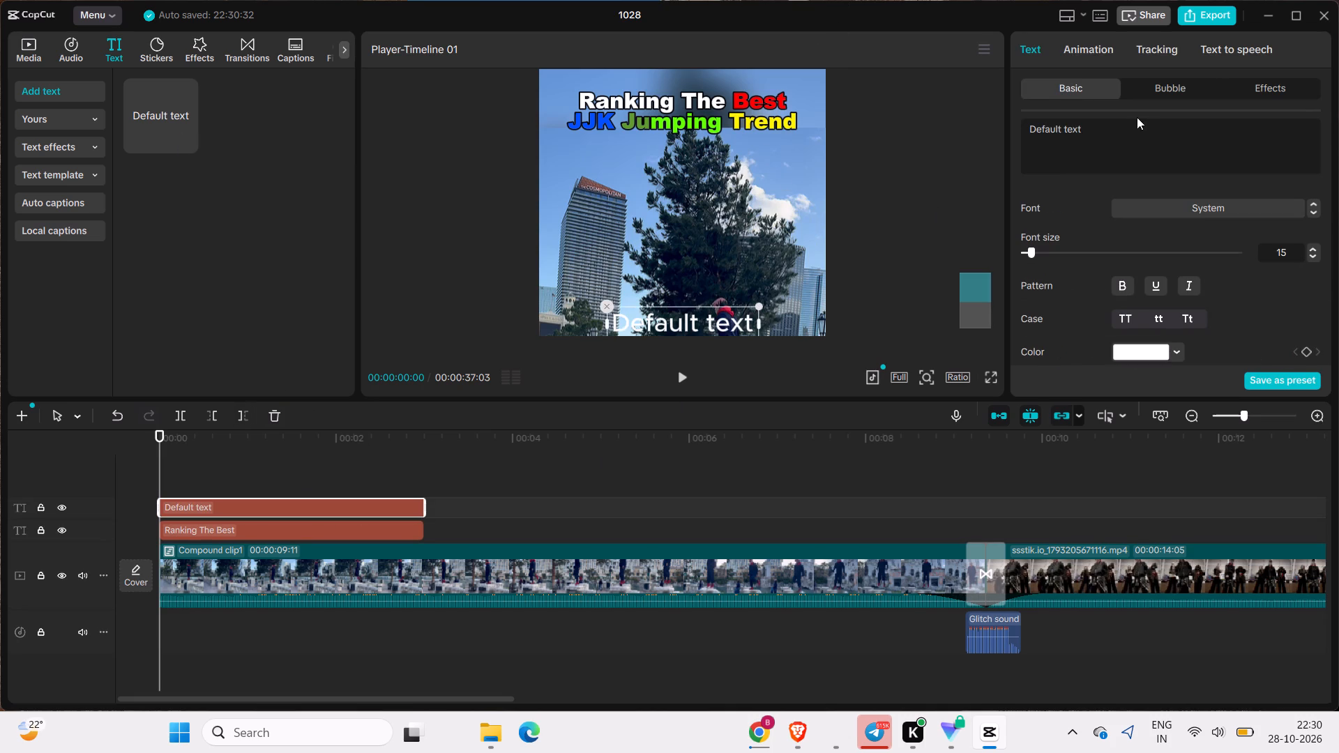
pyautogui.click(1123, 144)
pyautogui.press('BackSpace')
pyautogui.press('BackSpace')
pyautogui.press('BackSpace')
pyautogui.press('BackSpace')
pyautogui.press('BackSpace')
pyautogui.press('BackSpace')
pyautogui.press('BackSpace')
pyautogui.press('BackSpace')
pyautogui.press('BackSpace')
pyautogui.press('BackSpace')
pyautogui.press('BackSpace')
pyautogui.press('BackSpace')
pyautogui.press('BackSpace')
pyautogui.press('BackSpace')
pyautogui.press('BackSpace')
pyautogui.press('BackSpace')
pyautogui.press('BackSpace')
pyautogui.press('BackSpace')
pyautogui.press('BackSpace')
pyautogui.press('BackSpace')
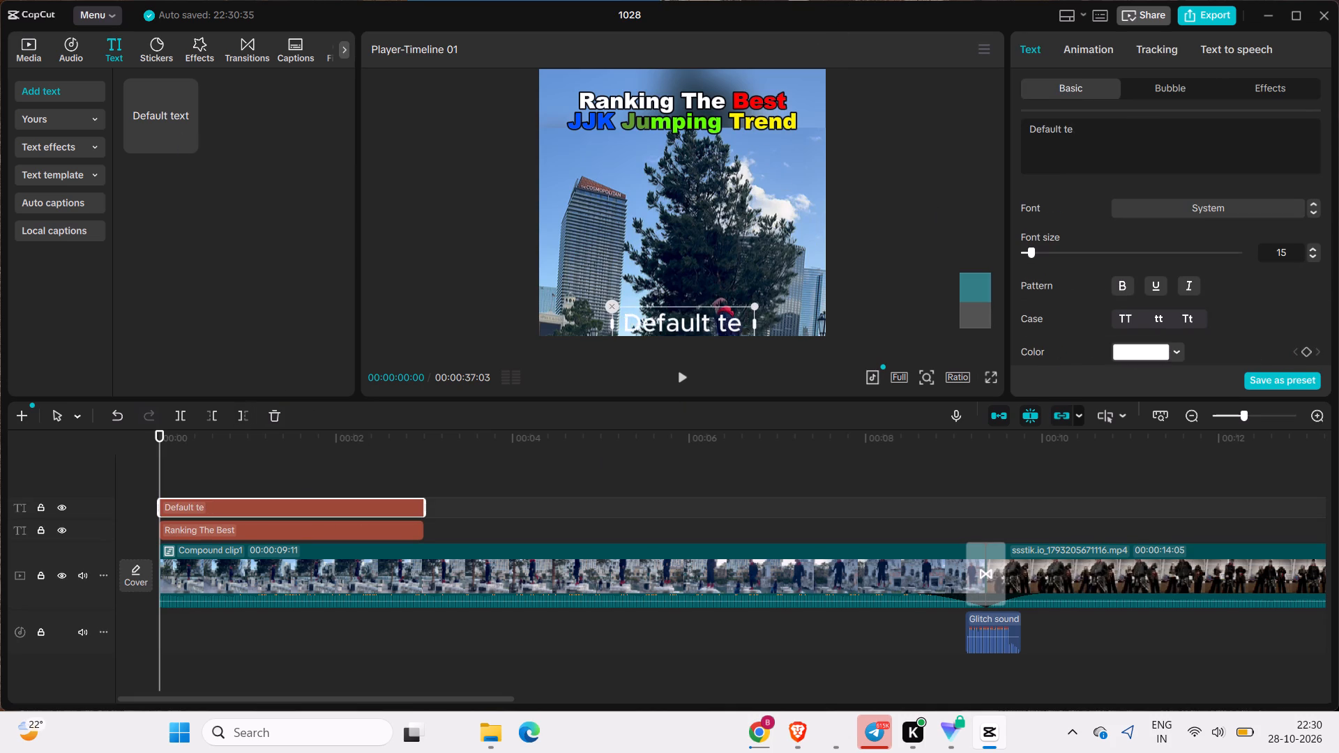
pyautogui.press('9')
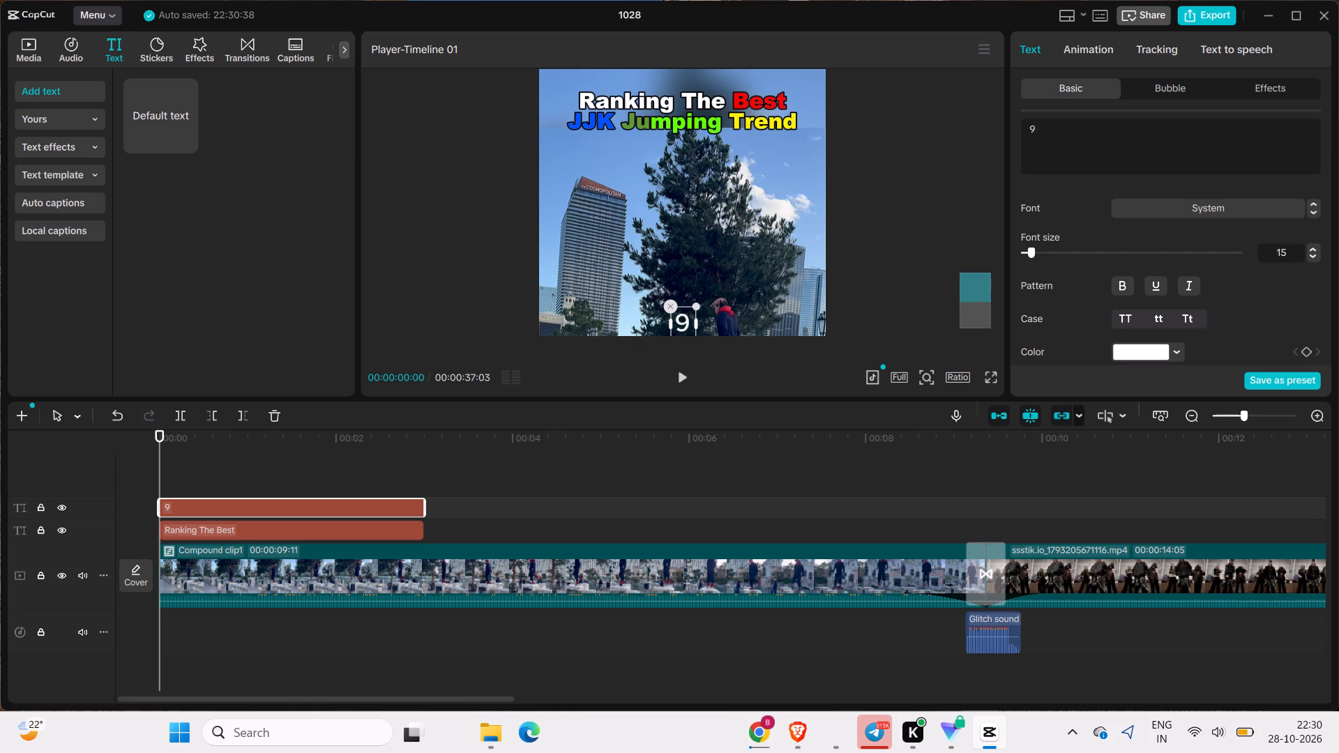
pyautogui.press('BackSpace')
pyautogui.hotkey('shift', '(')
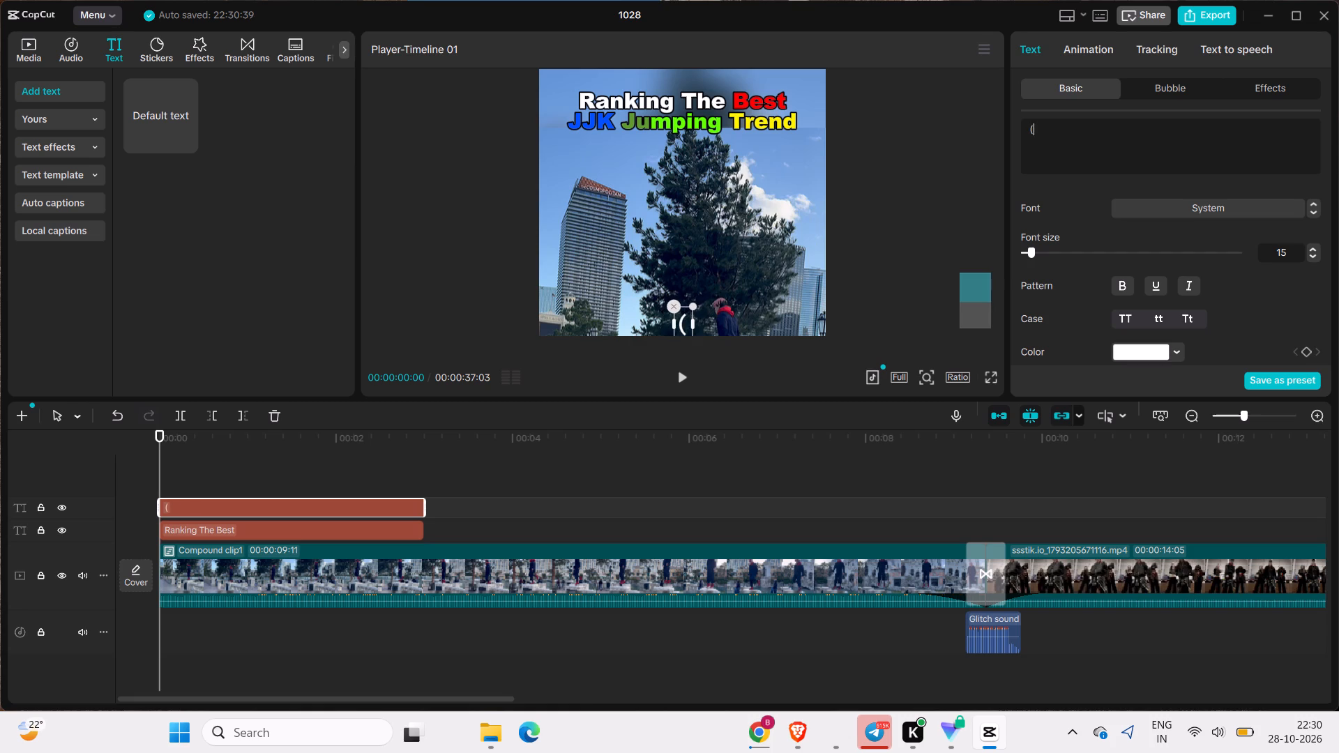
pyautogui.press('space')
pyautogui.write('as')
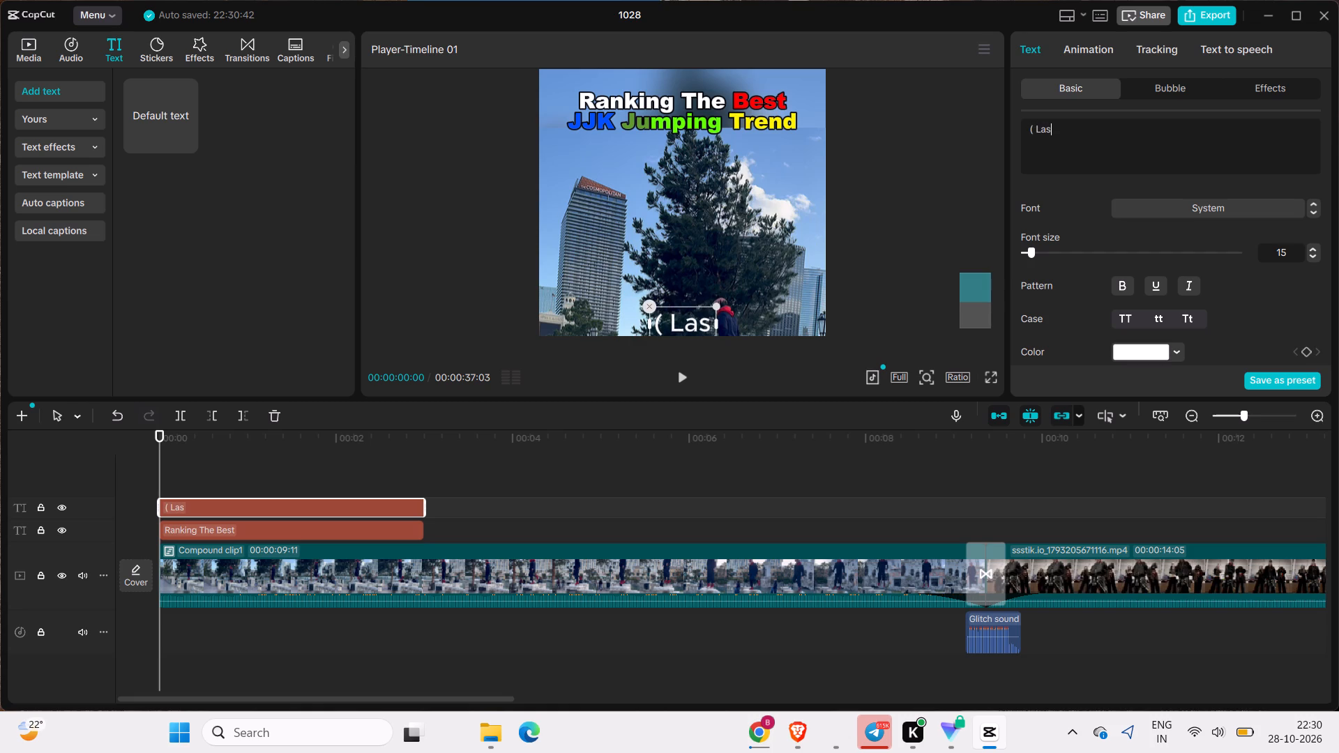
pyautogui.write('t')
pyautogui.press('space')
pyautogui.write('one is')
pyautogui.press('space')
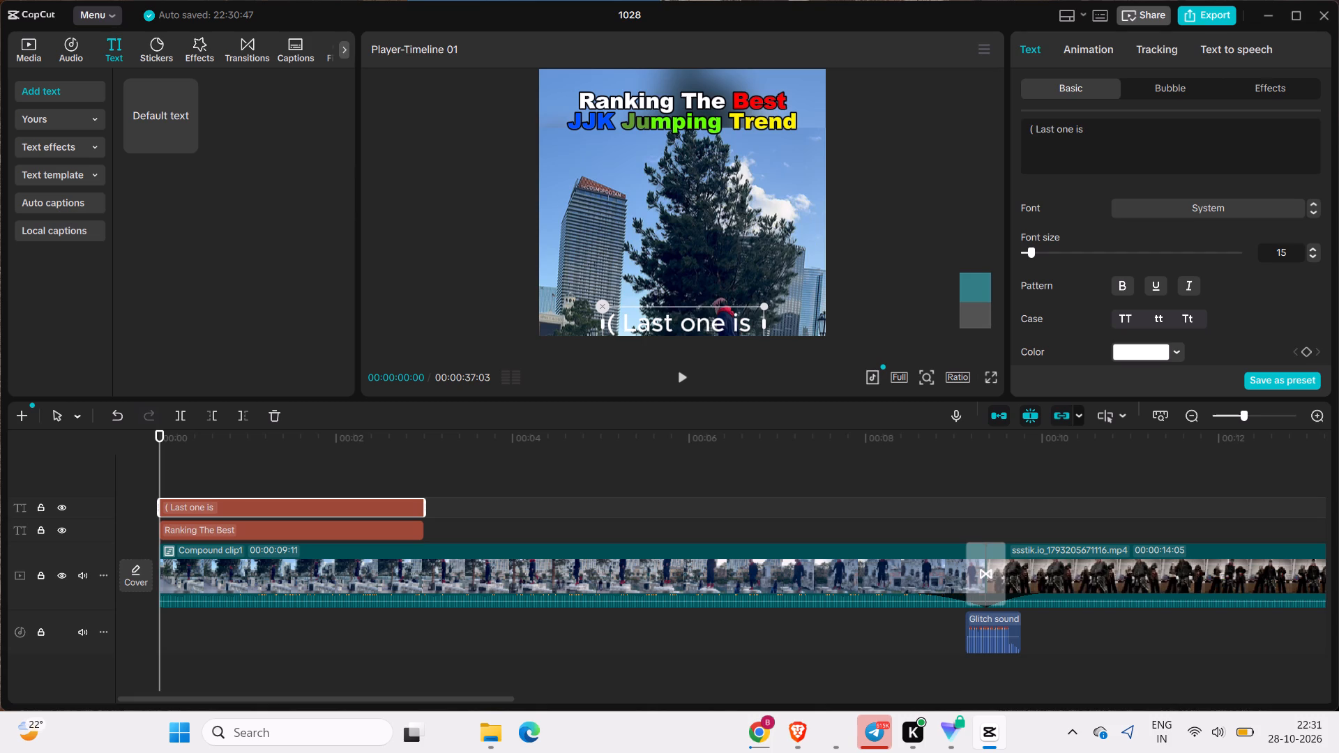
pyautogui.write('in')
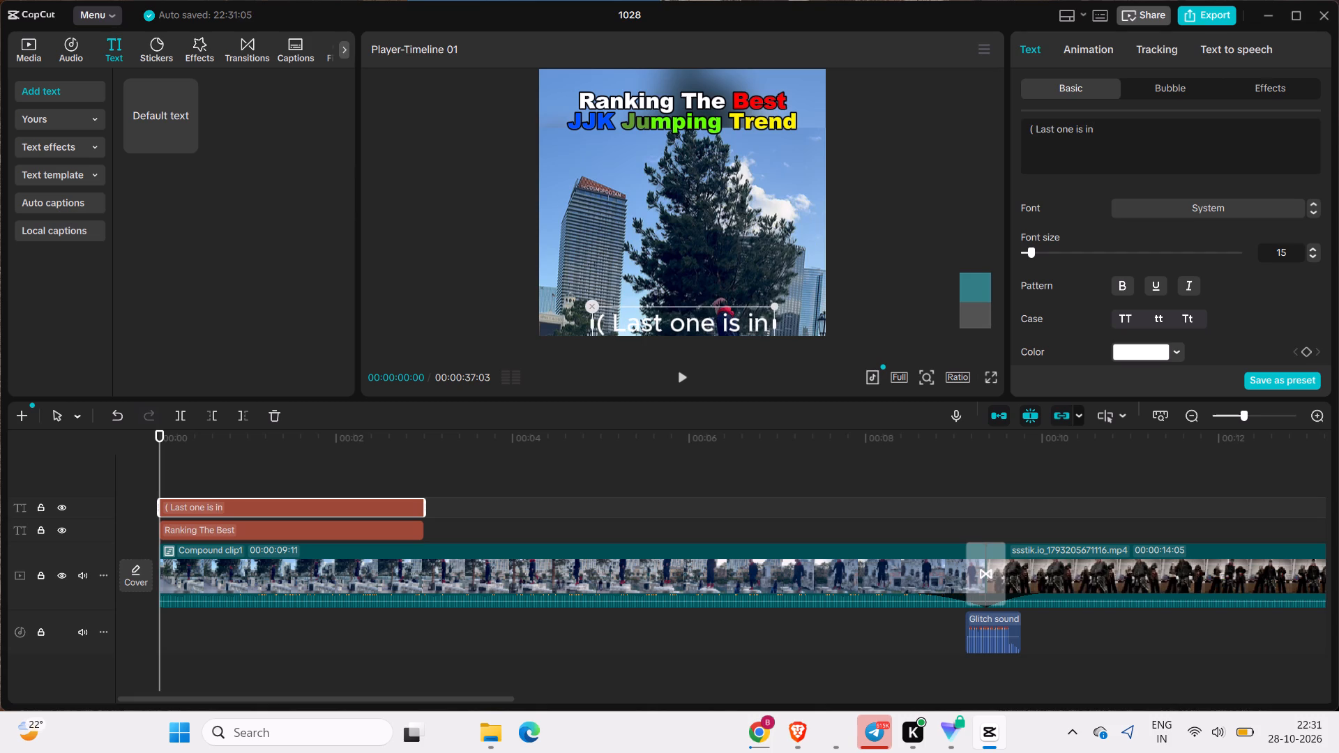
pyautogui.write('sane')
pyautogui.press('space')
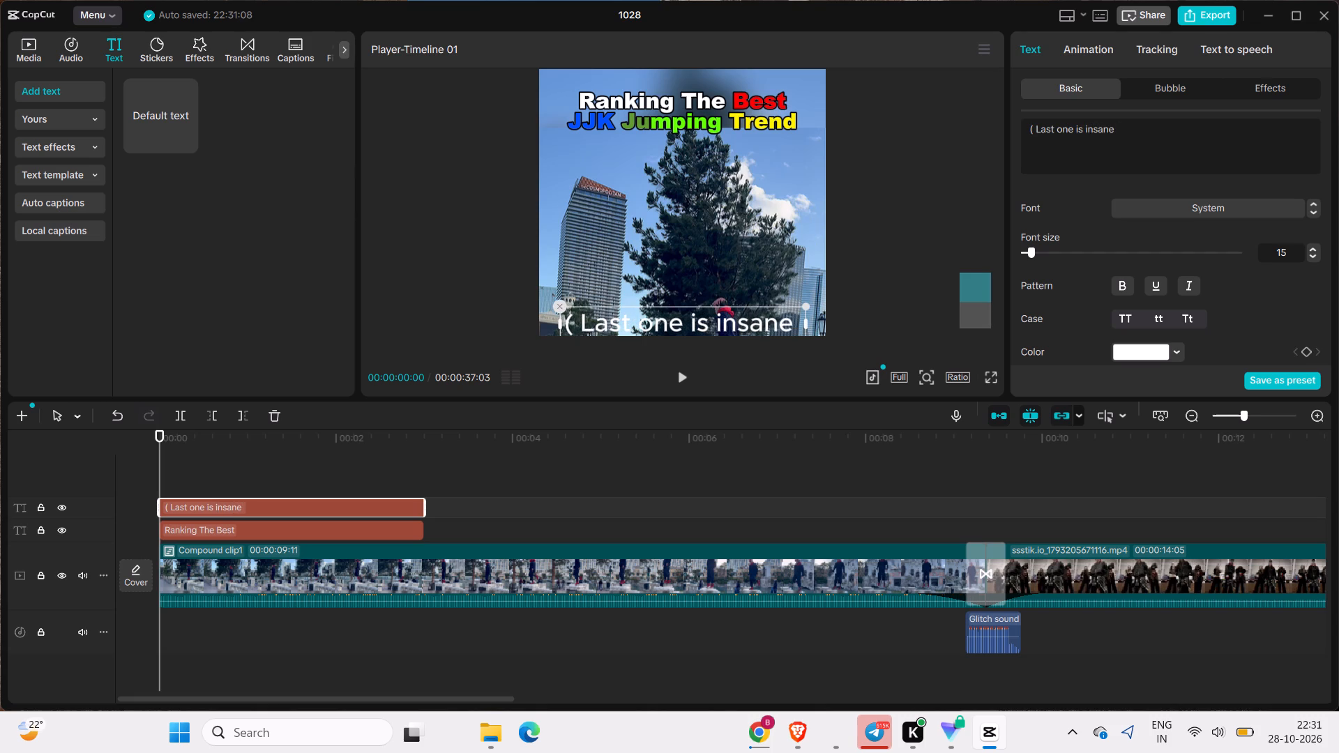
pyautogui.press('BackSpace')
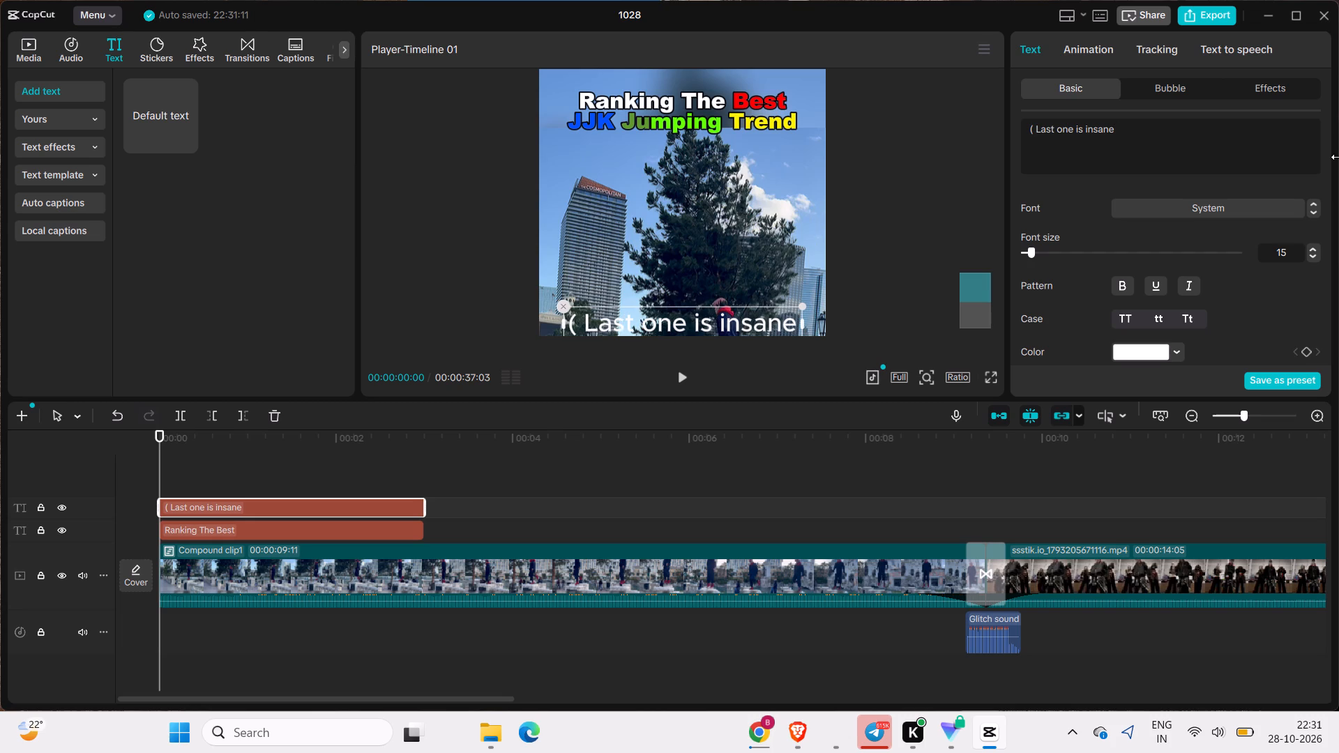
pyautogui.hotkey('shift', ')')
pyautogui.press('Left')
pyautogui.press('Left')
pyautogui.press('Left')
pyautogui.press('Left')
pyautogui.press('Left')
pyautogui.press('Left')
pyautogui.press('Left')
pyautogui.press('Left')
pyautogui.press('Left')
pyautogui.press('Left')
pyautogui.press('Left')
pyautogui.press('Left')
pyautogui.press('Left')
pyautogui.press('Left')
pyautogui.press('Left')
pyautogui.press('Left')
pyautogui.press('Left')
pyautogui.press('Left')
pyautogui.press('Left')
pyautogui.press('Left')
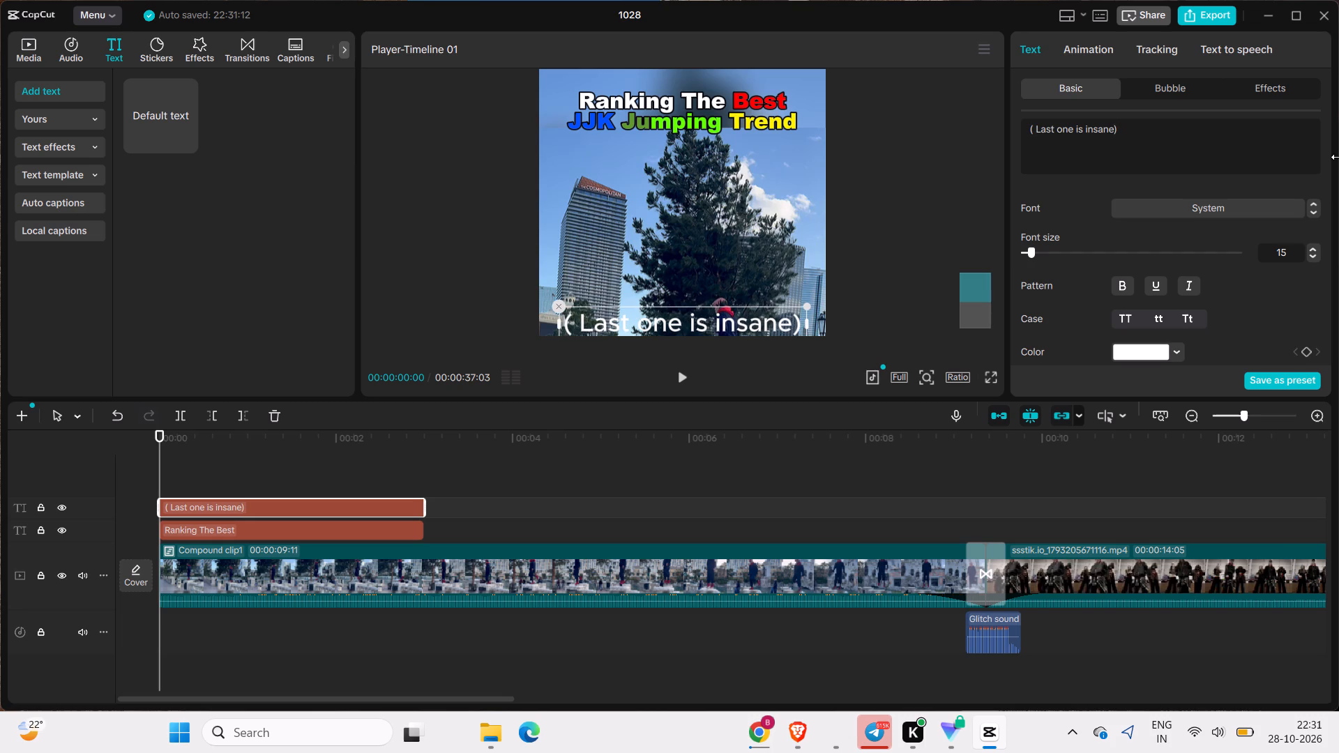
pyautogui.press('Right')
pyautogui.press('BackSpace')
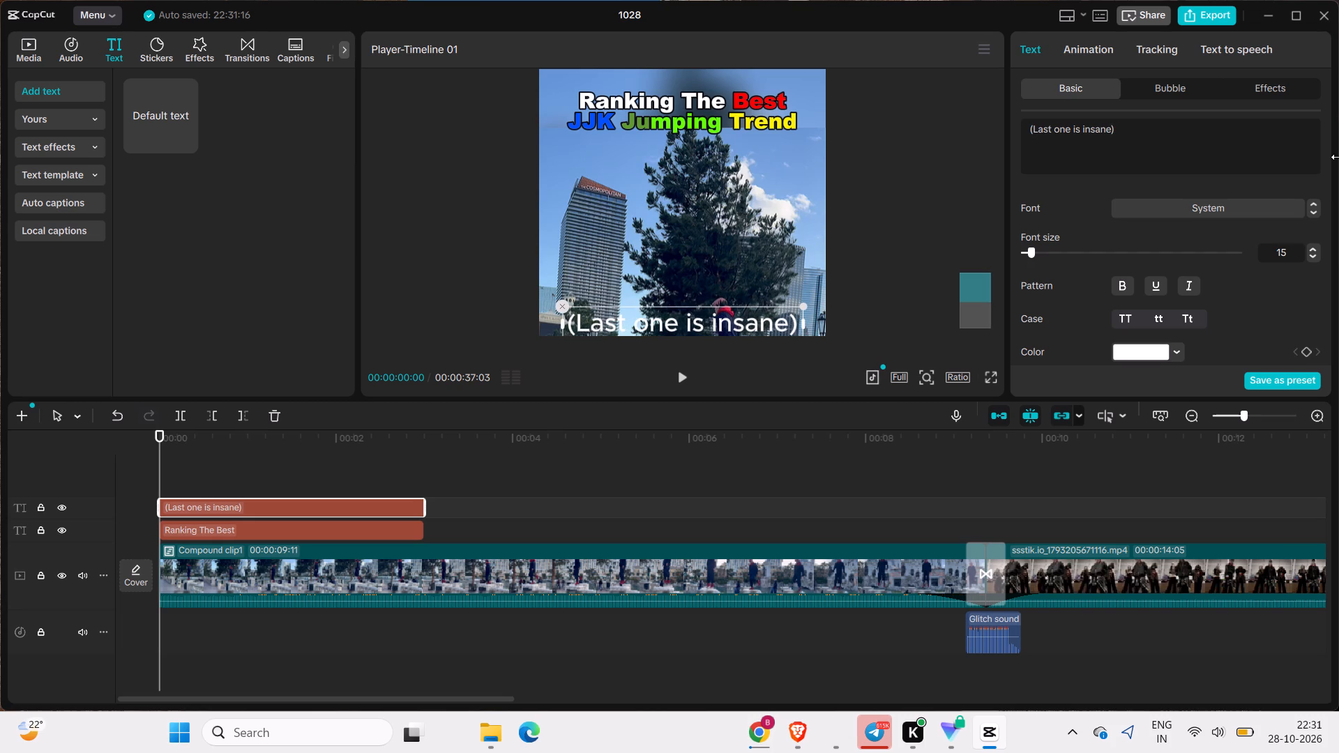
# Reduce the "(Last one is insane)" caption's font size to 11 and turn on its black stroke.
pyautogui.click(1310, 258)
pyautogui.tripleClick(1310, 257)
pyautogui.scroll(-2, 1176, 314)
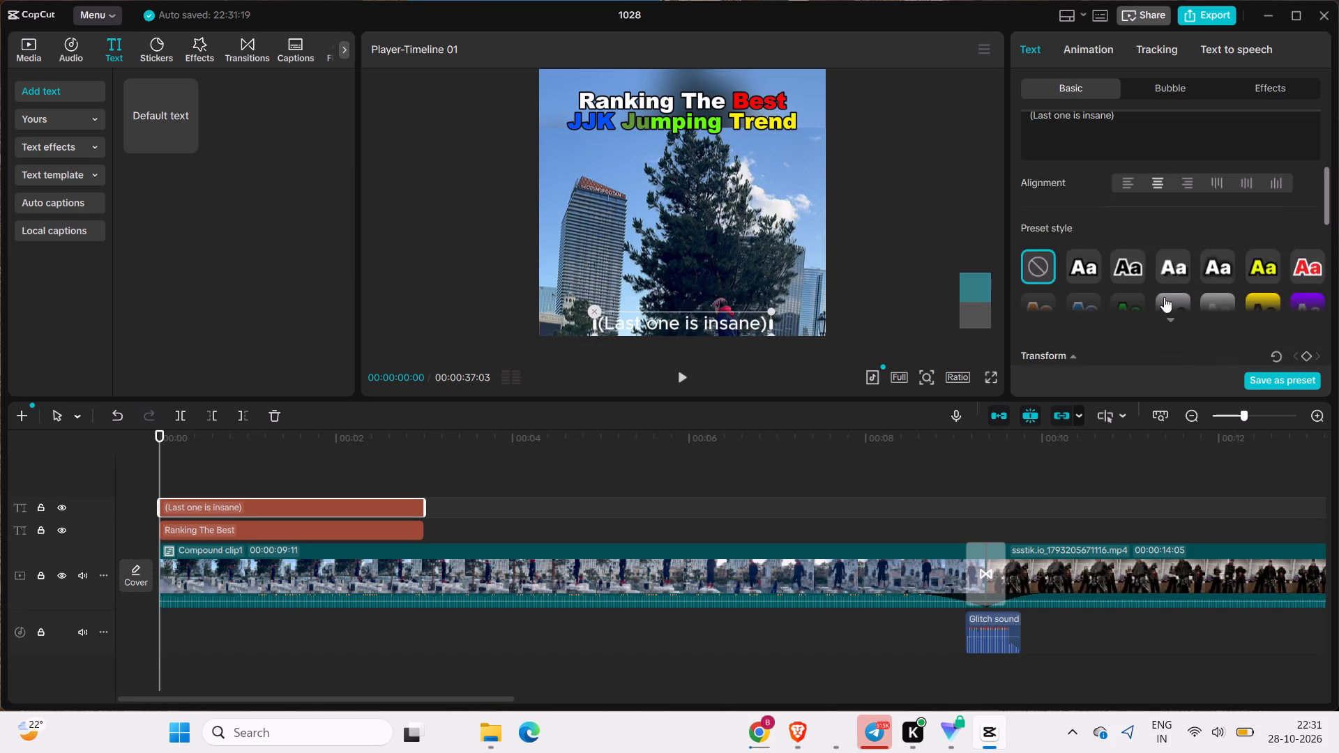
pyautogui.scroll(-6, 1164, 297)
pyautogui.click(1029, 277)
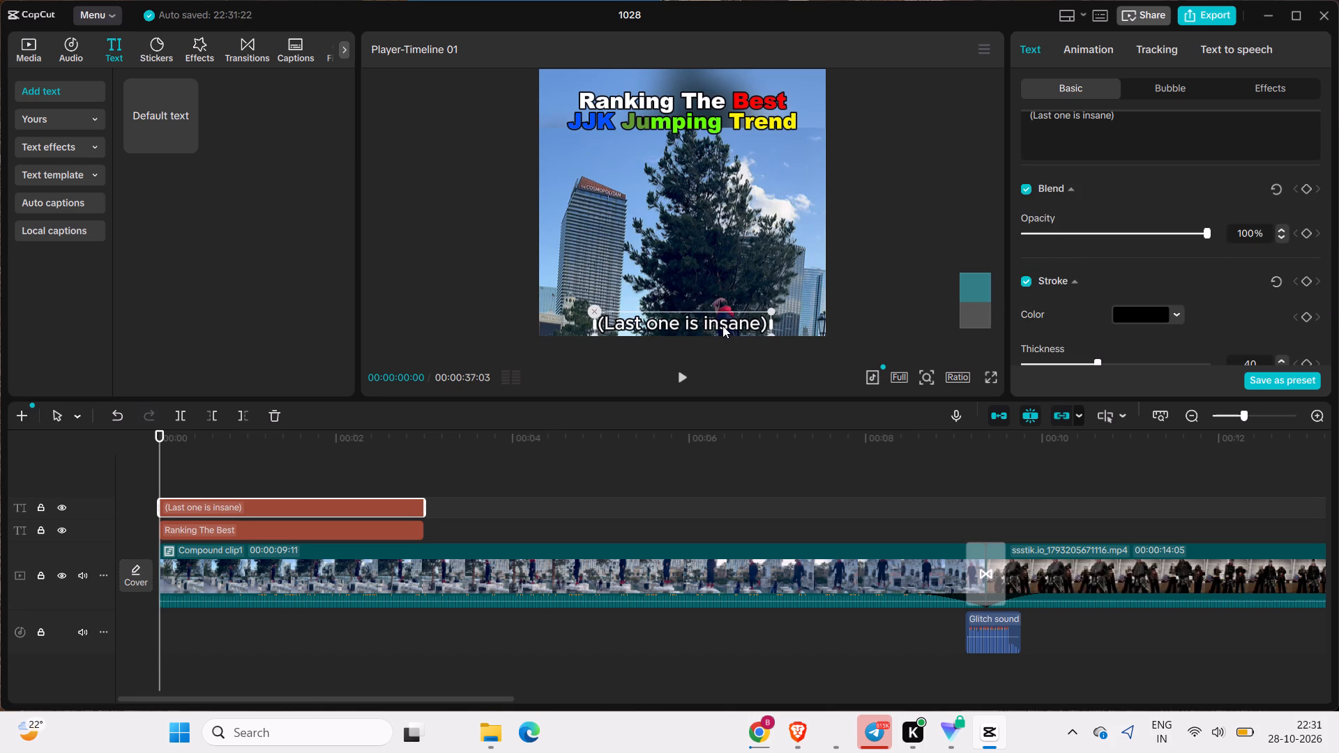
# Centre the "(Last one is insane)" caption just below the title and set its stroke thickness to 32.
pyautogui.moveTo(723, 326); pyautogui.dragTo(732, 153)
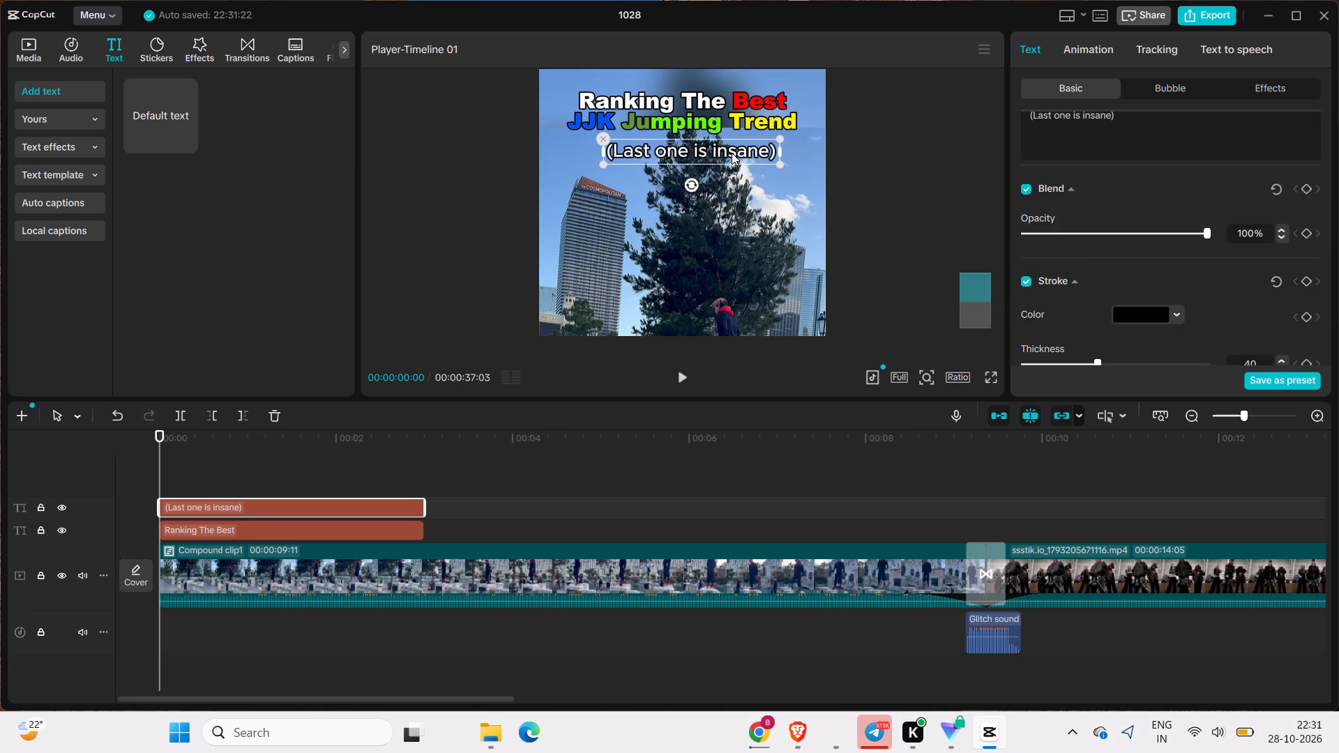
pyautogui.moveTo(732, 153); pyautogui.dragTo(725, 149)
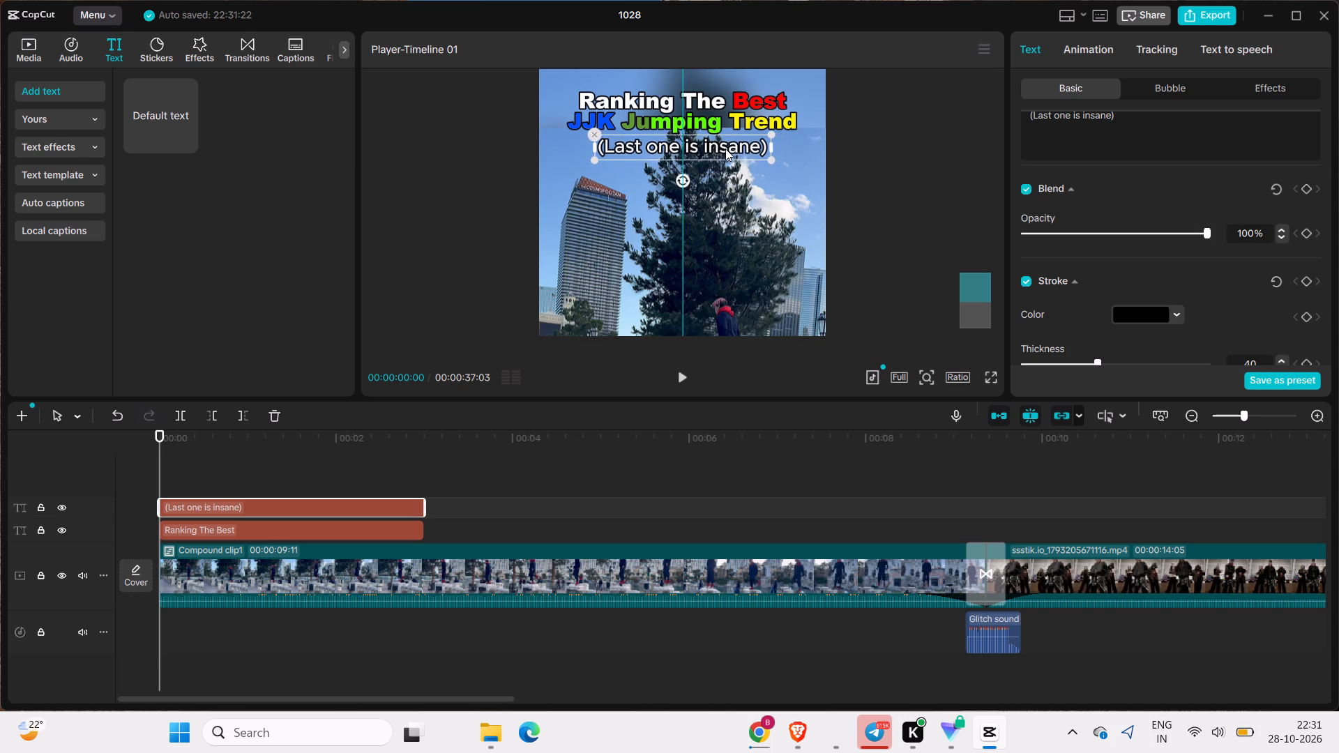
pyautogui.click(1084, 363)
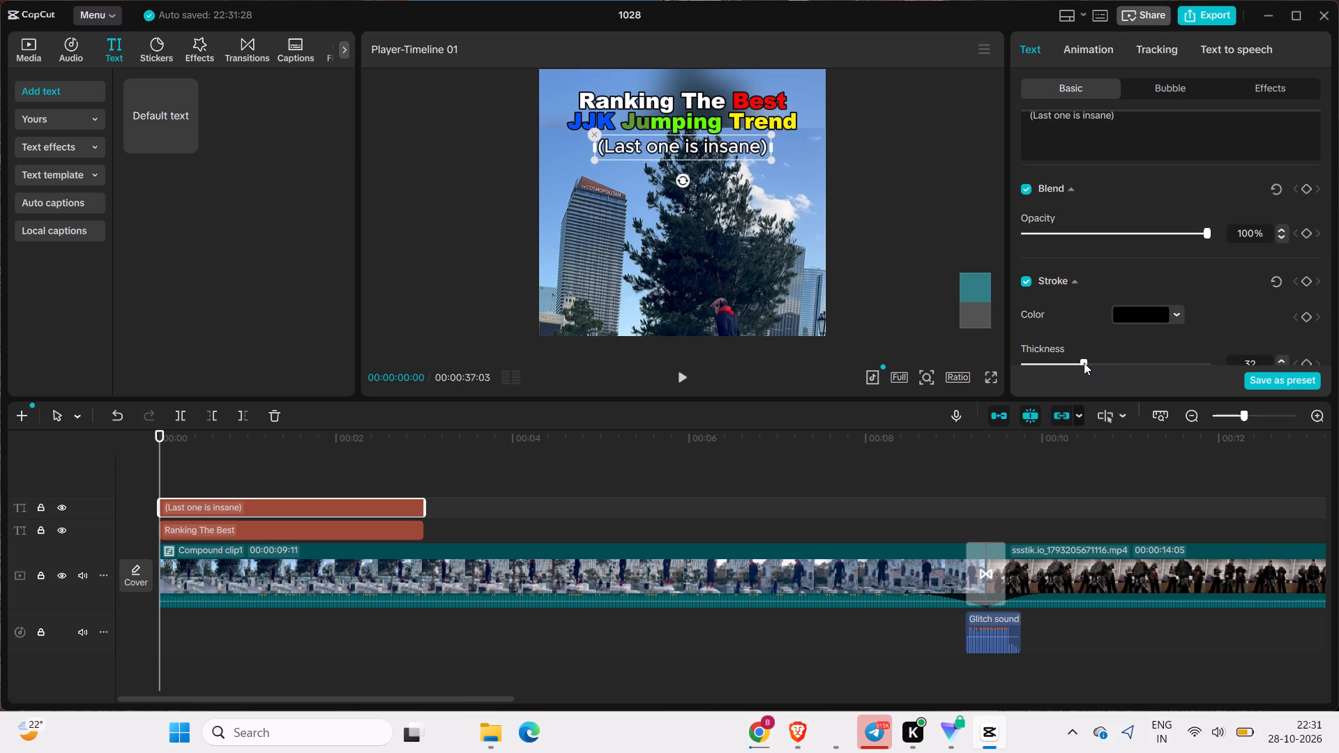
# Set the caption's font size to 10, try Noto Serif, and settle on the Rubik-Bold font.
pyautogui.scroll(4, 1170, 277)
pyautogui.scroll(3, 1258, 254)
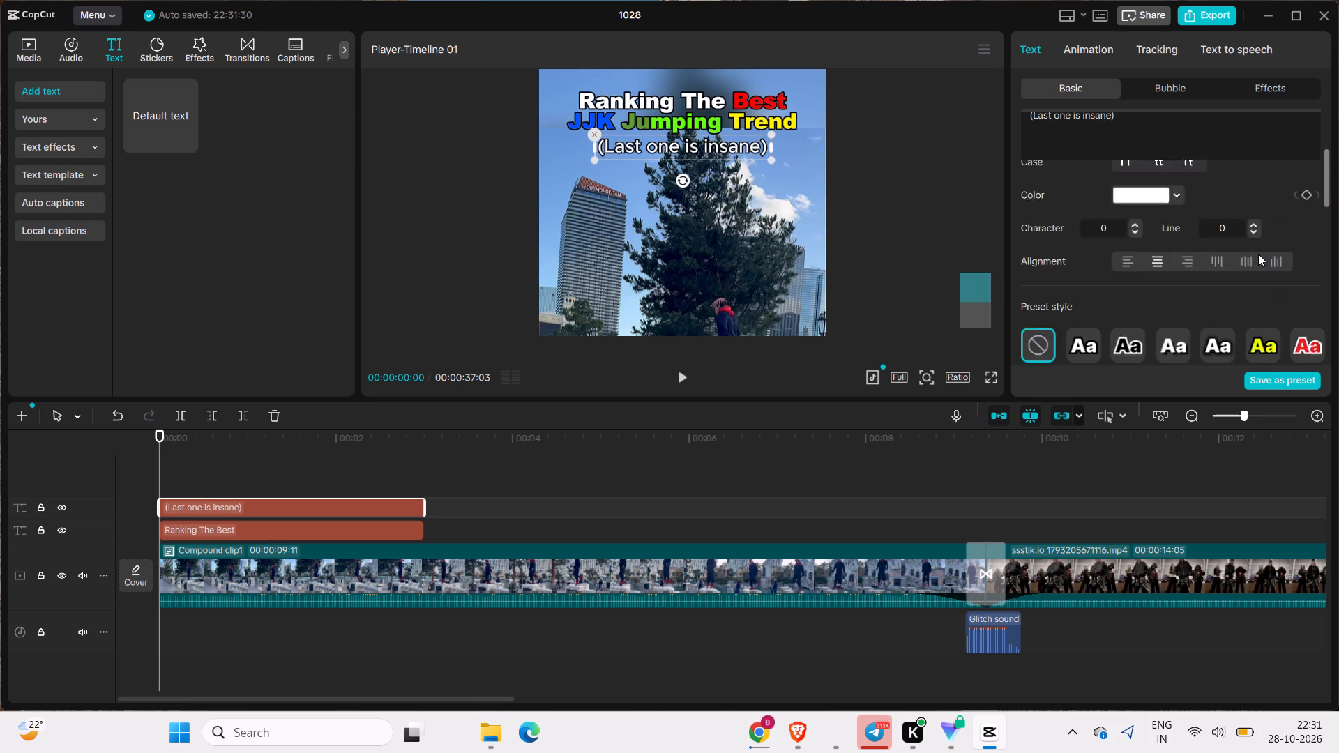
pyautogui.scroll(2, 1258, 254)
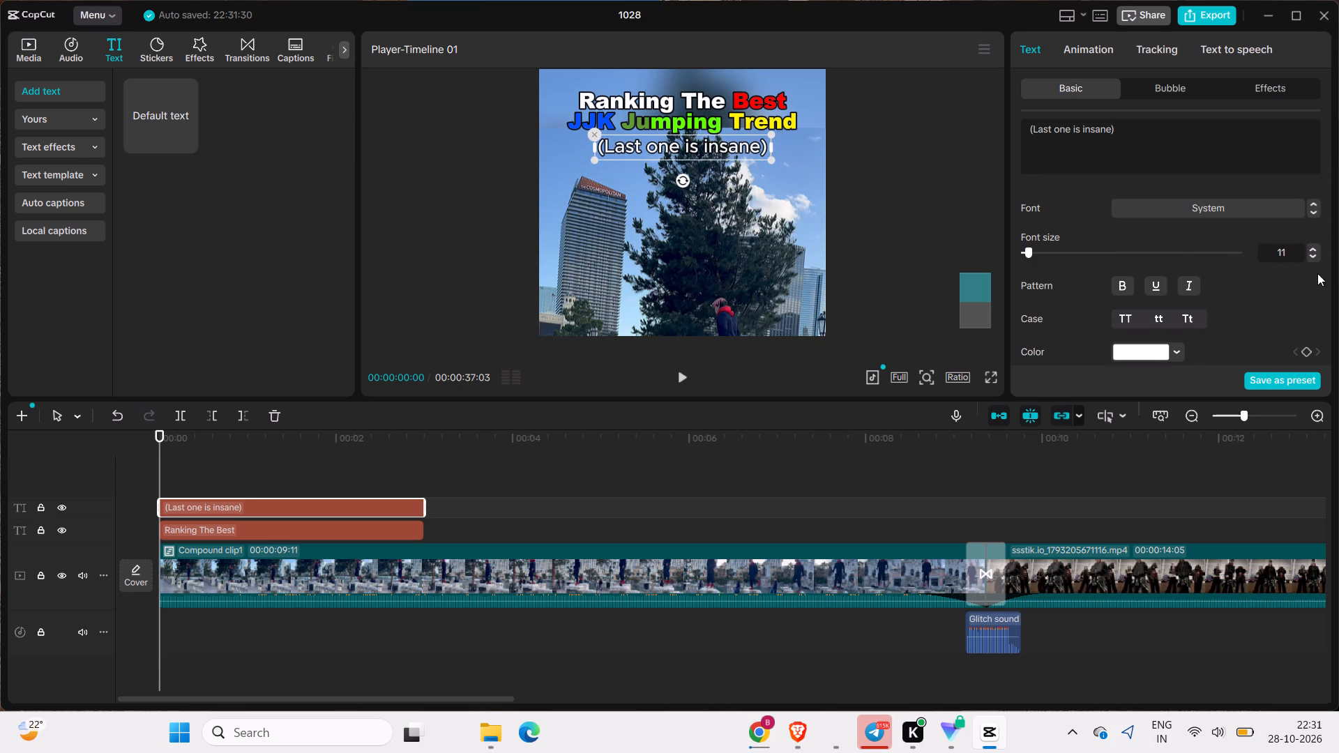
pyautogui.click(1312, 257)
pyautogui.click(1244, 199)
pyautogui.click(1236, 213)
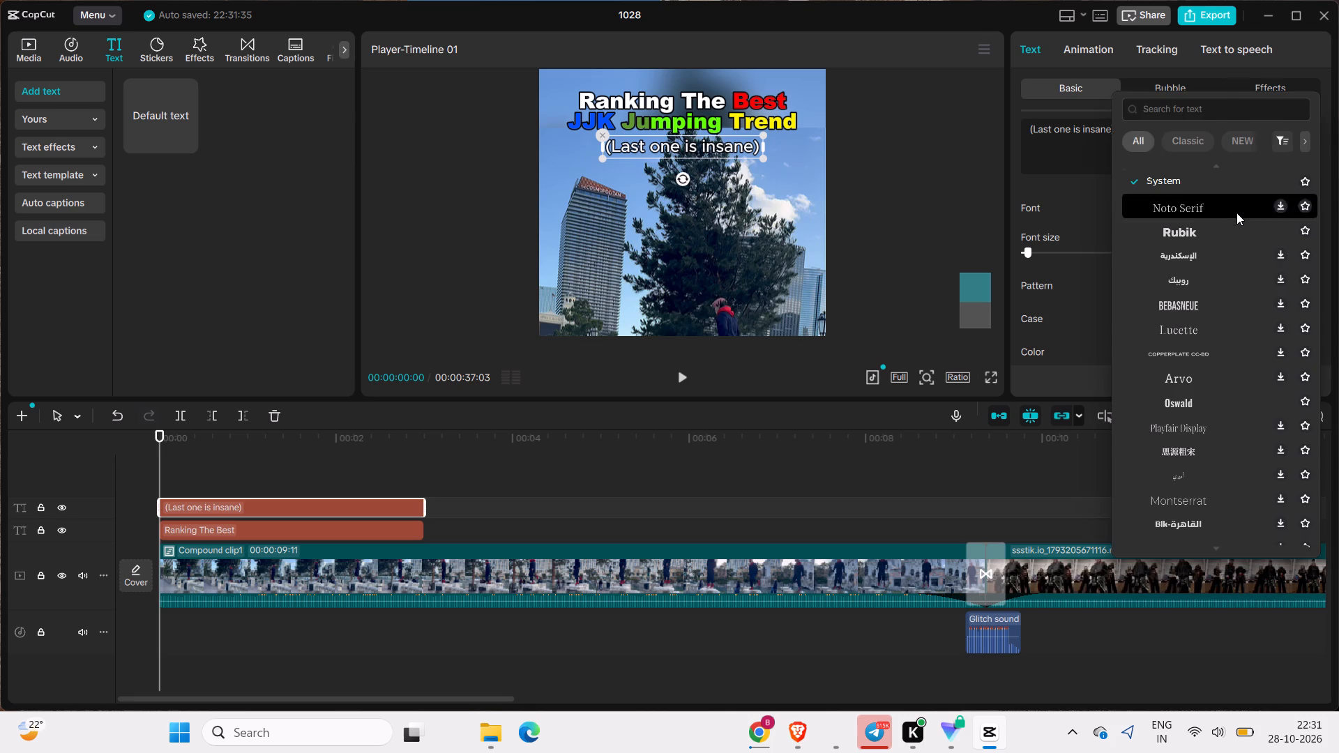
pyautogui.scroll(8, 1232, 213)
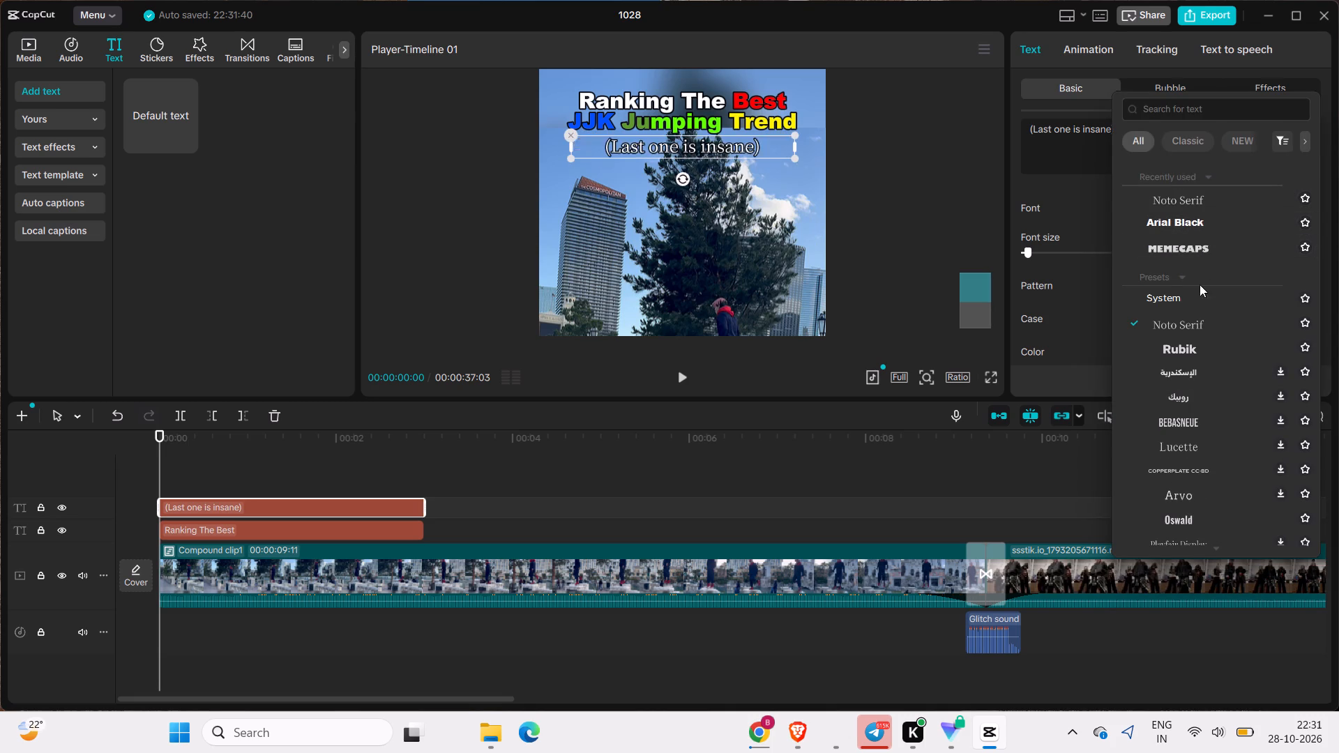
pyautogui.click(1201, 342)
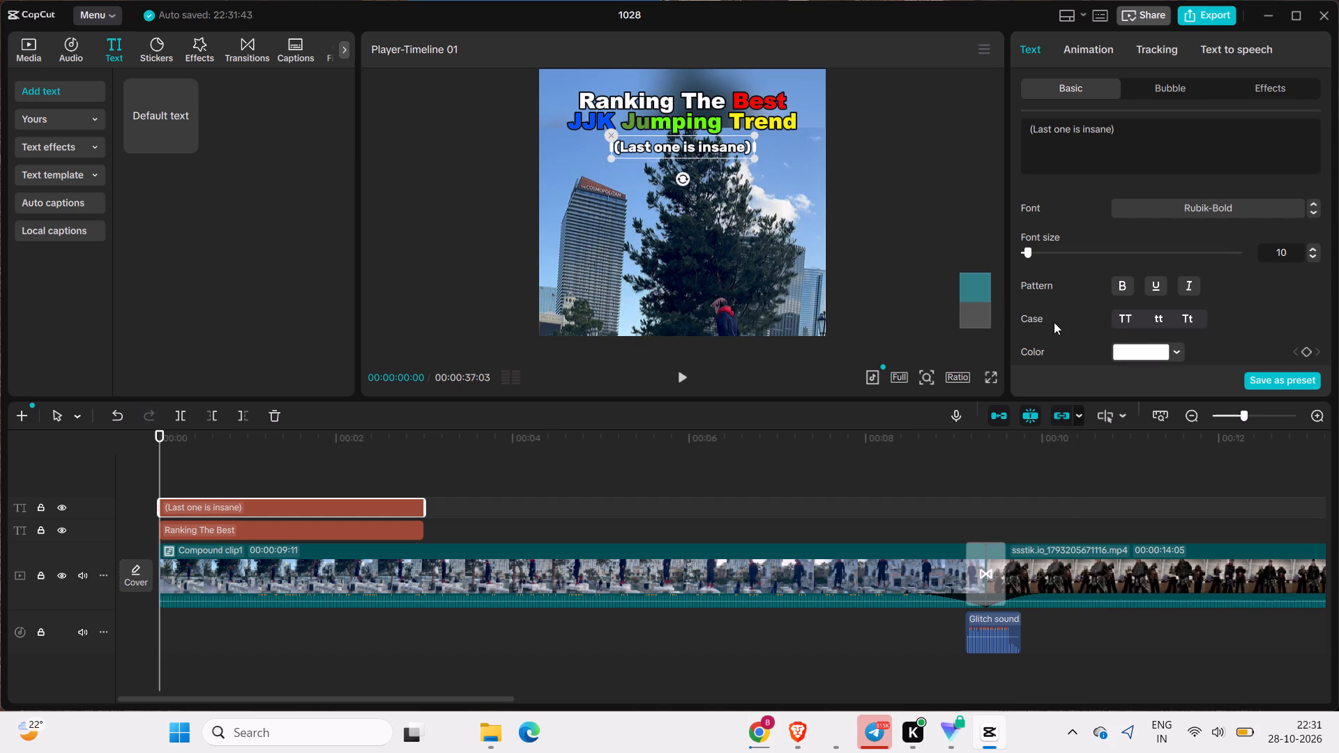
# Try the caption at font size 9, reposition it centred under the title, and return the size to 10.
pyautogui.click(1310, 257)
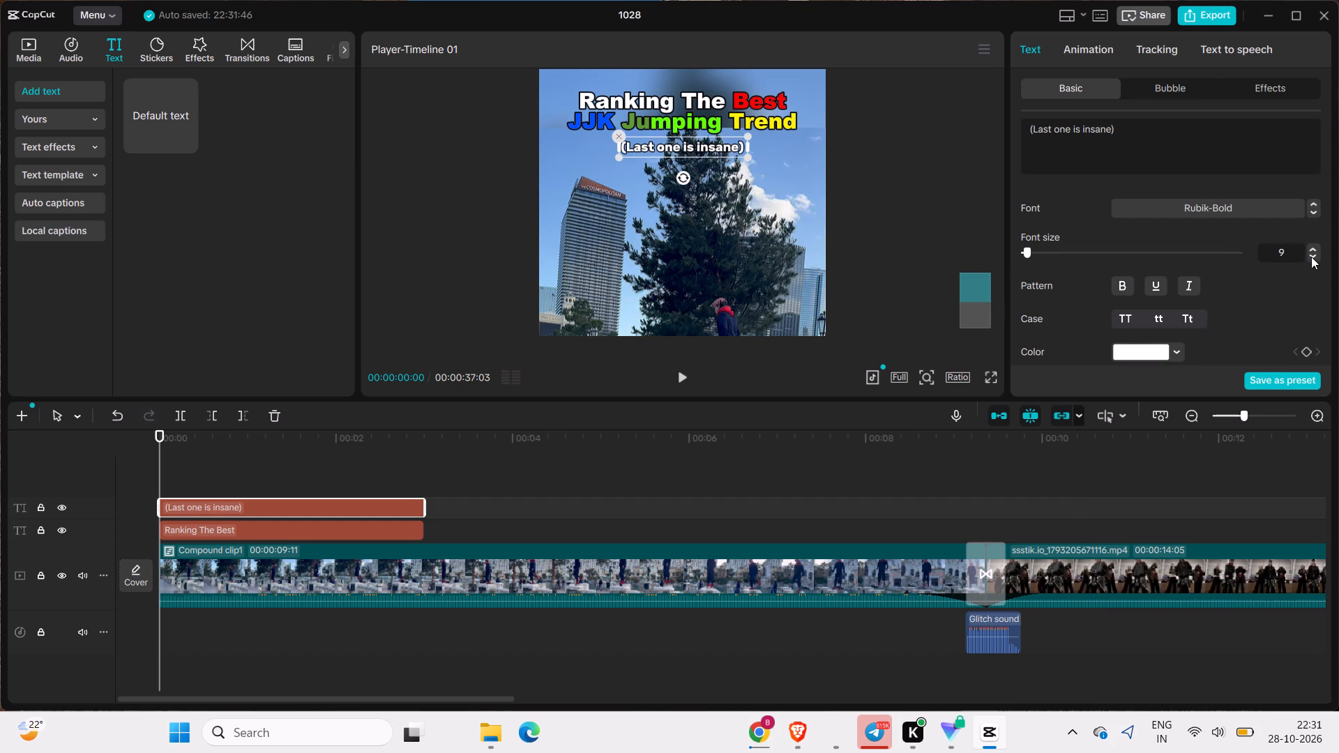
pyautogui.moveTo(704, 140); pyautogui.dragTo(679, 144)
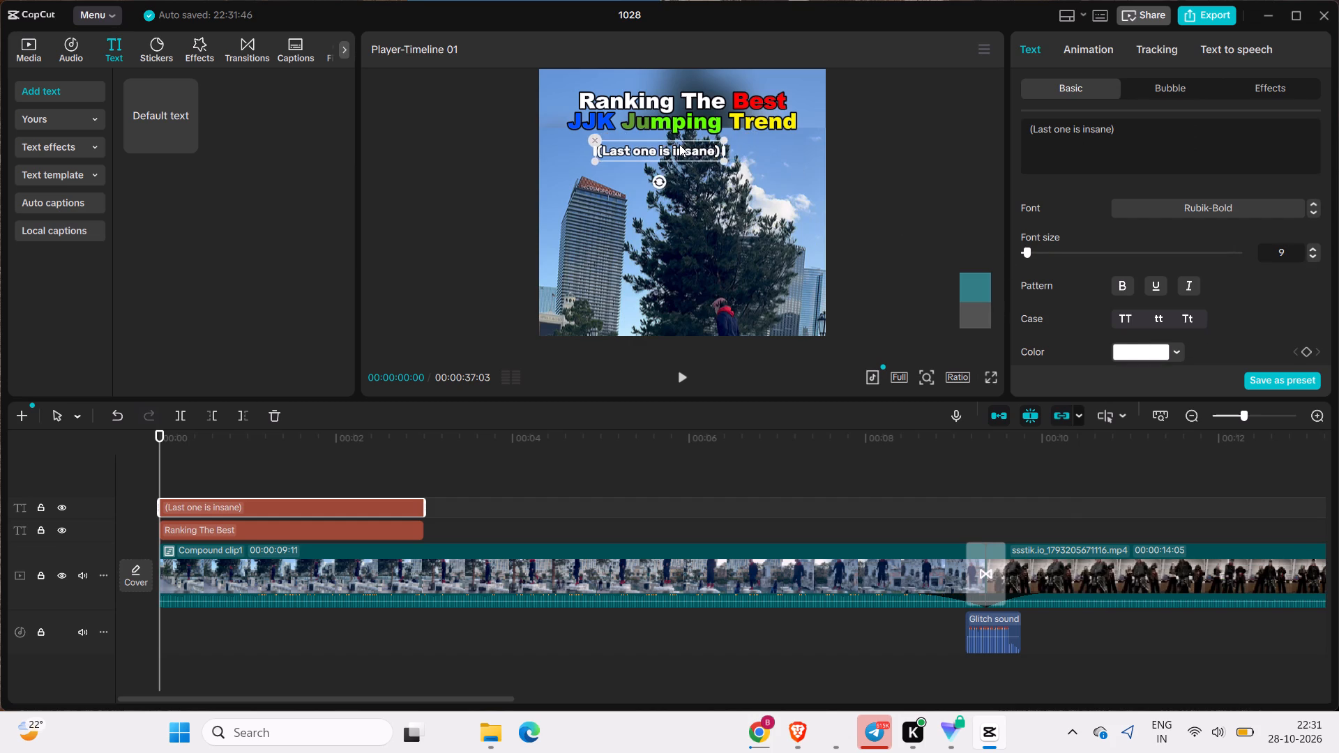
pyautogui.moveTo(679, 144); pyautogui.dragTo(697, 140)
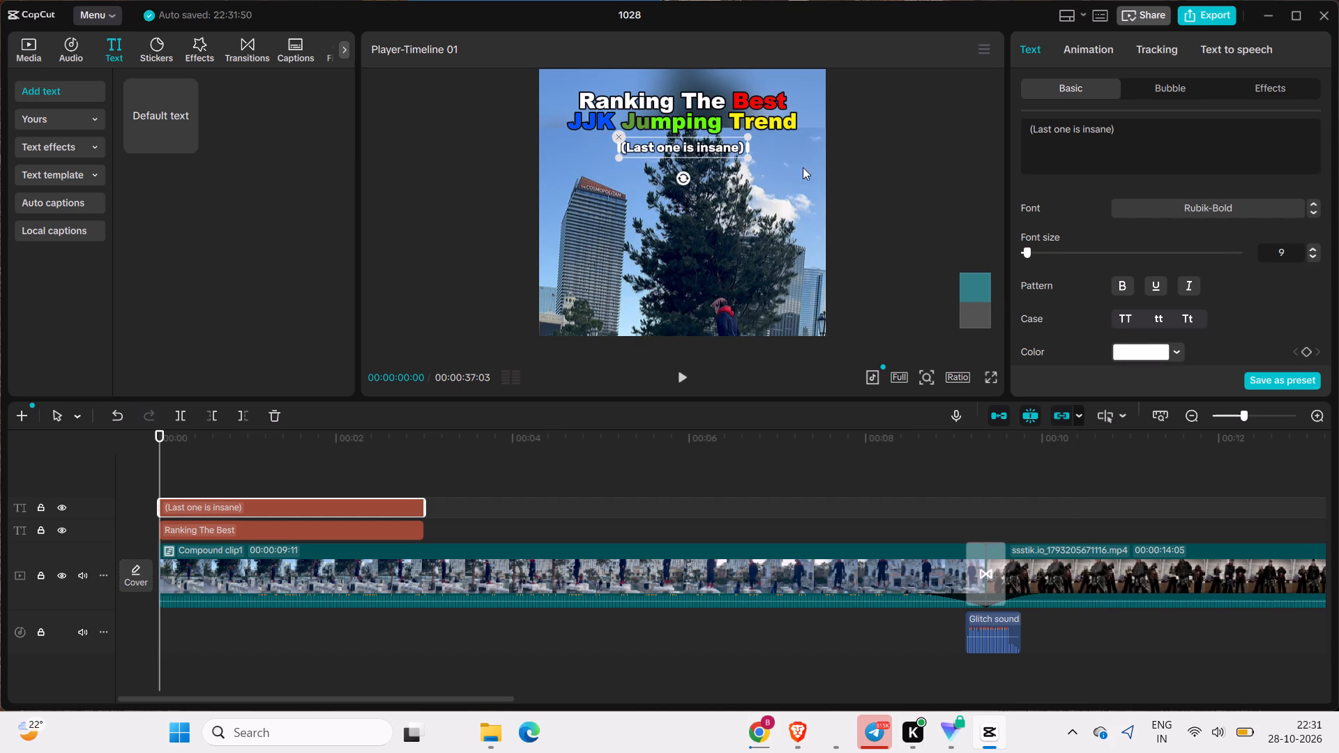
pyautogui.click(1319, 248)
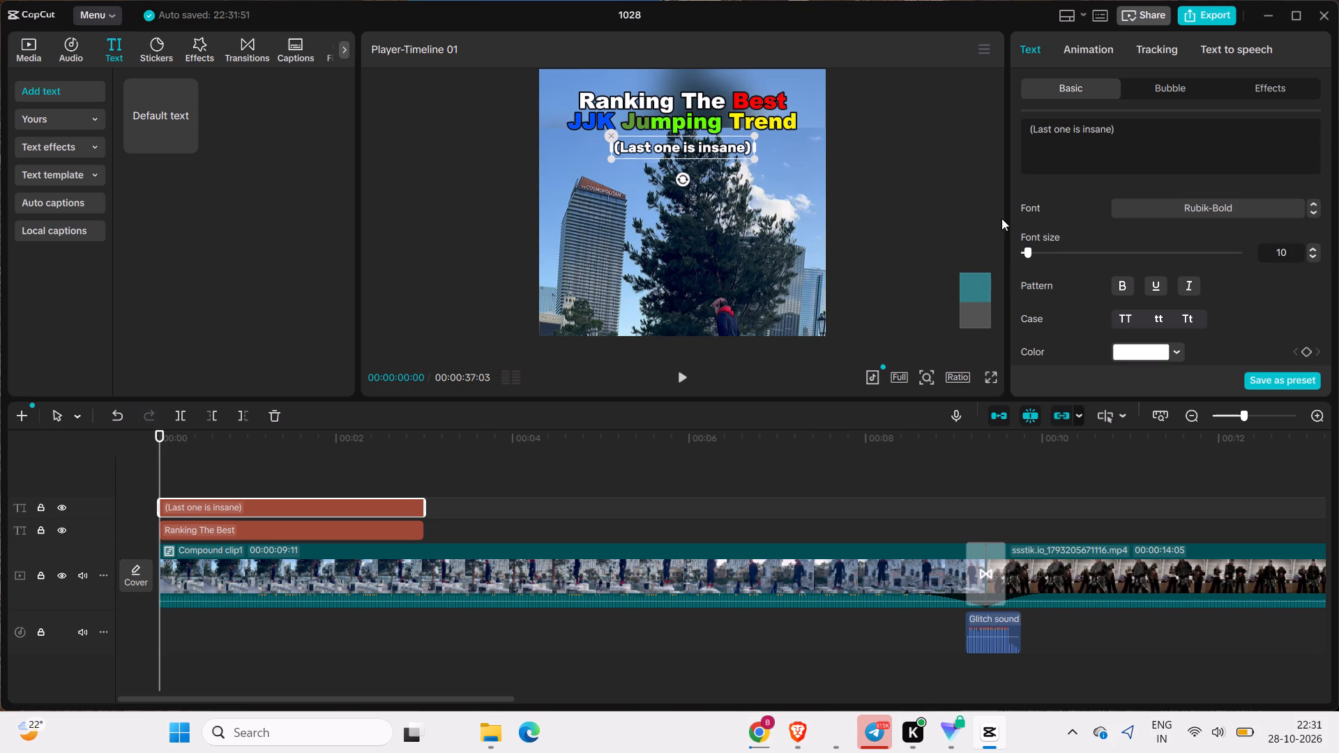
# Fine-tune the caption's height below the title, keeping it centred at X 0 and setting its Y position to 1331.
pyautogui.click(703, 143)
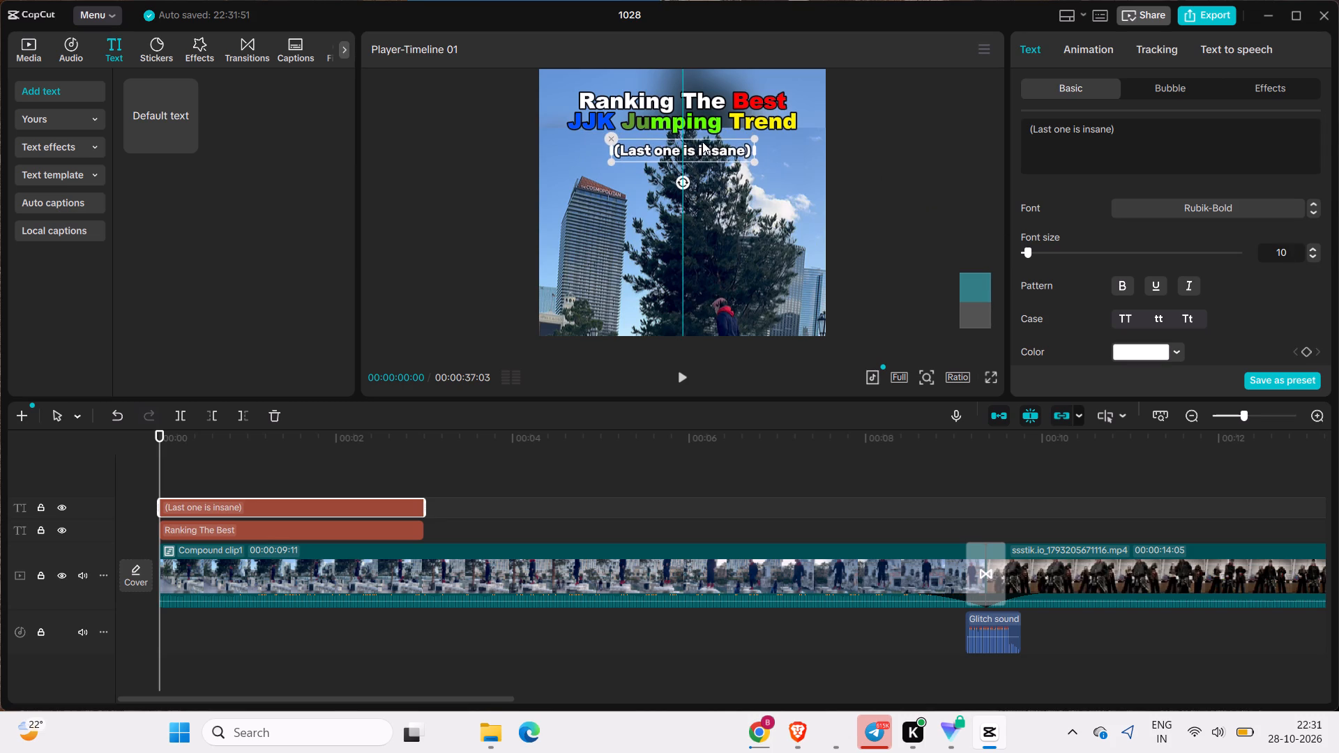
pyautogui.click(703, 145)
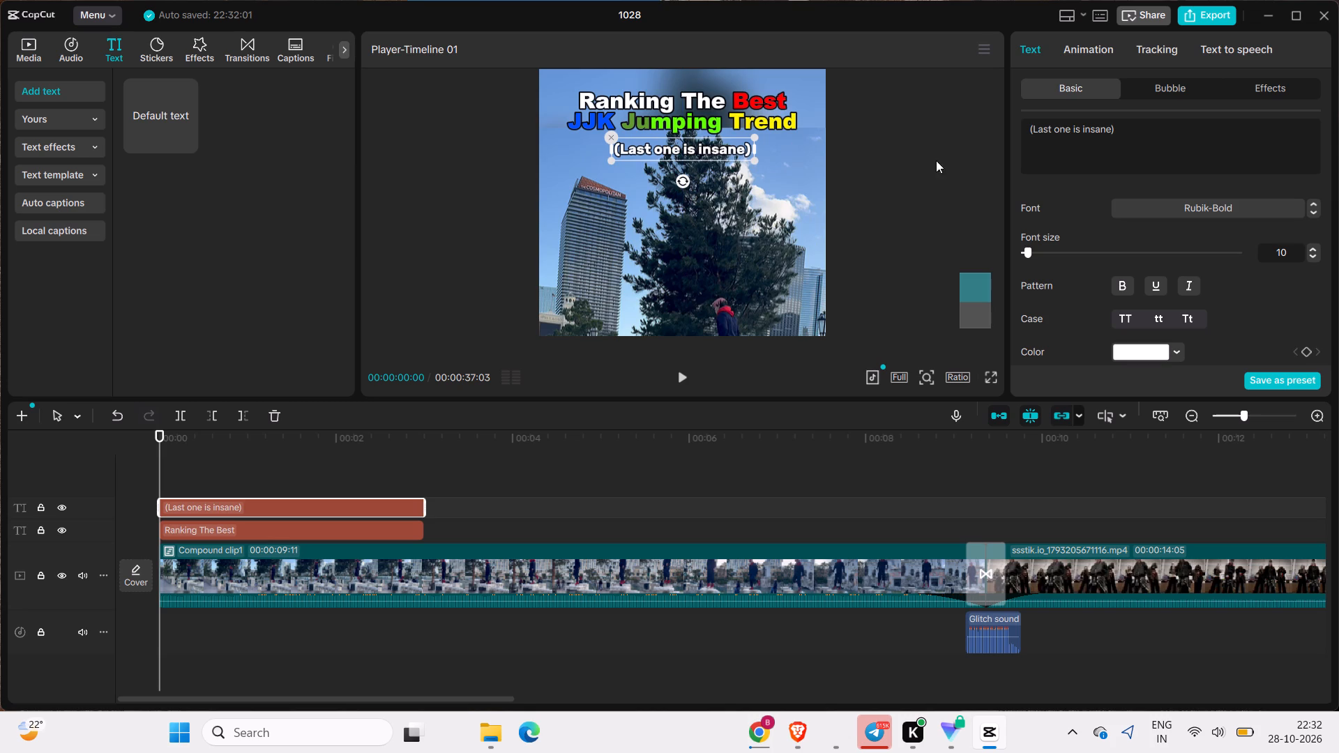
pyautogui.scroll(-10, 1241, 224)
pyautogui.scroll(8, 1230, 231)
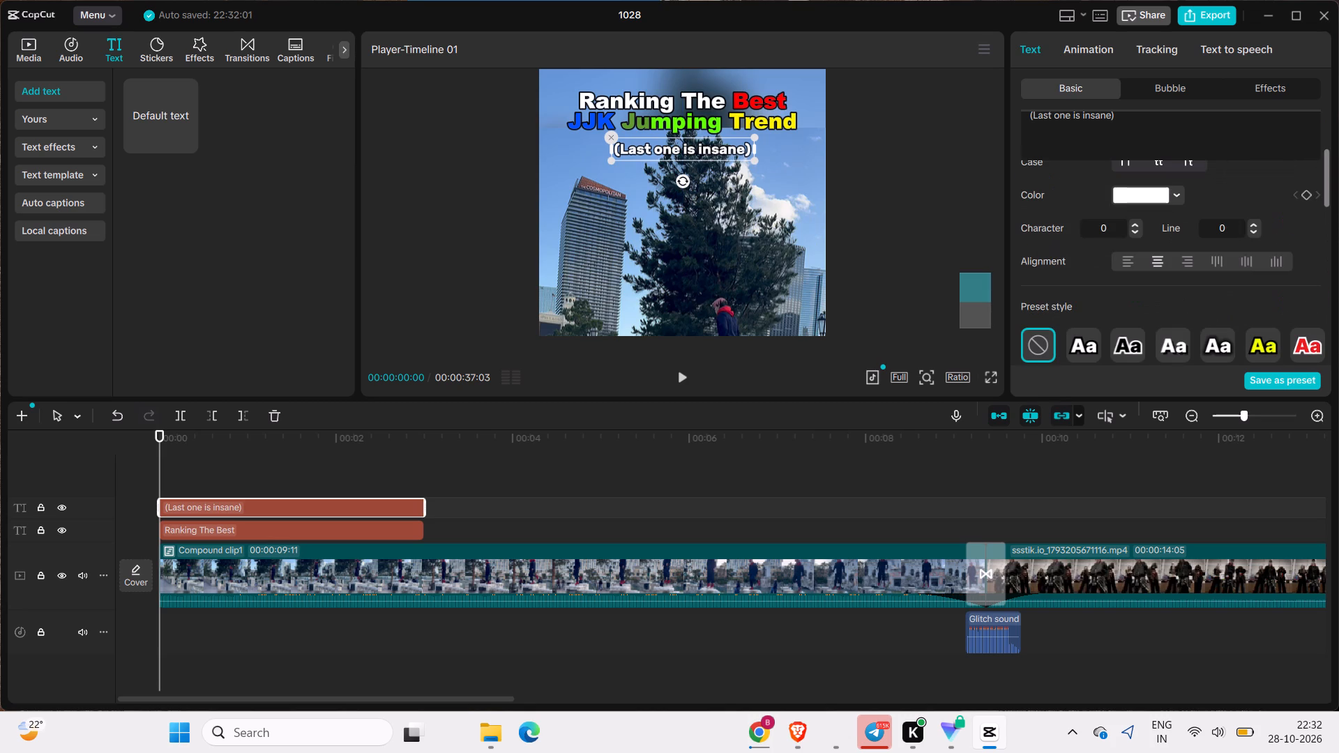
pyautogui.scroll(2, 1209, 243)
pyautogui.scroll(-6, 1209, 243)
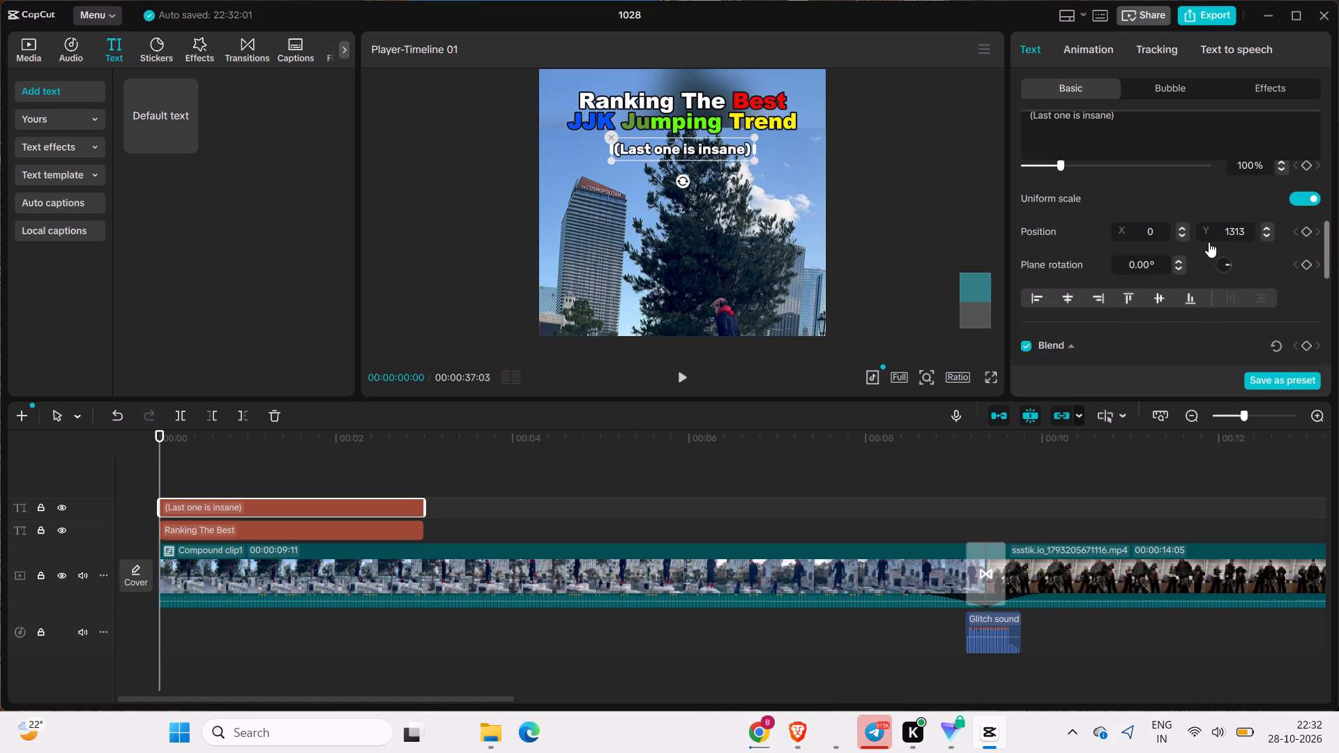
pyautogui.click(1266, 228)
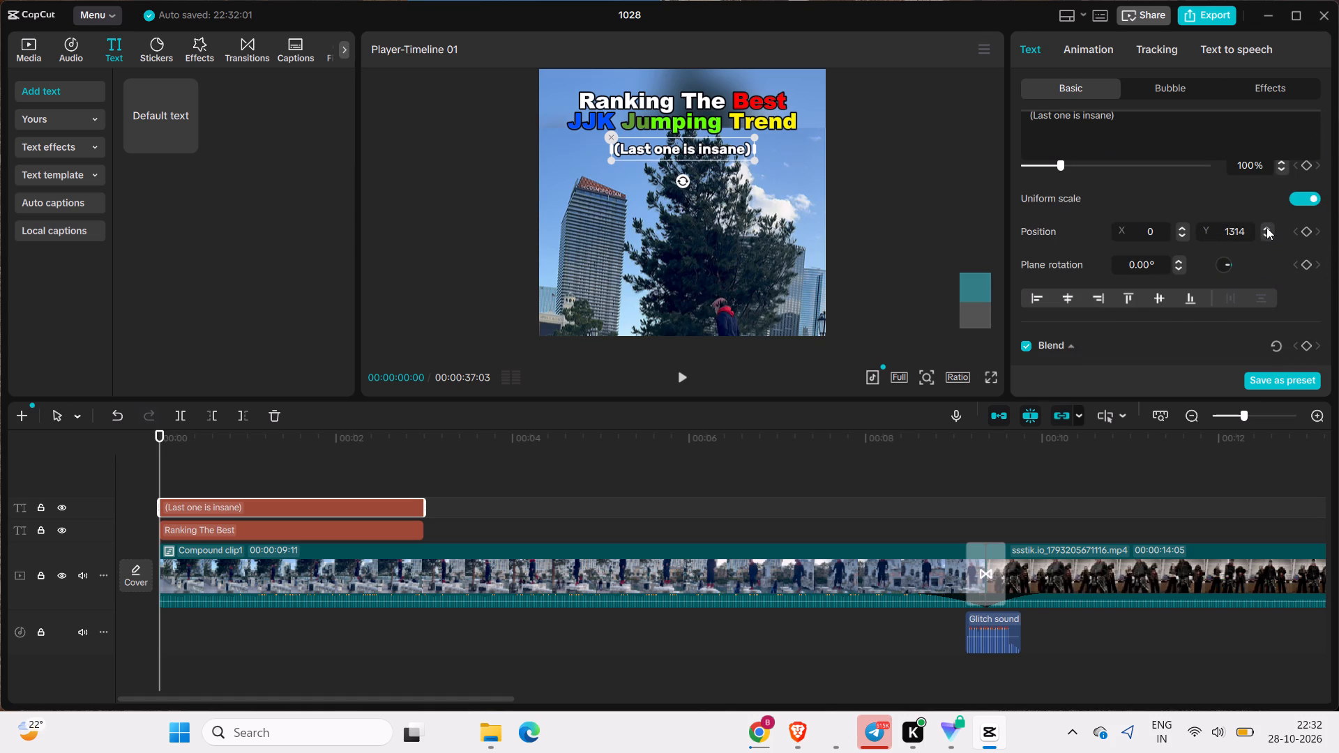
pyautogui.click(1265, 227)
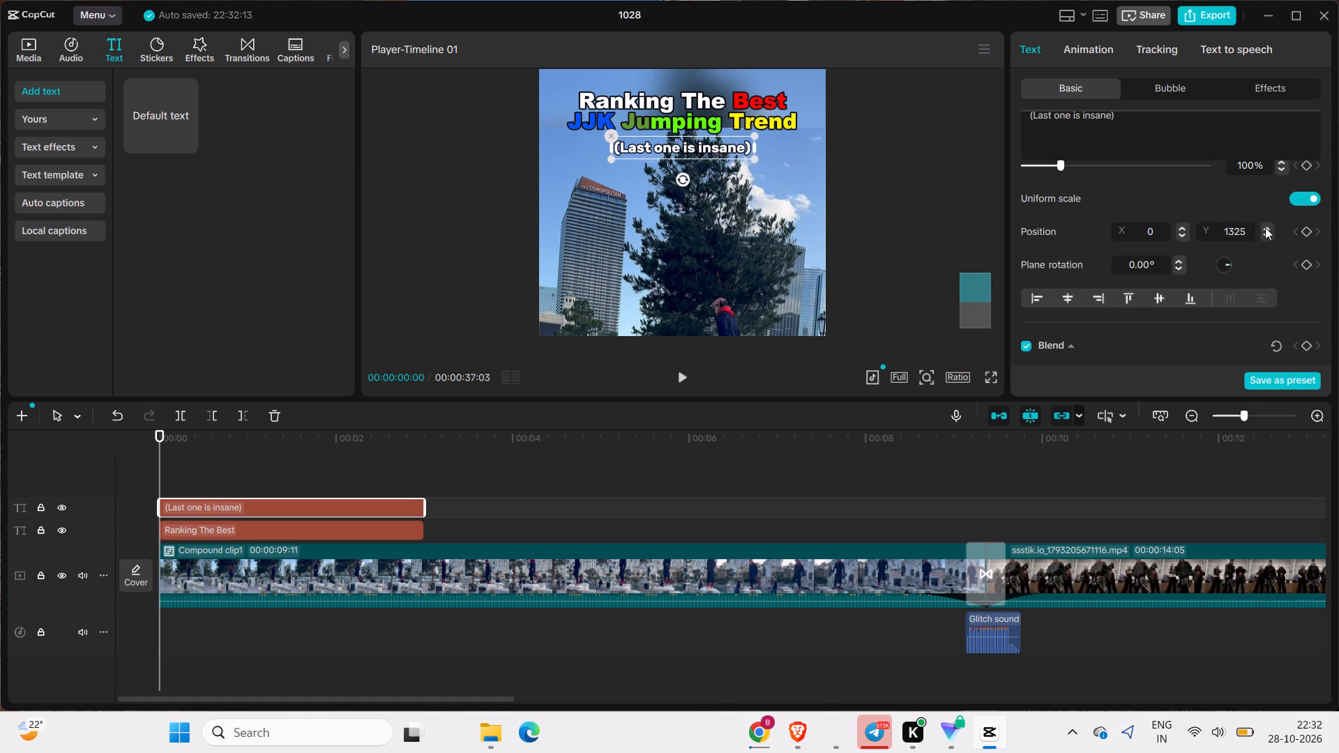
pyautogui.click(1265, 227)
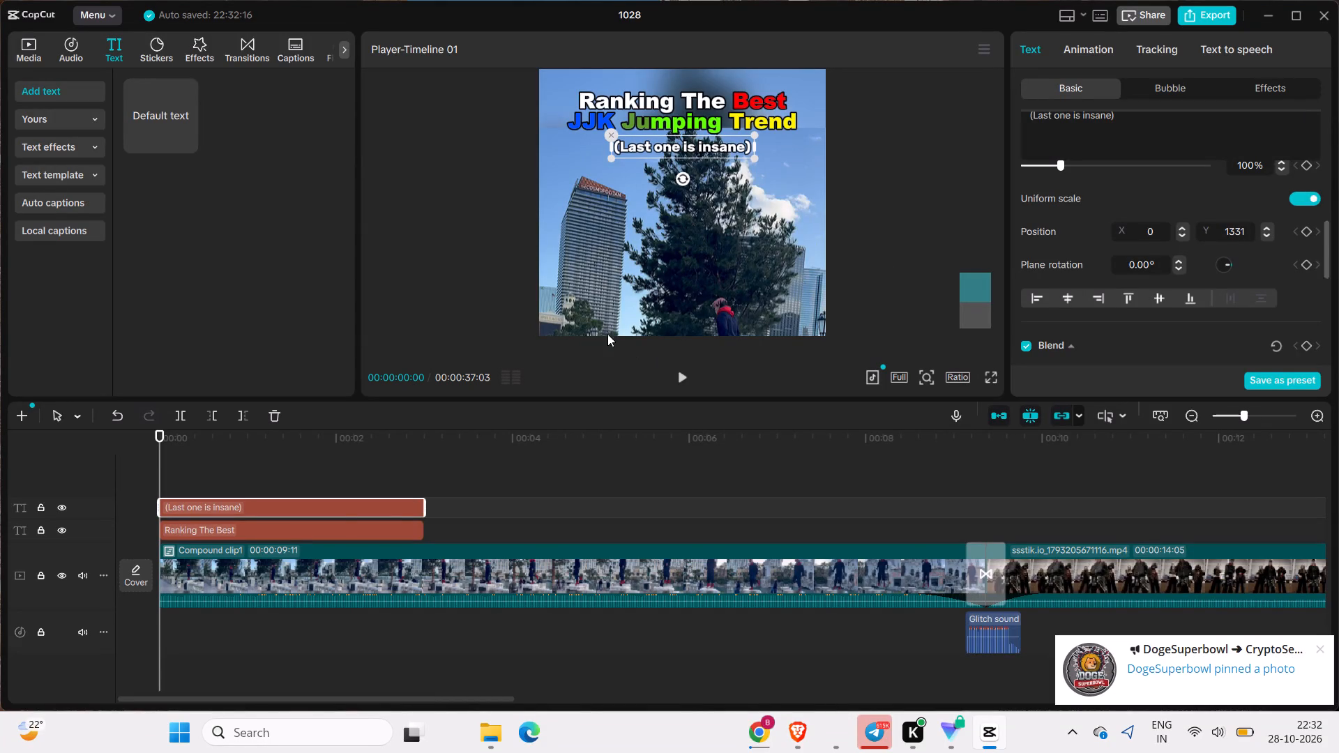
# Add a new default text at the start of the timeline and give it a black stroke of thickness 33.
pyautogui.click(189, 139)
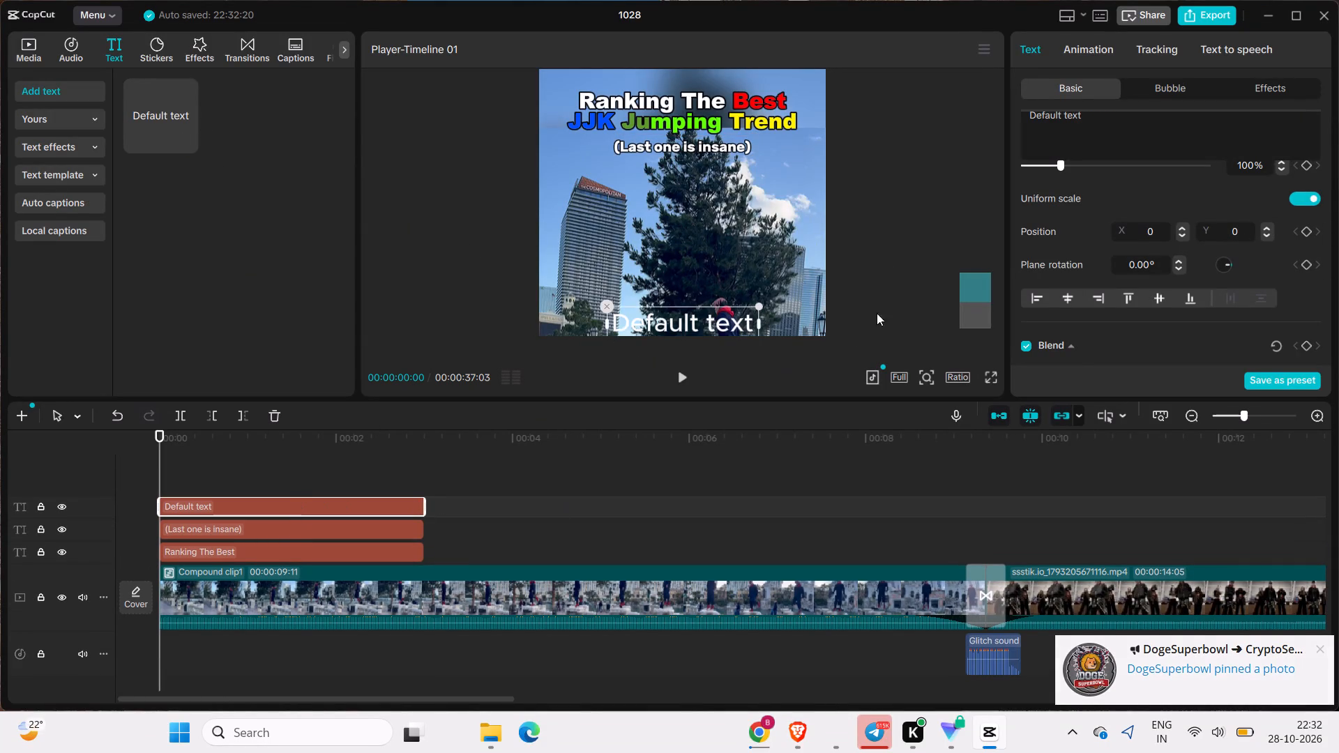
pyautogui.scroll(8, 1211, 209)
pyautogui.scroll(-7, 1150, 218)
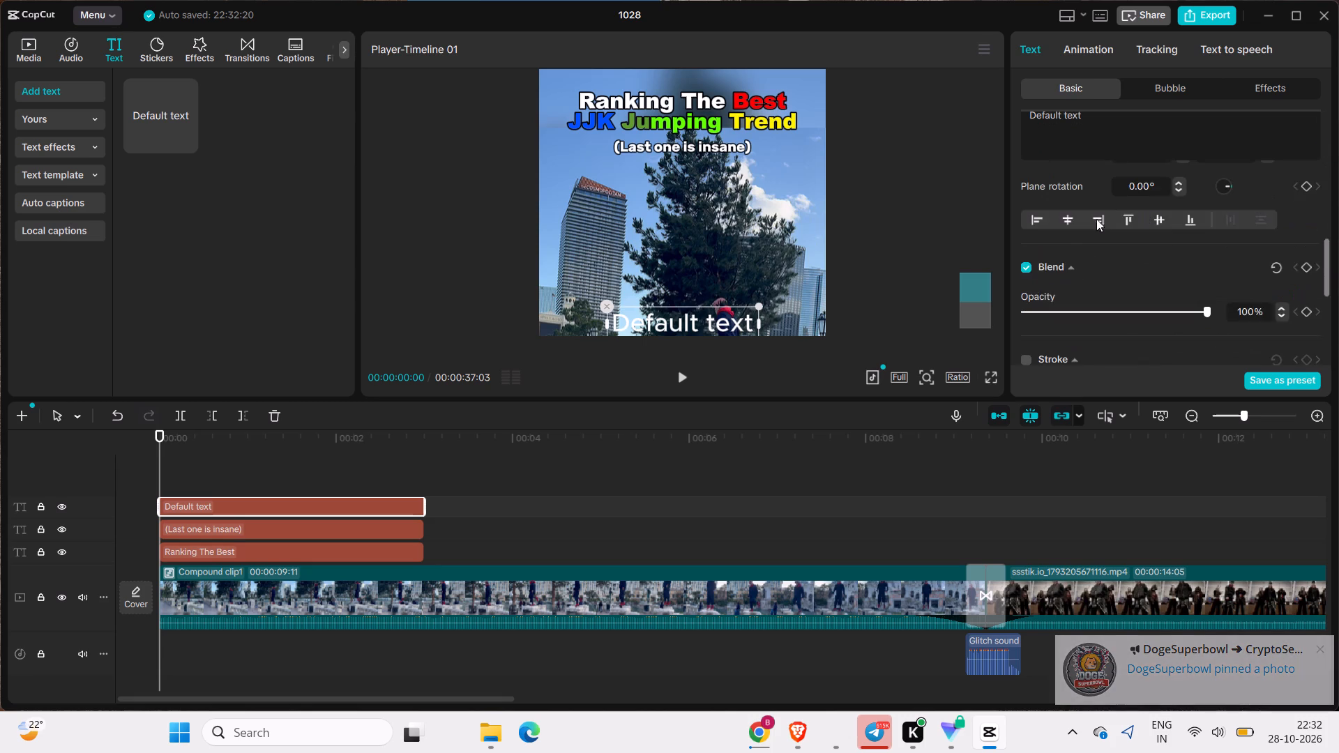
pyautogui.scroll(-3, 1073, 244)
pyautogui.scroll(2, 1059, 252)
pyautogui.scroll(-1, 1052, 243)
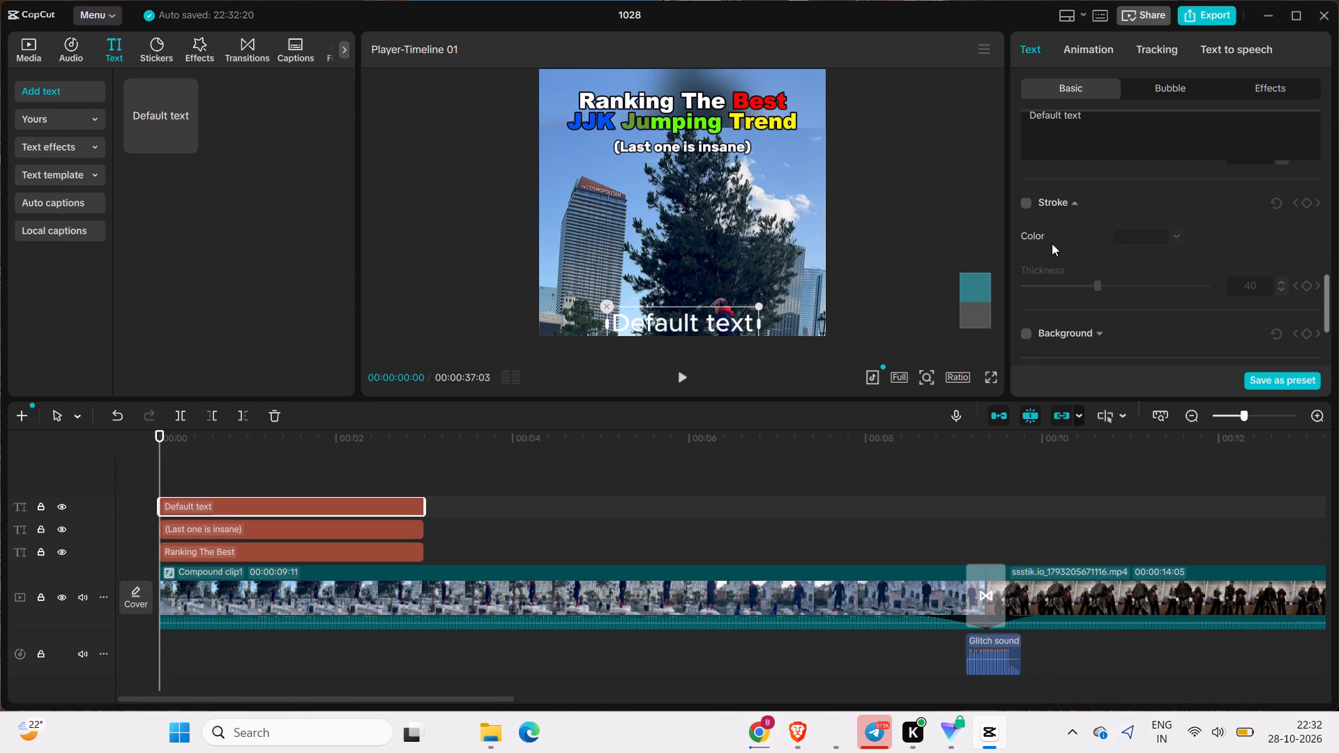
pyautogui.click(1025, 198)
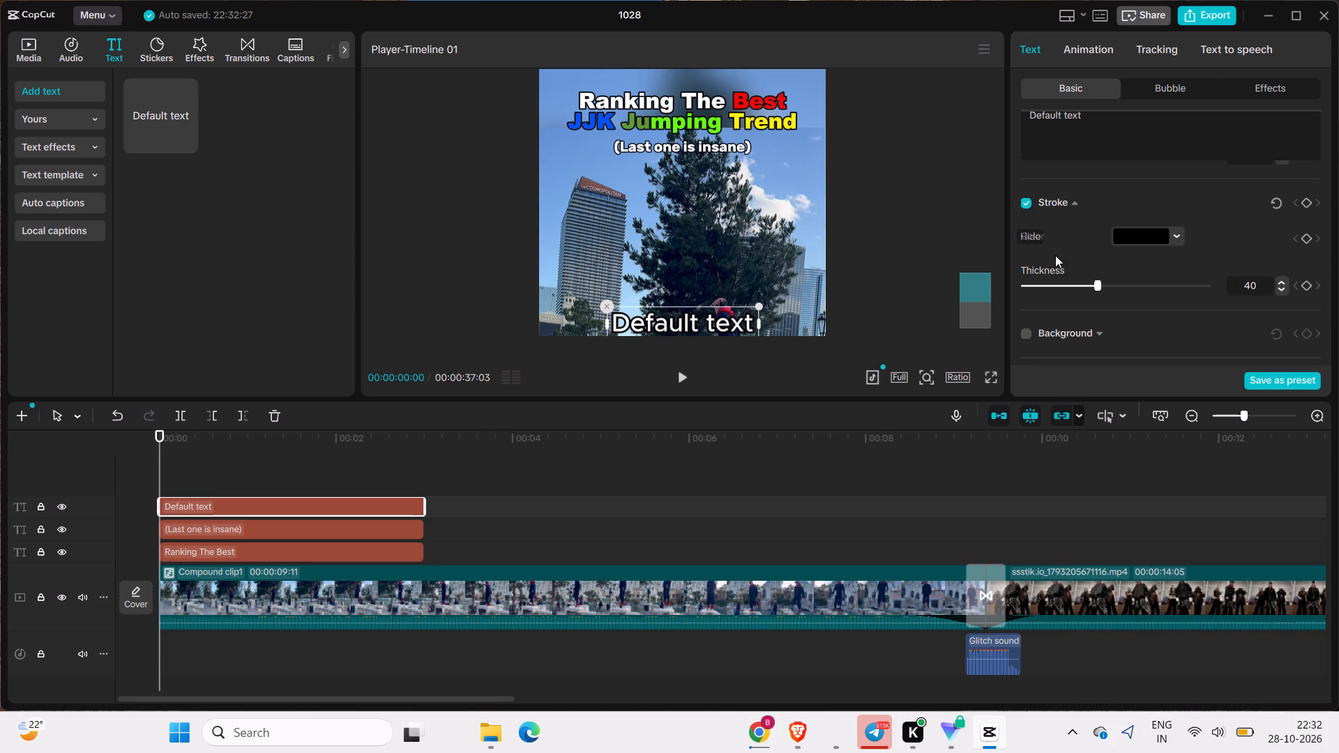
pyautogui.click(1090, 282)
pyautogui.moveTo(1090, 282); pyautogui.dragTo(1084, 283)
# Set the new text's font to Rubik-Bold and replace its content with "1.".
pyautogui.scroll(11, 1078, 256)
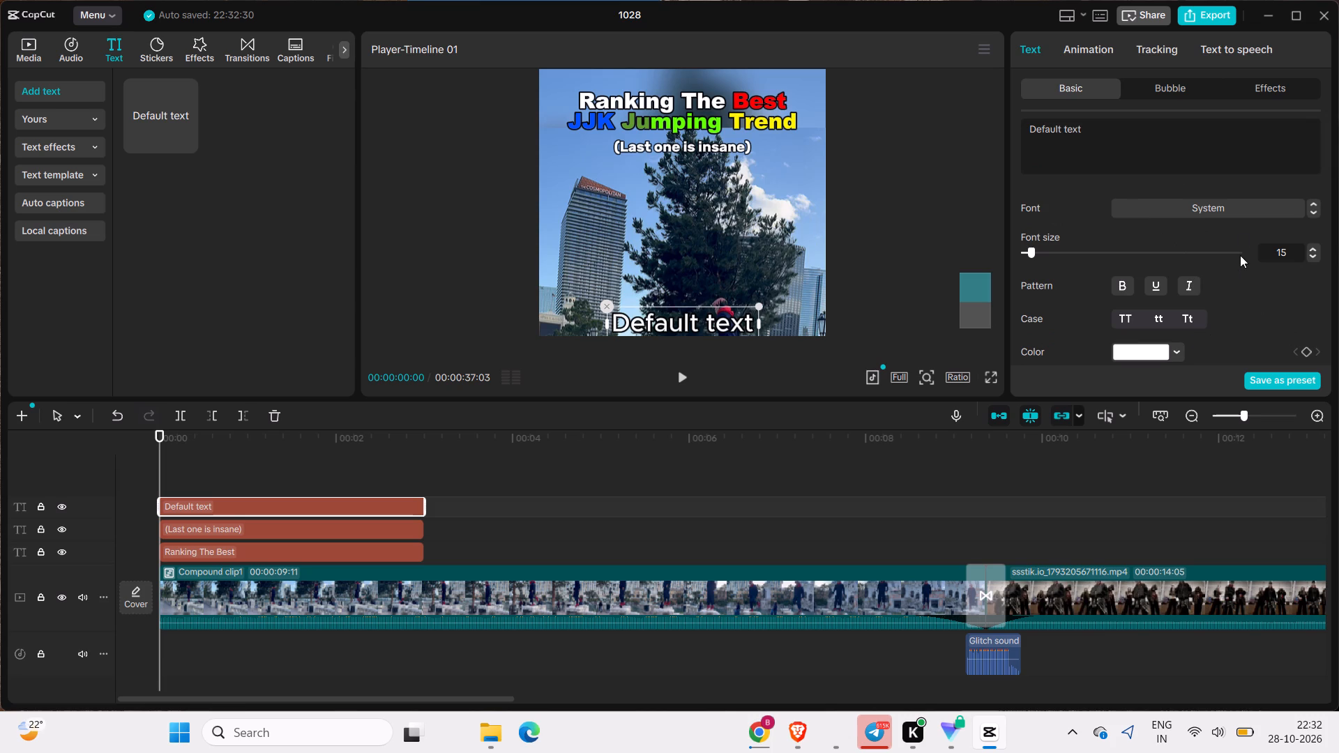
pyautogui.click(1240, 215)
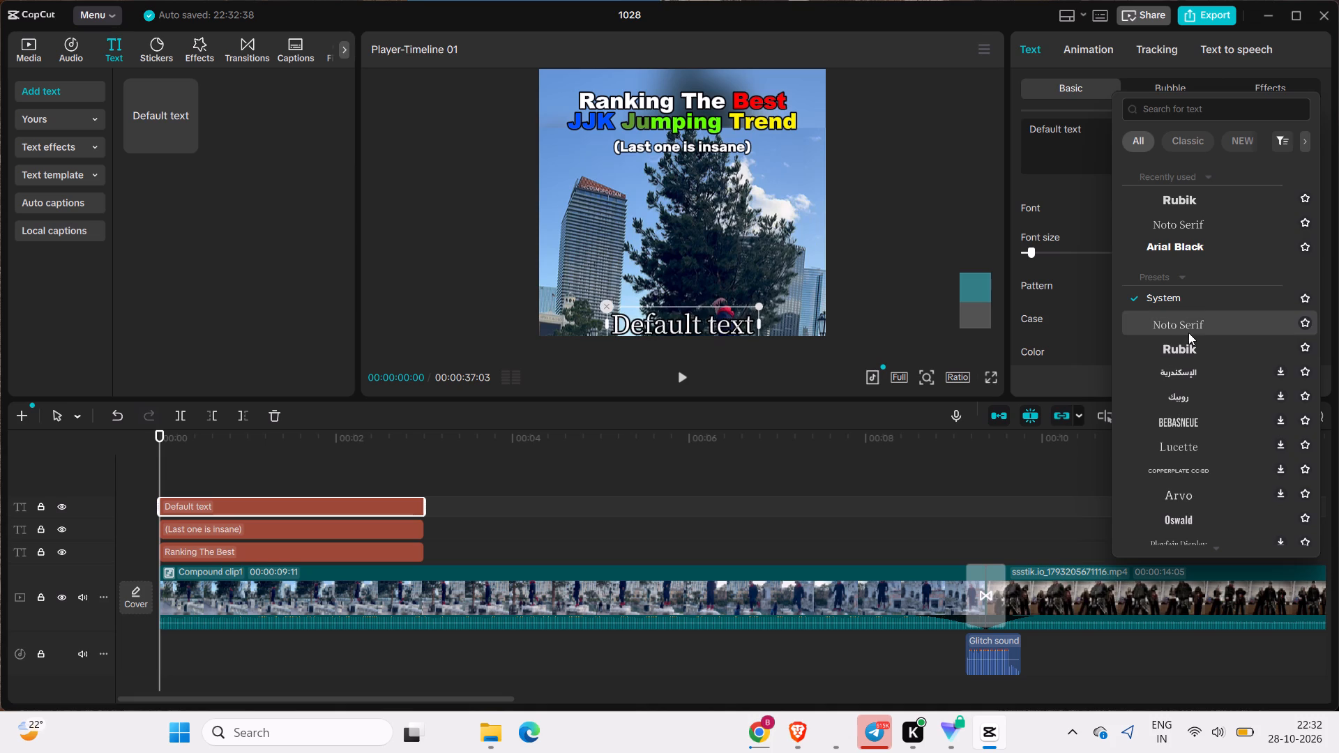
pyautogui.click(1194, 199)
pyautogui.click(1170, 141)
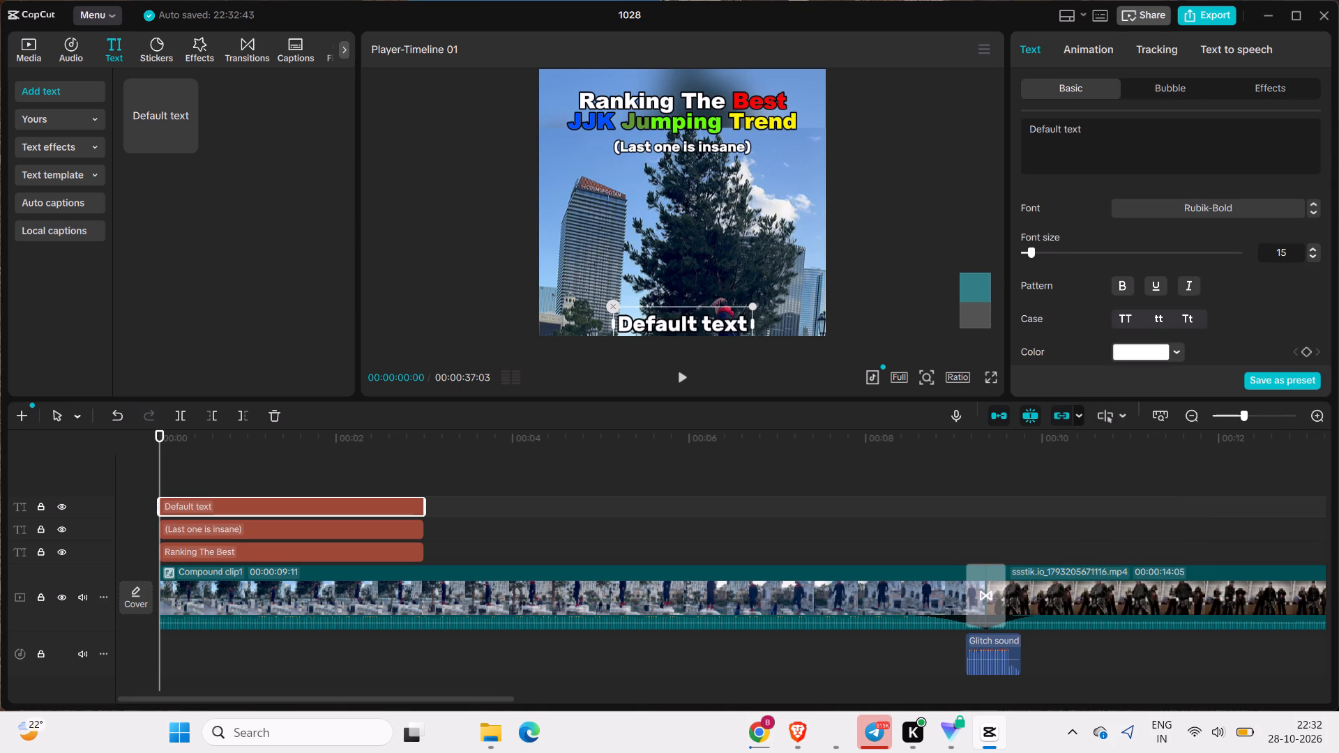
pyautogui.hotkey('ctrl', 'a')
pyautogui.press('BackSpace')
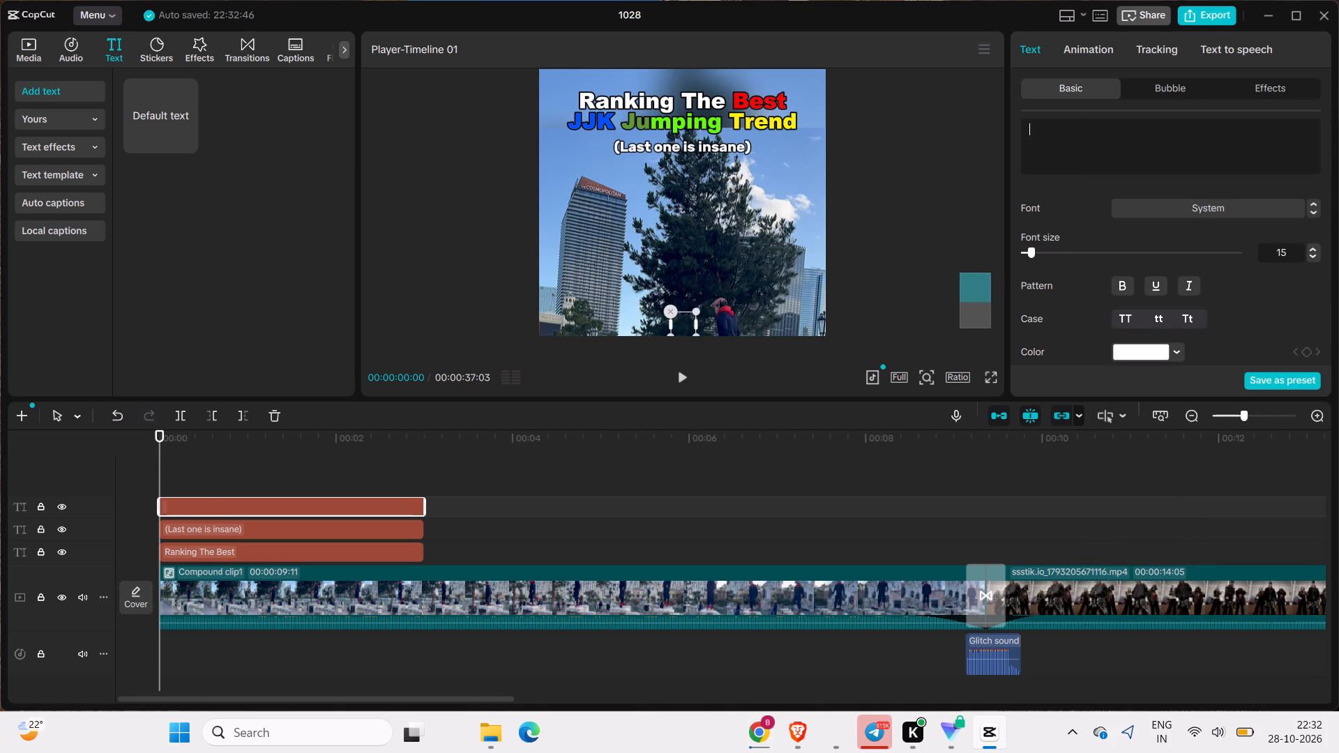
pyautogui.write('1.')
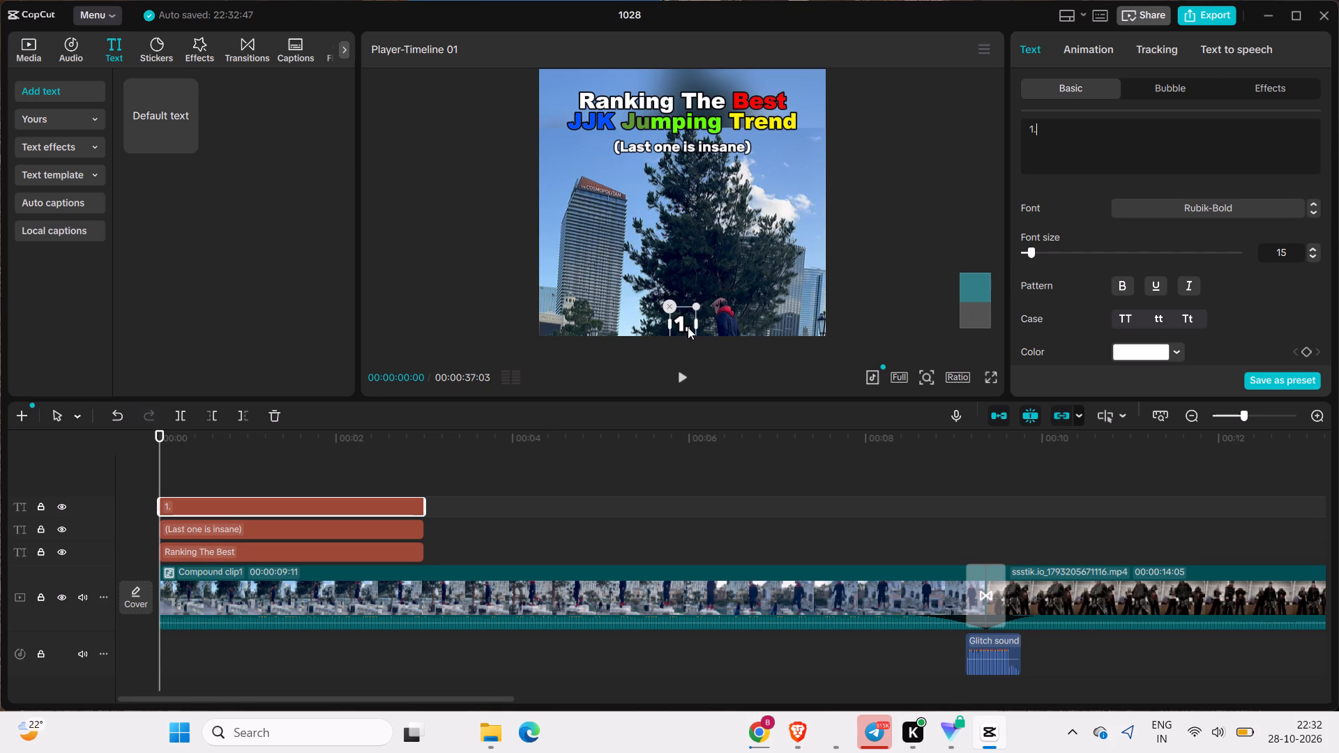
# Place the "1." text over the tall building below the caption, at about X -728, Y 868.
pyautogui.moveTo(685, 328); pyautogui.dragTo(589, 213)
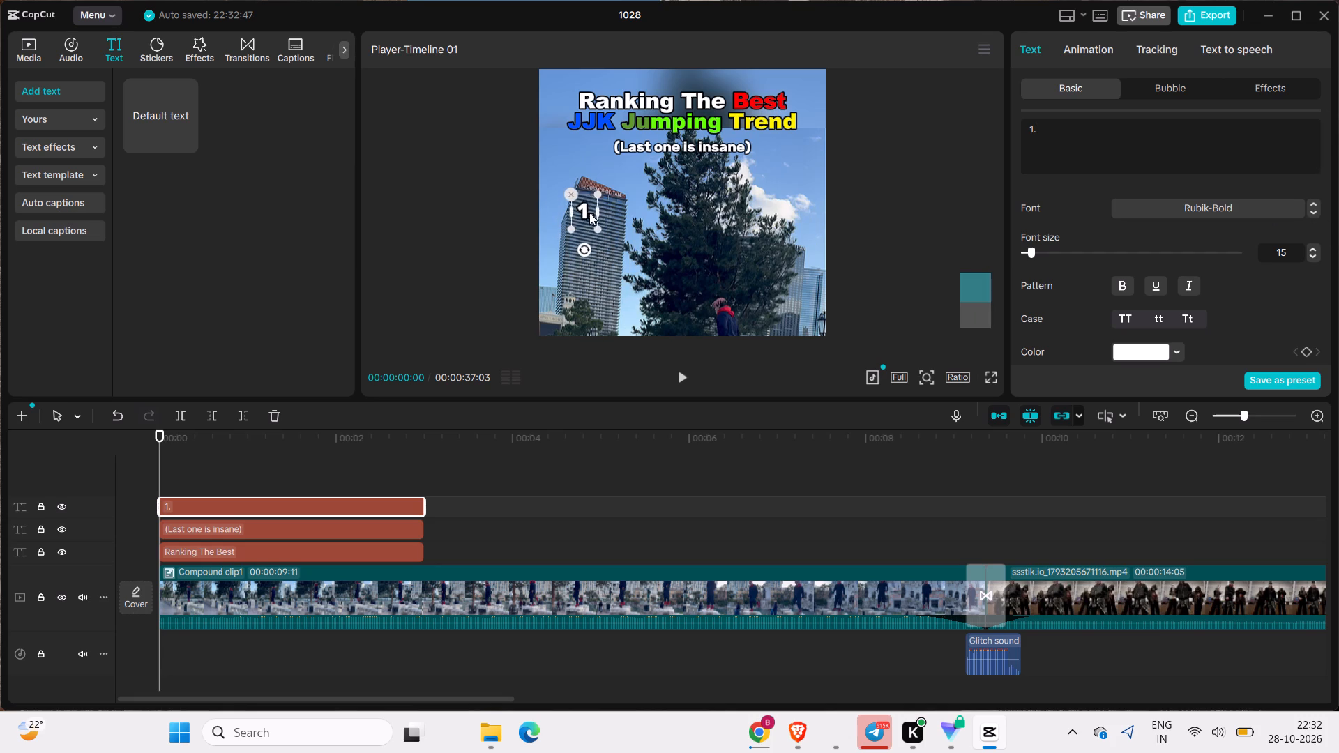
pyautogui.moveTo(589, 213); pyautogui.dragTo(588, 213)
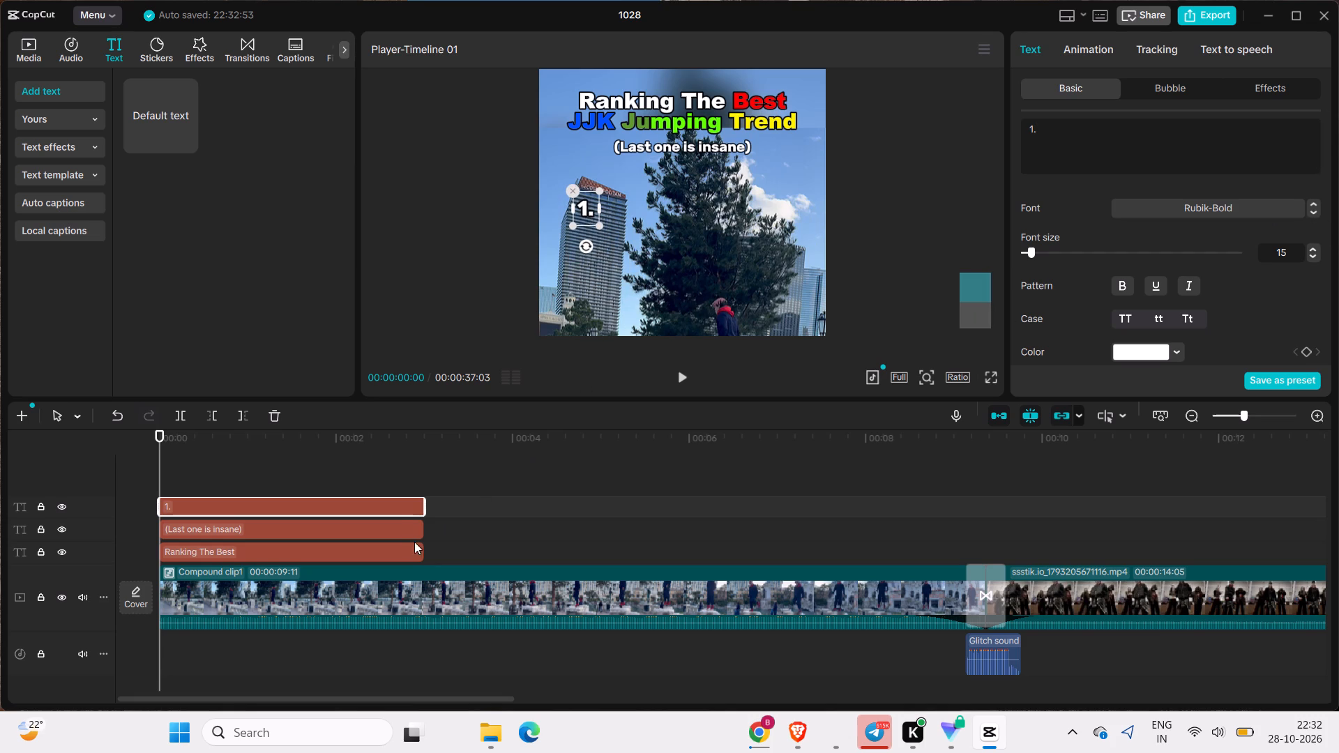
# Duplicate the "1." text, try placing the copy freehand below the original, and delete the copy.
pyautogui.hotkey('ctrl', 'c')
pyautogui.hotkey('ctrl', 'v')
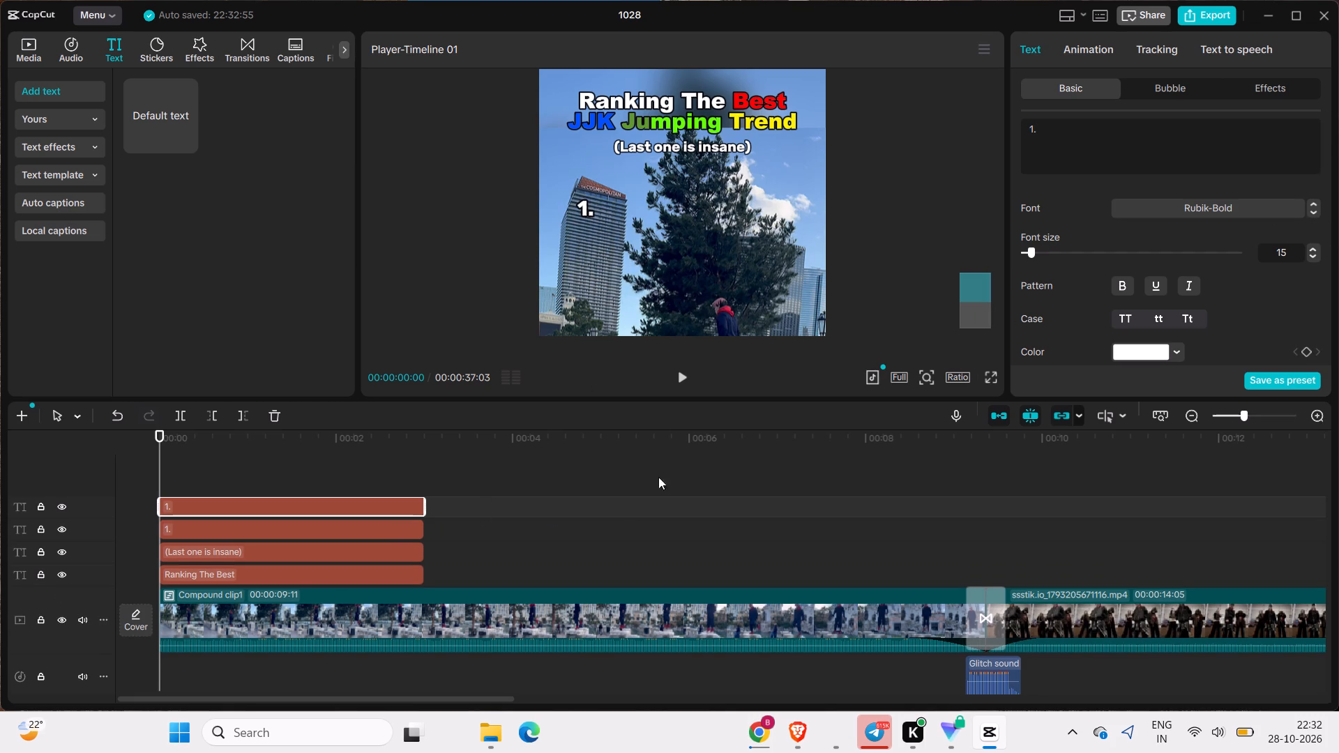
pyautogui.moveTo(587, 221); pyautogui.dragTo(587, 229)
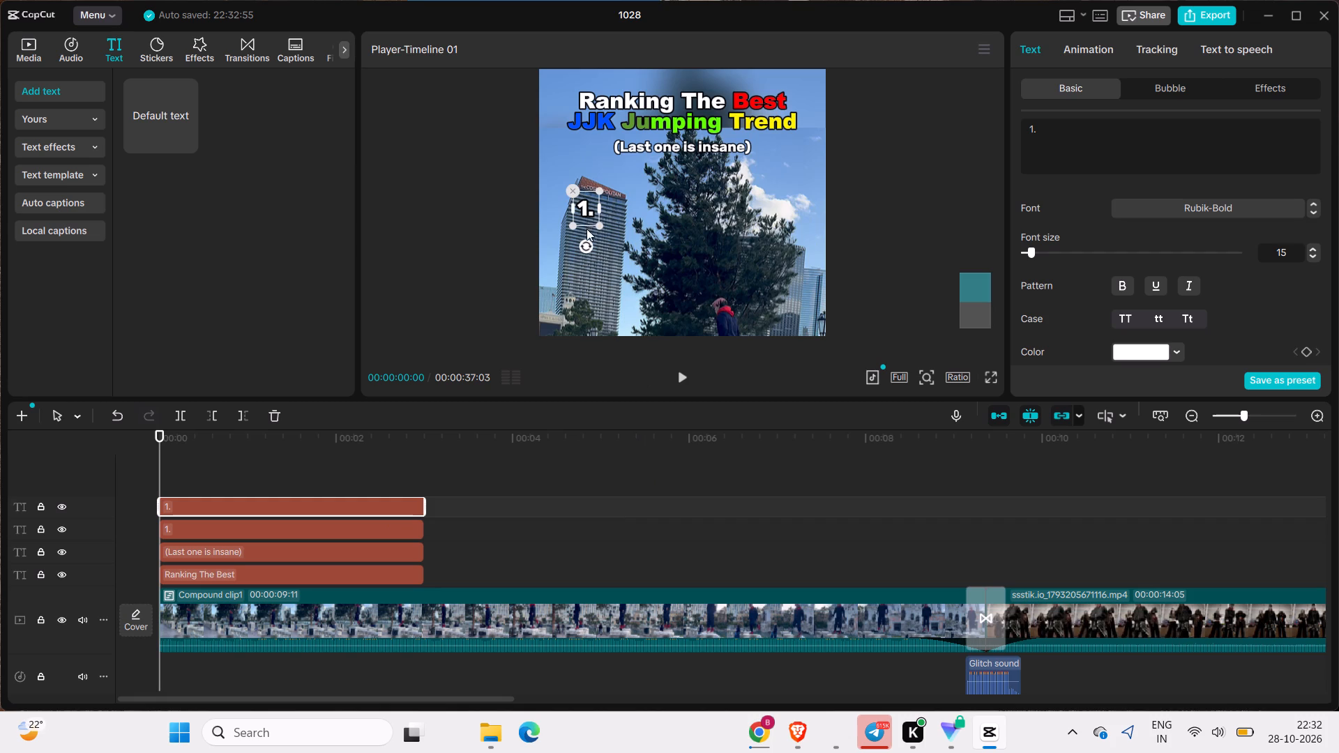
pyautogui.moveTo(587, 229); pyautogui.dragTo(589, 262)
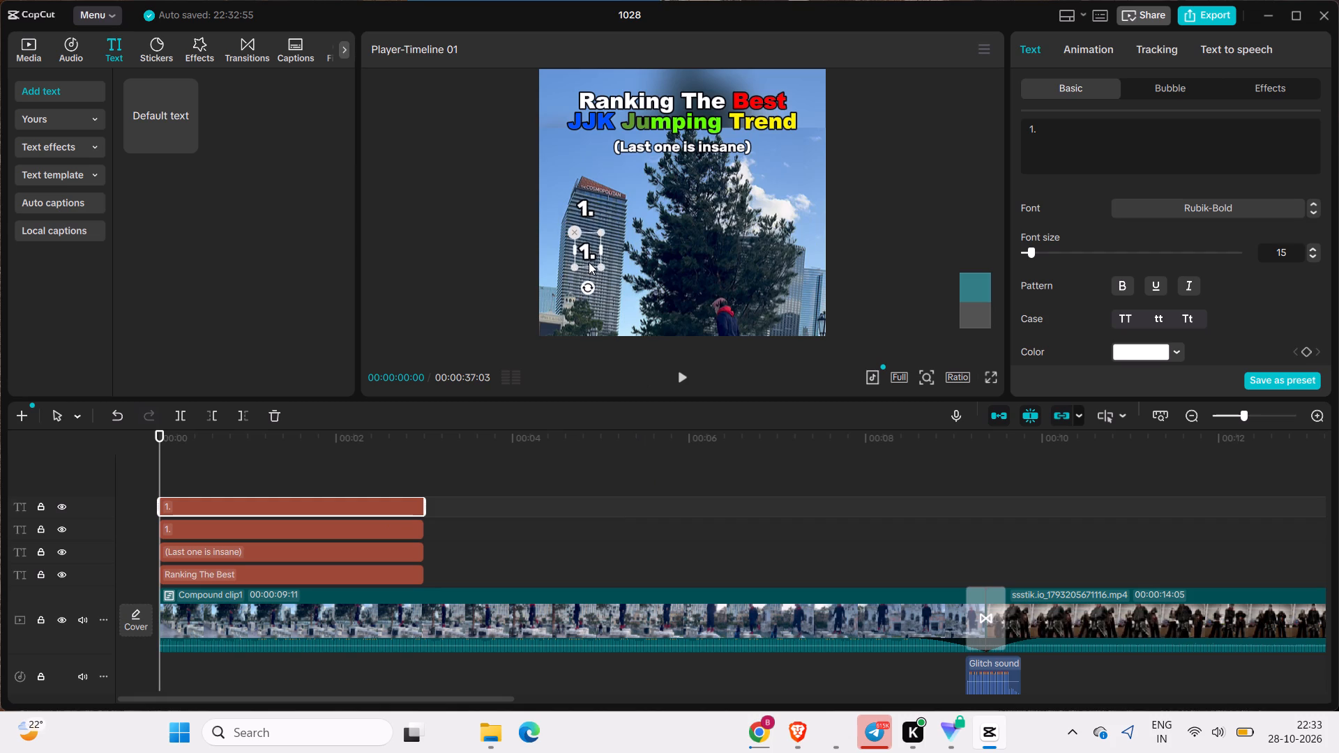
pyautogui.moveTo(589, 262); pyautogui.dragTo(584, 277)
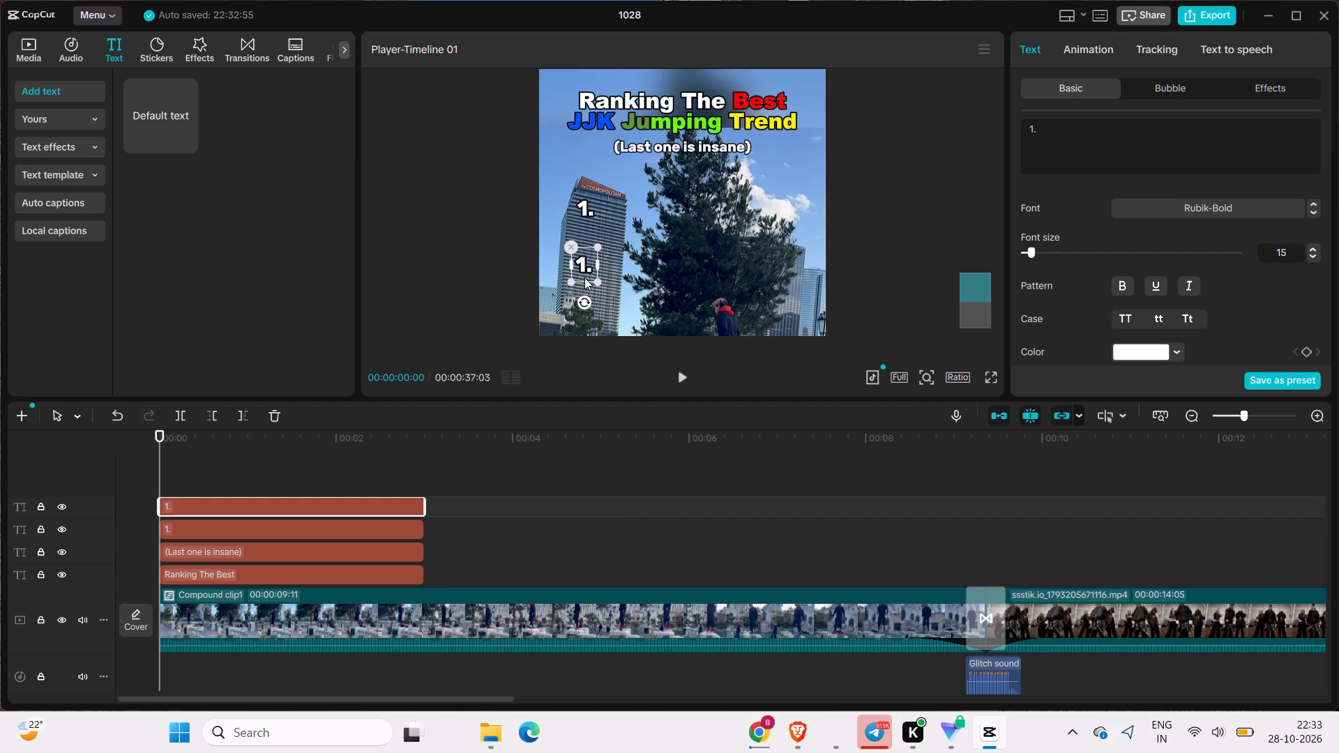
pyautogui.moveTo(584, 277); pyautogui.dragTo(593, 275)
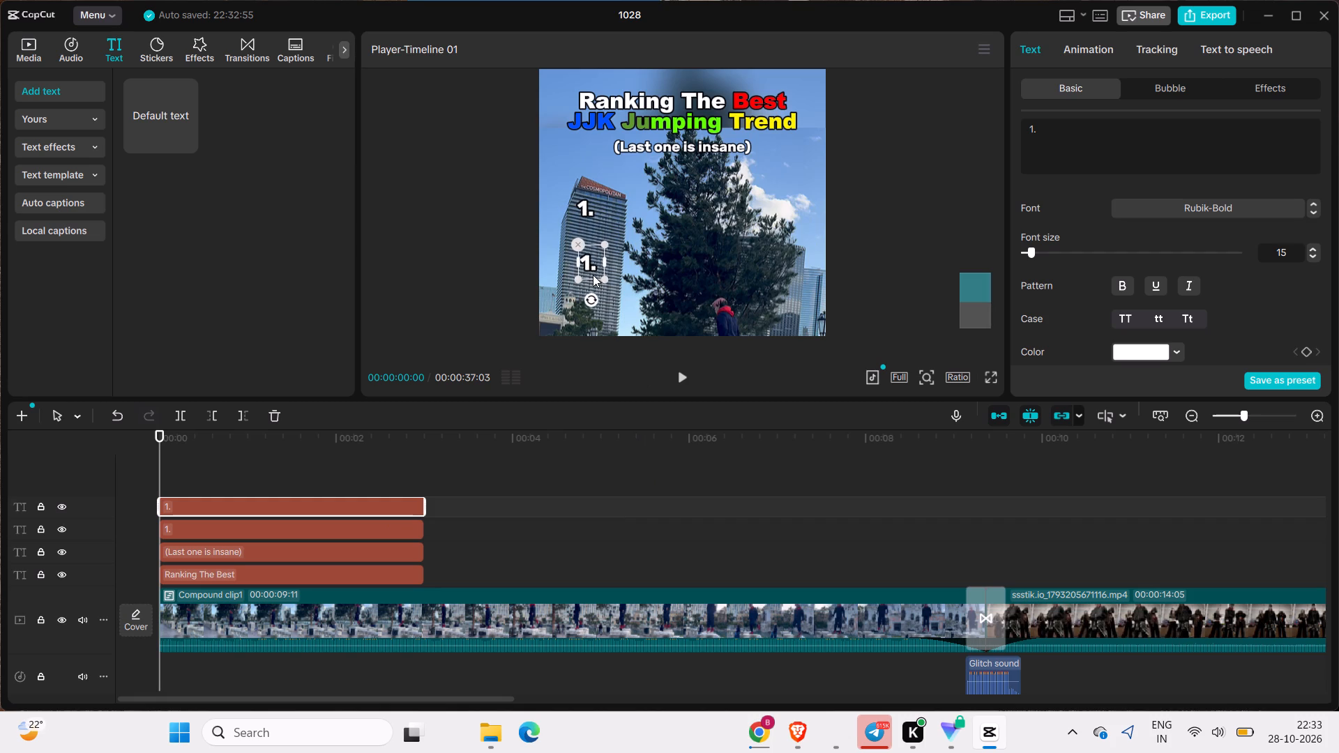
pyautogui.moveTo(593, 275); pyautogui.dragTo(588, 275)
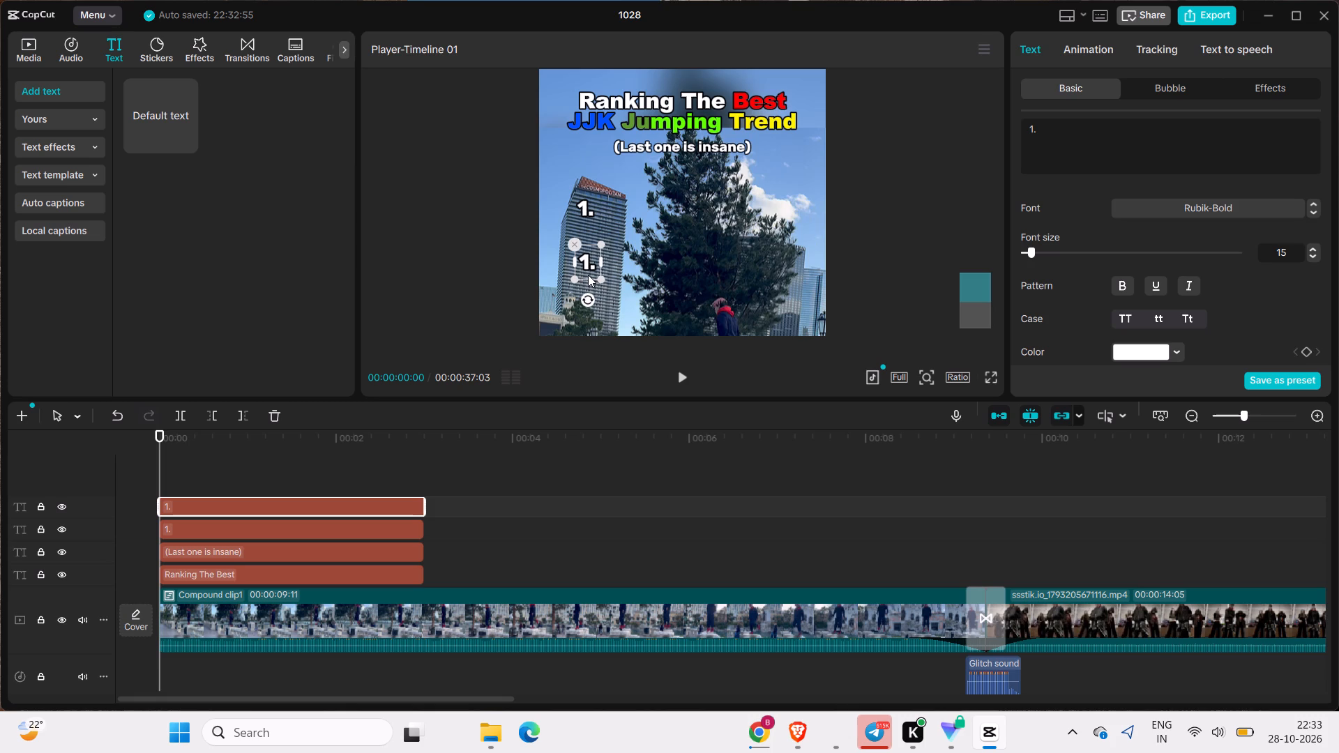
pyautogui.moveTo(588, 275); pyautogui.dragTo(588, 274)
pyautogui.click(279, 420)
# Duplicate the "1." text in place at the start of the timeline.
pyautogui.click(305, 503)
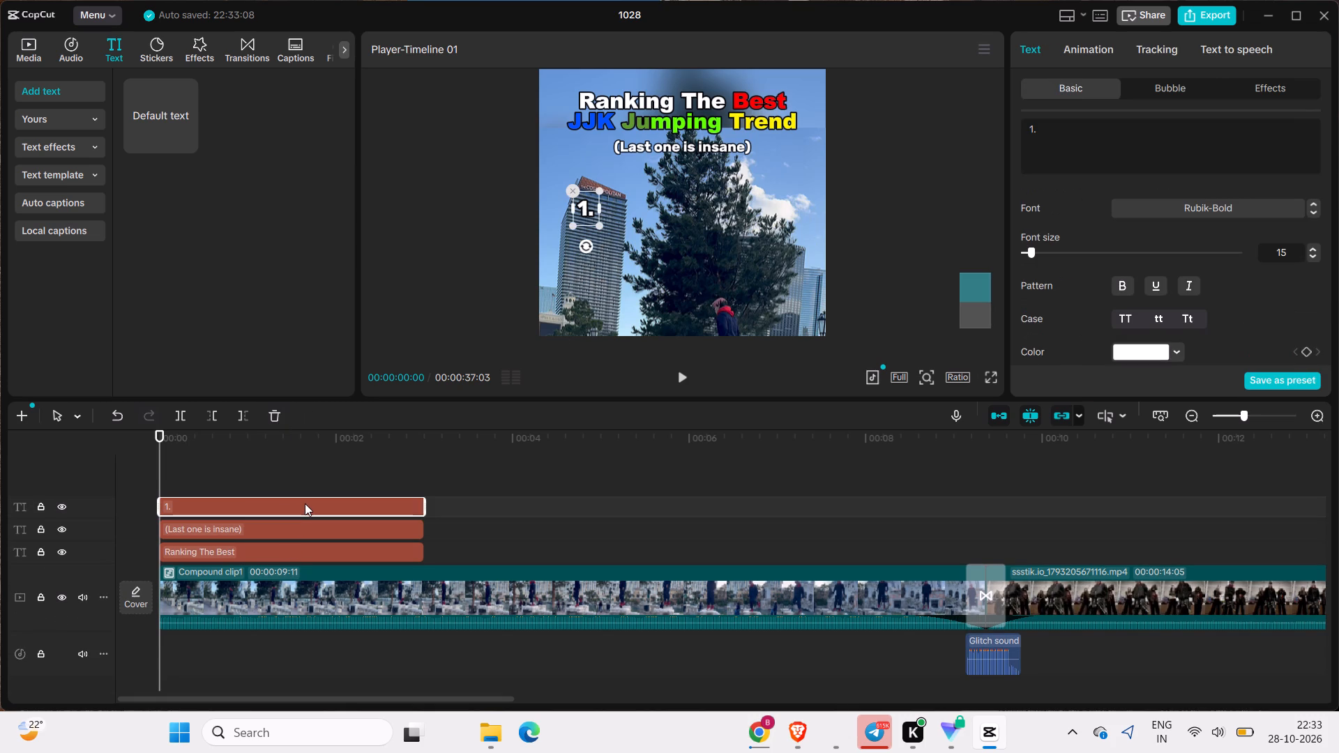
pyautogui.hotkey('ctrl', 'c')
pyautogui.hotkey('ctrl', 'v')
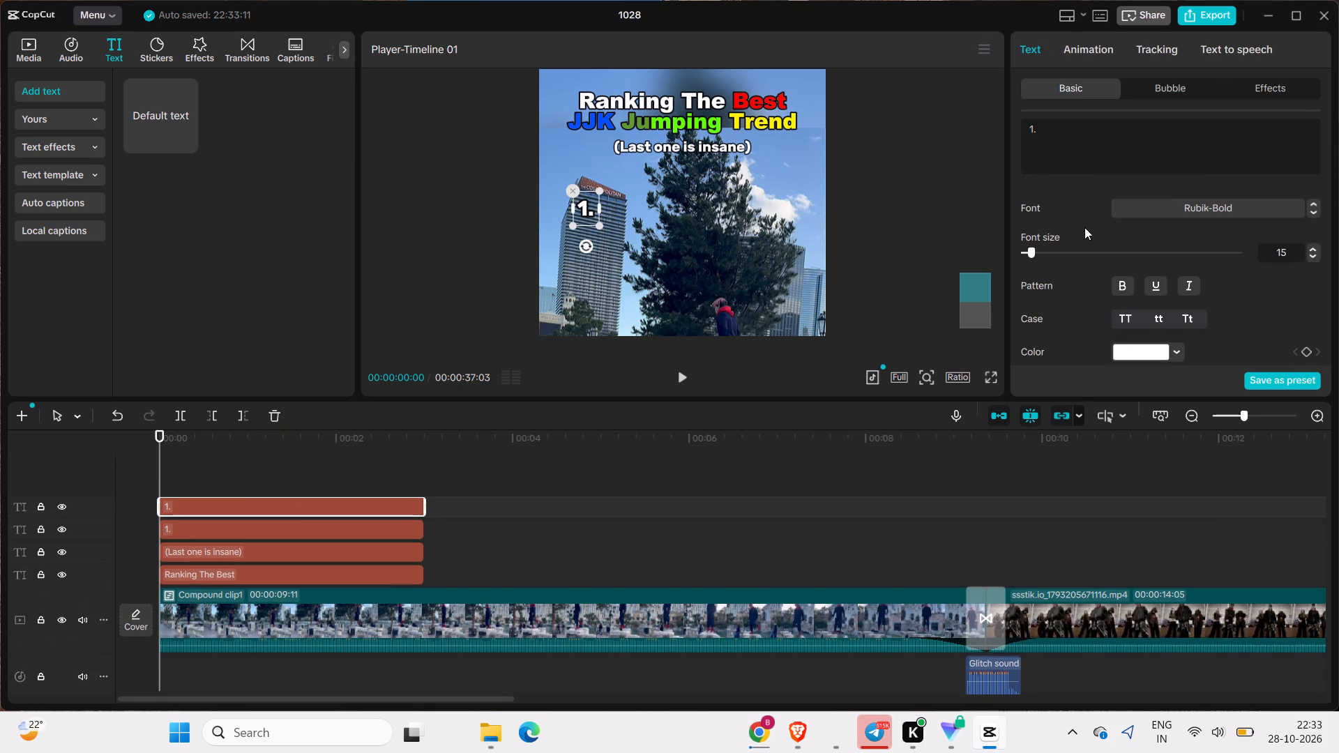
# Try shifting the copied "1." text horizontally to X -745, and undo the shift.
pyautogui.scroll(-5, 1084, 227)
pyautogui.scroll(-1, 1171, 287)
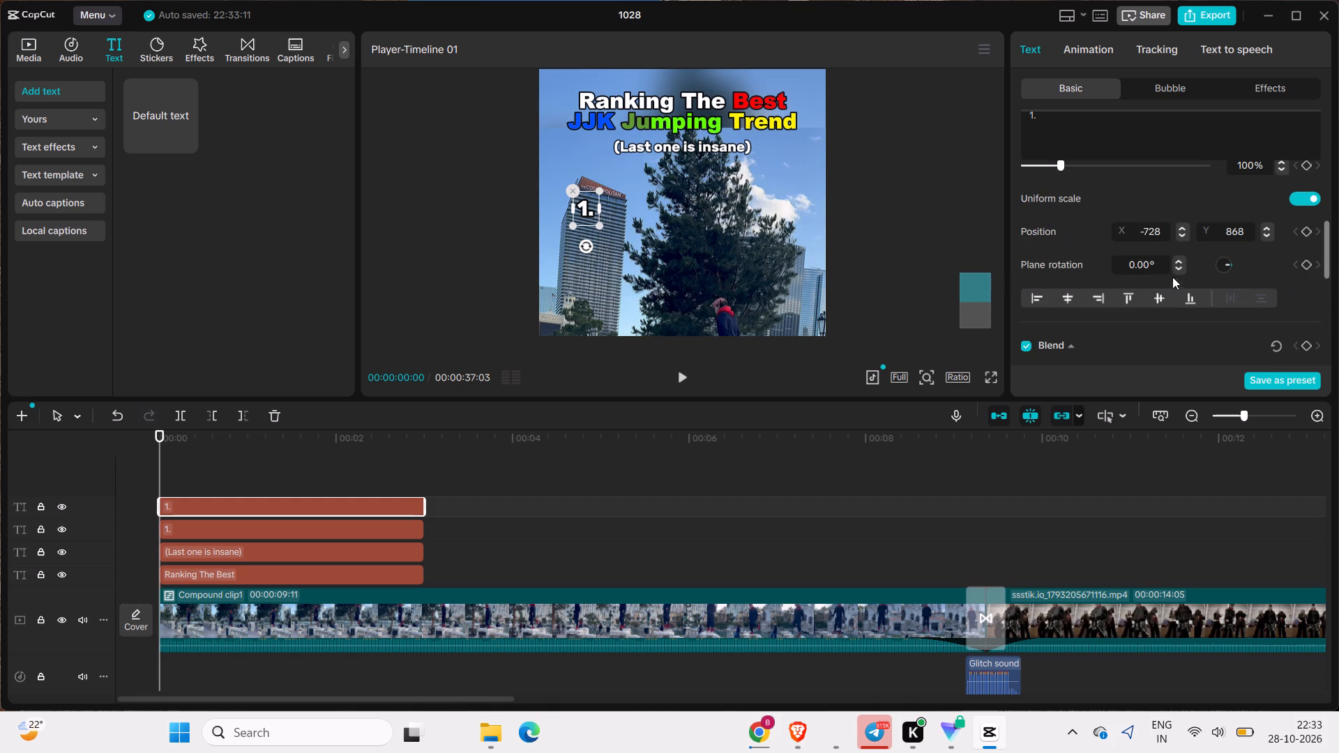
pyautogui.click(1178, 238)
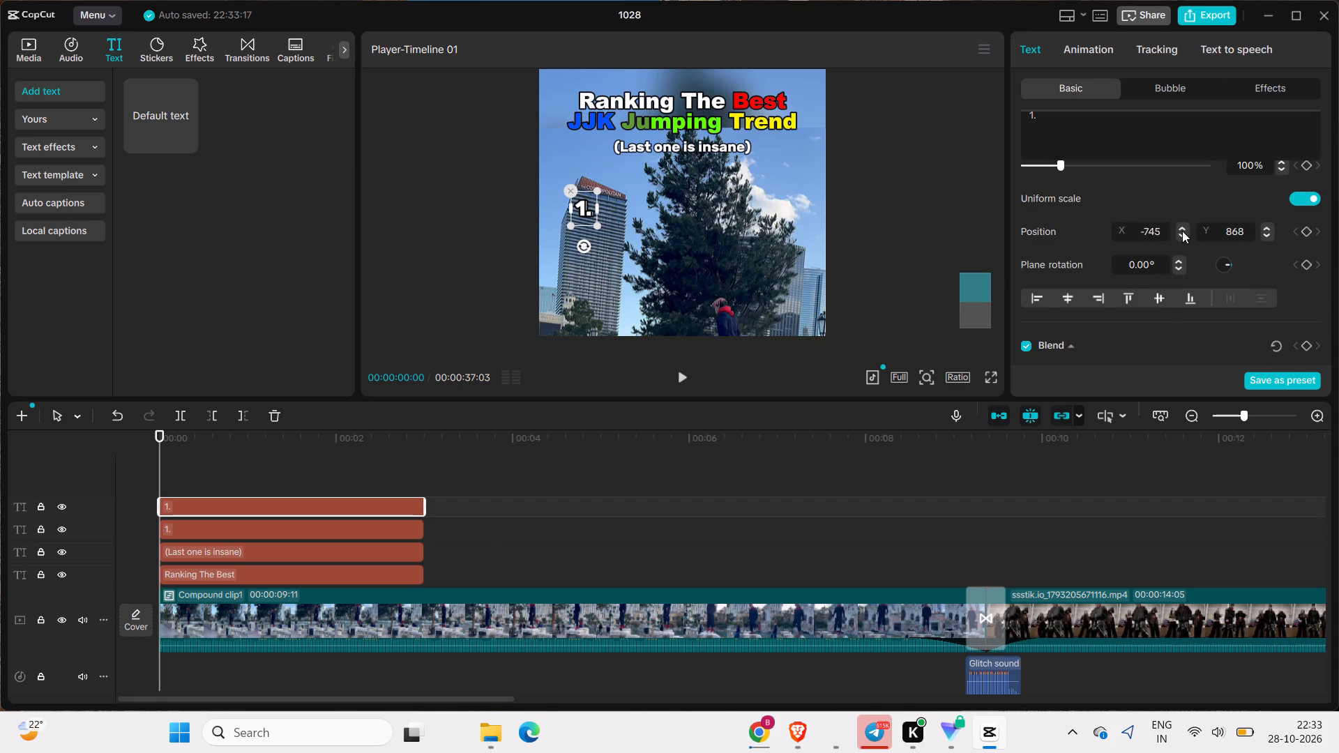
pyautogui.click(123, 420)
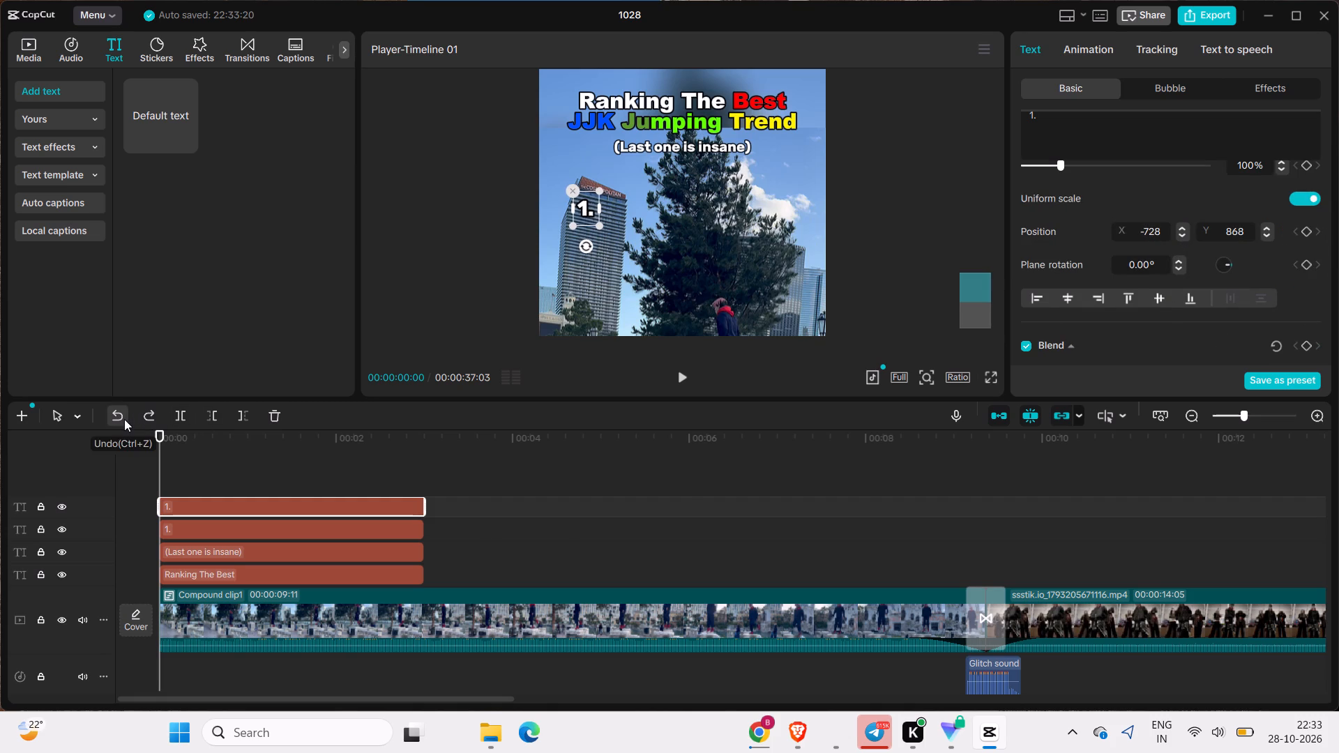
# Lower the copied "1." text straight below the original to Y position 501, keeping X at -728.
pyautogui.moveTo(1266, 238); pyautogui.dragTo(1267, 238)
pyautogui.moveTo(1267, 238); pyautogui.dragTo(1267, 236)
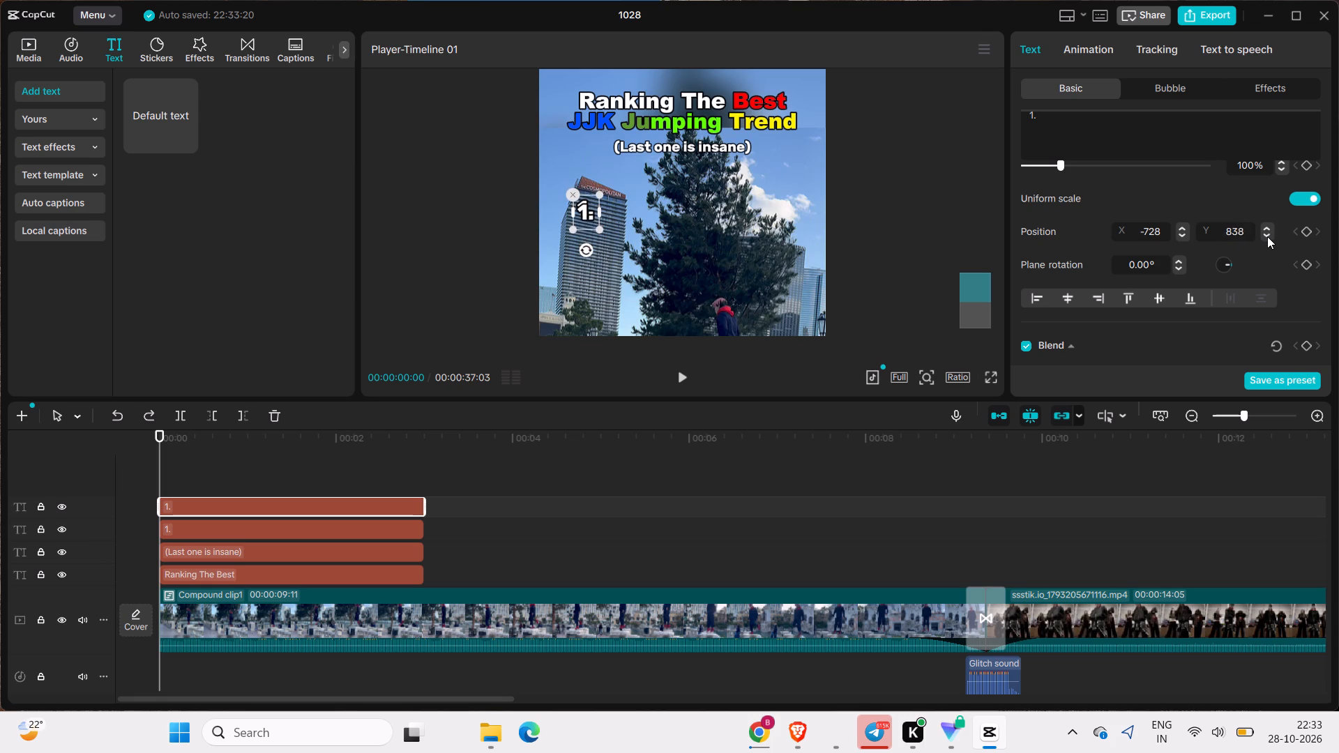
pyautogui.moveTo(1267, 236); pyautogui.dragTo(1265, 270)
pyautogui.click(1264, 267)
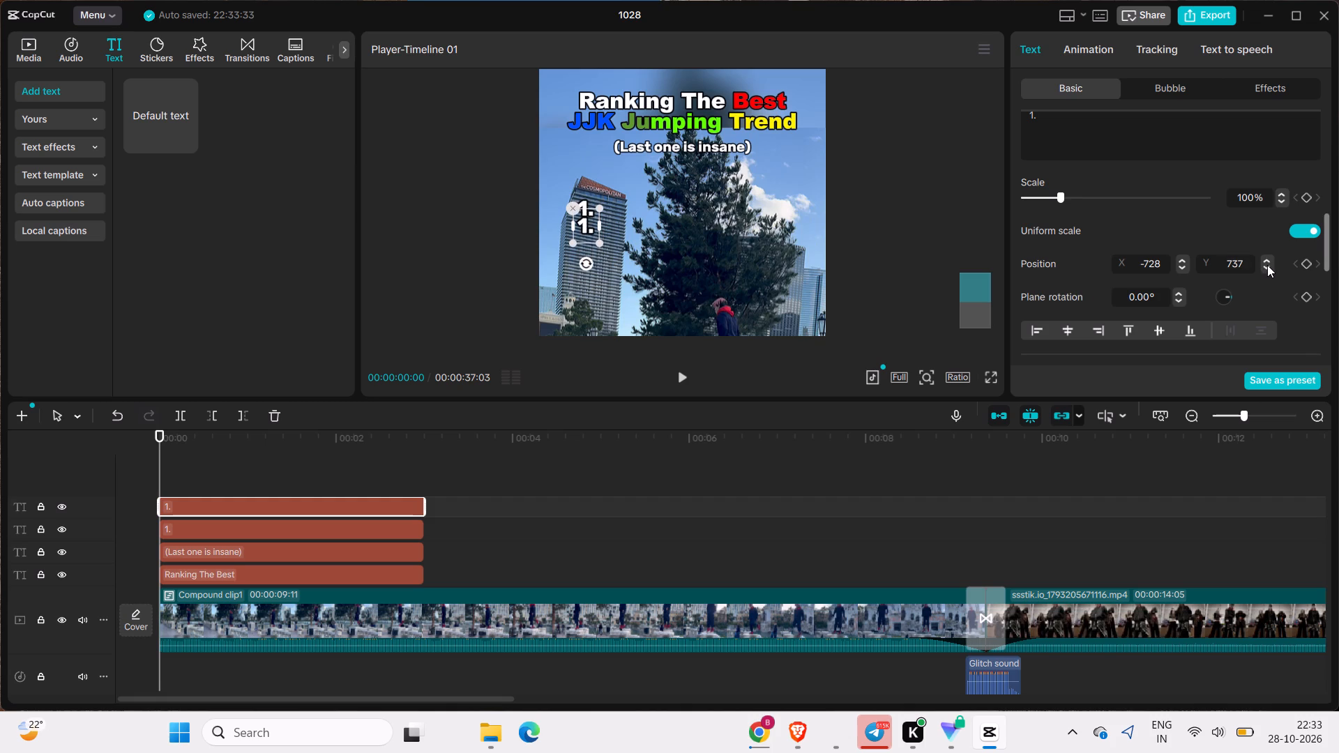
pyautogui.click(1267, 265)
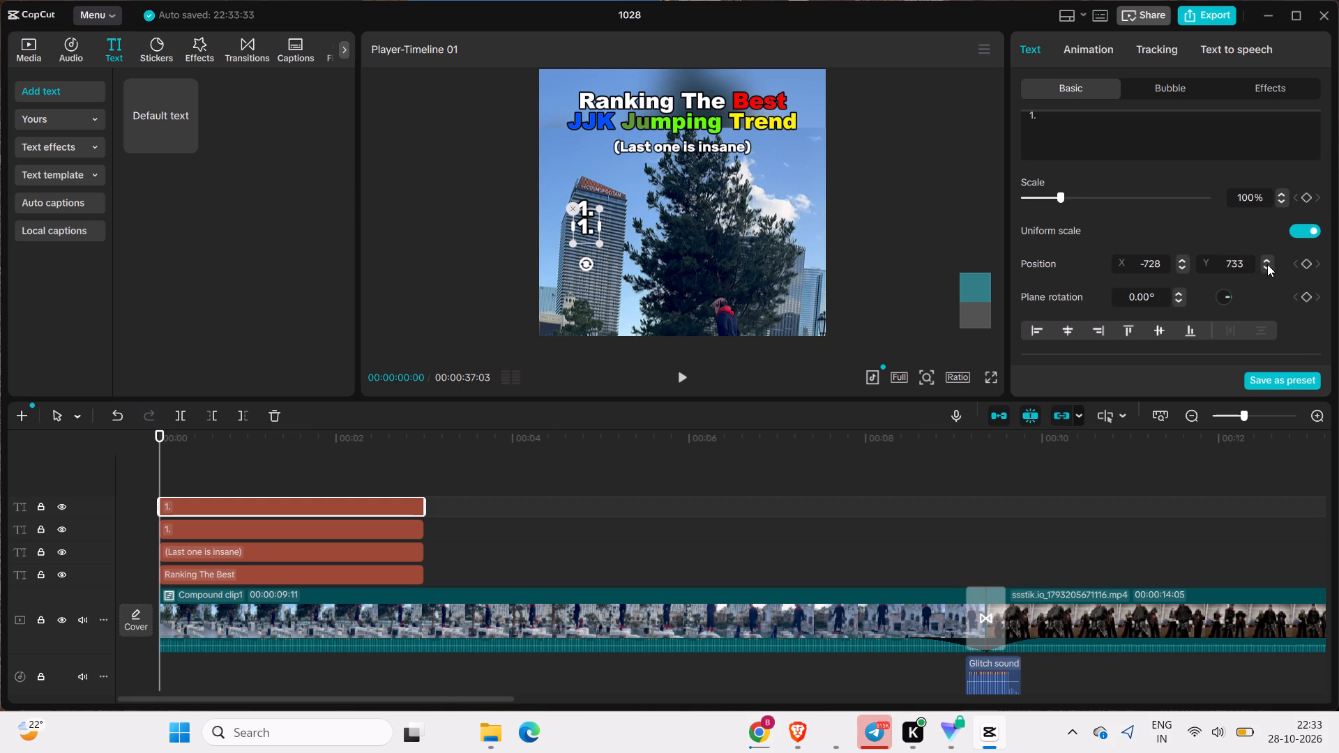
pyautogui.click(1268, 264)
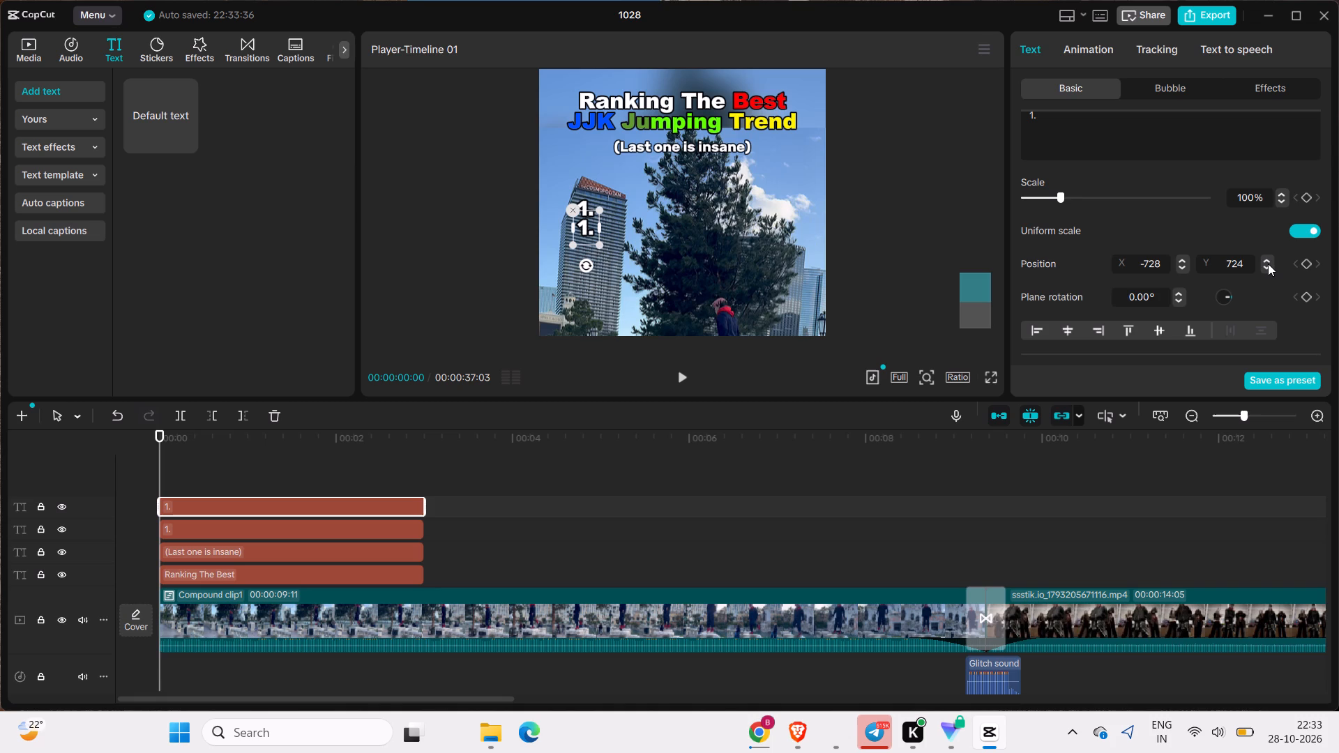
pyautogui.click(1266, 264)
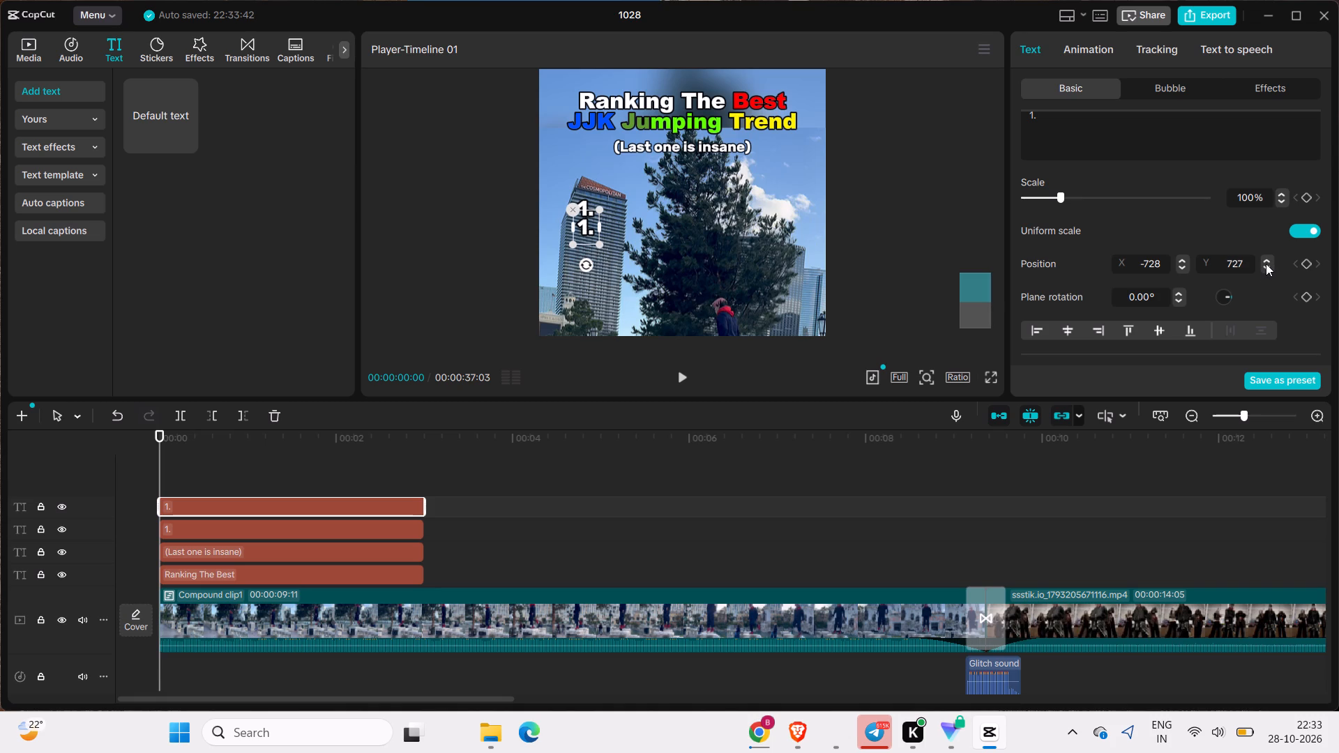
pyautogui.click(1267, 265)
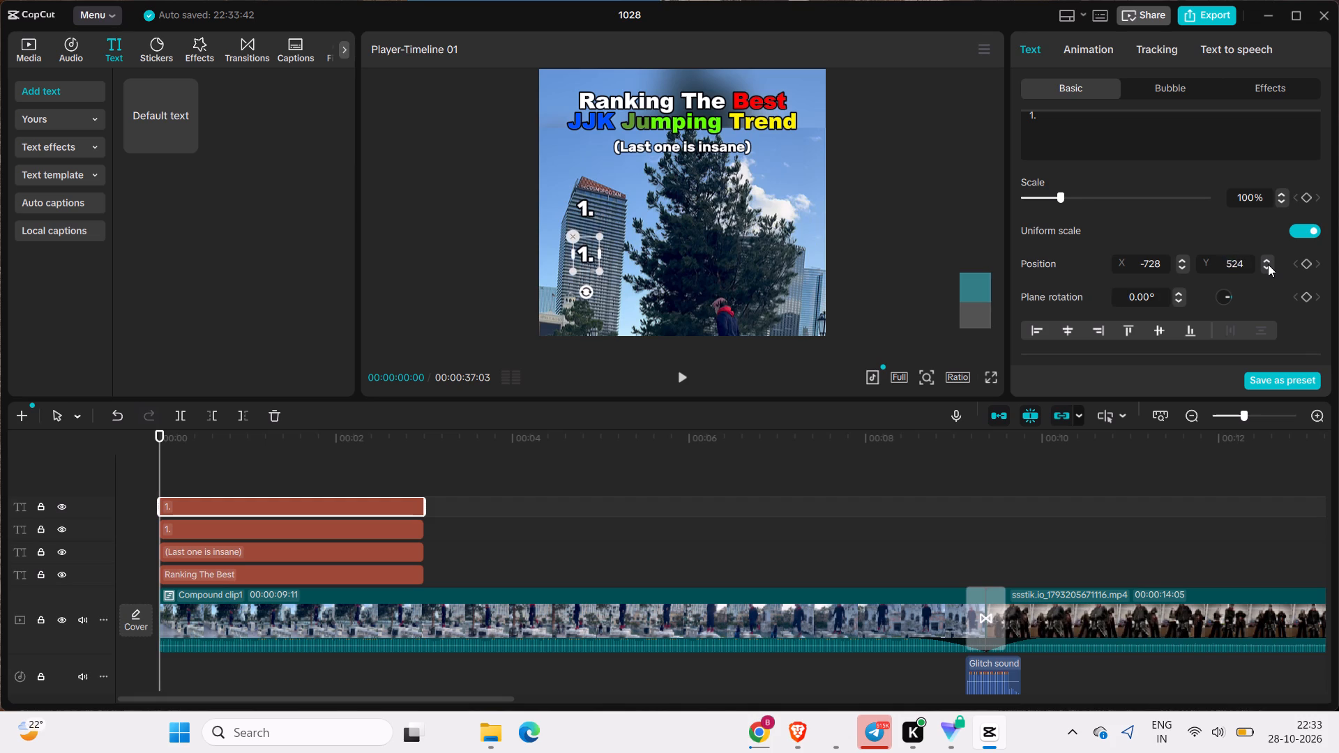
# Change the lower copy's text to "2.".
pyautogui.click(1142, 139)
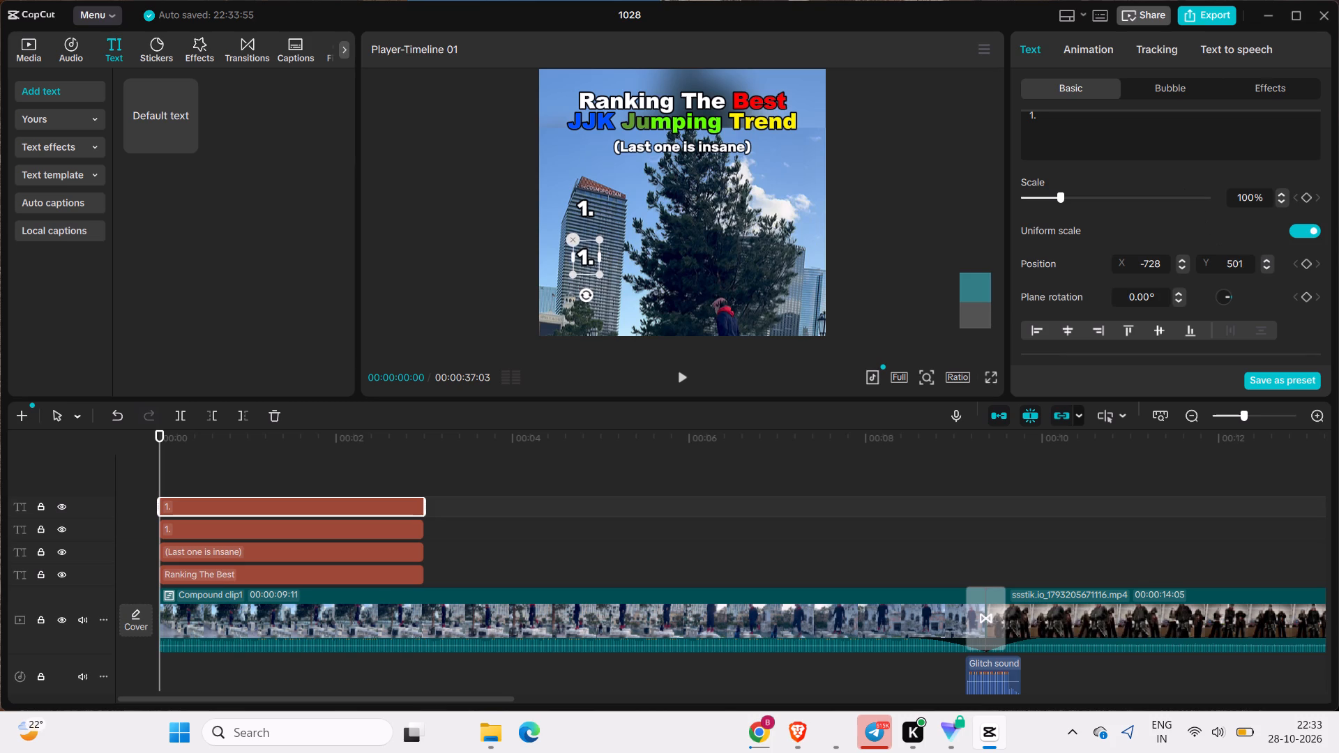
pyautogui.press('Left')
pyautogui.press('BackSpace')
pyautogui.press('2')
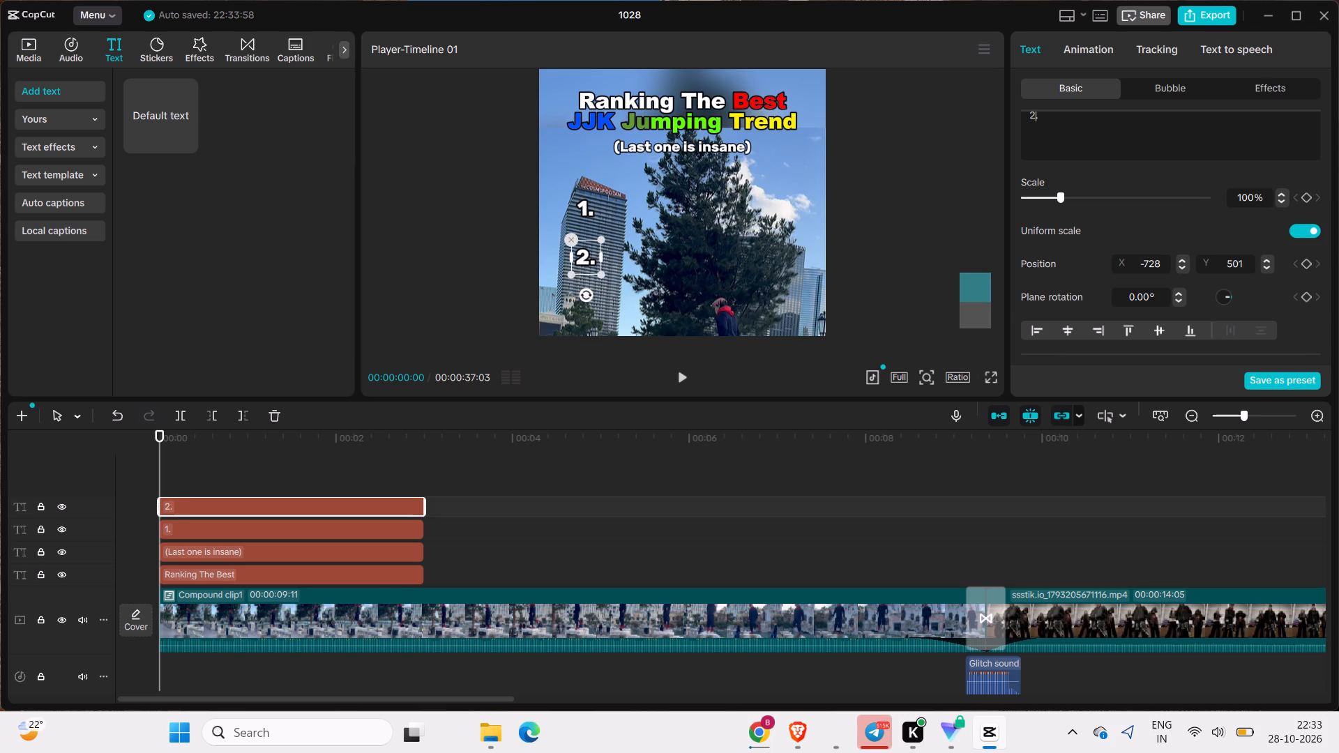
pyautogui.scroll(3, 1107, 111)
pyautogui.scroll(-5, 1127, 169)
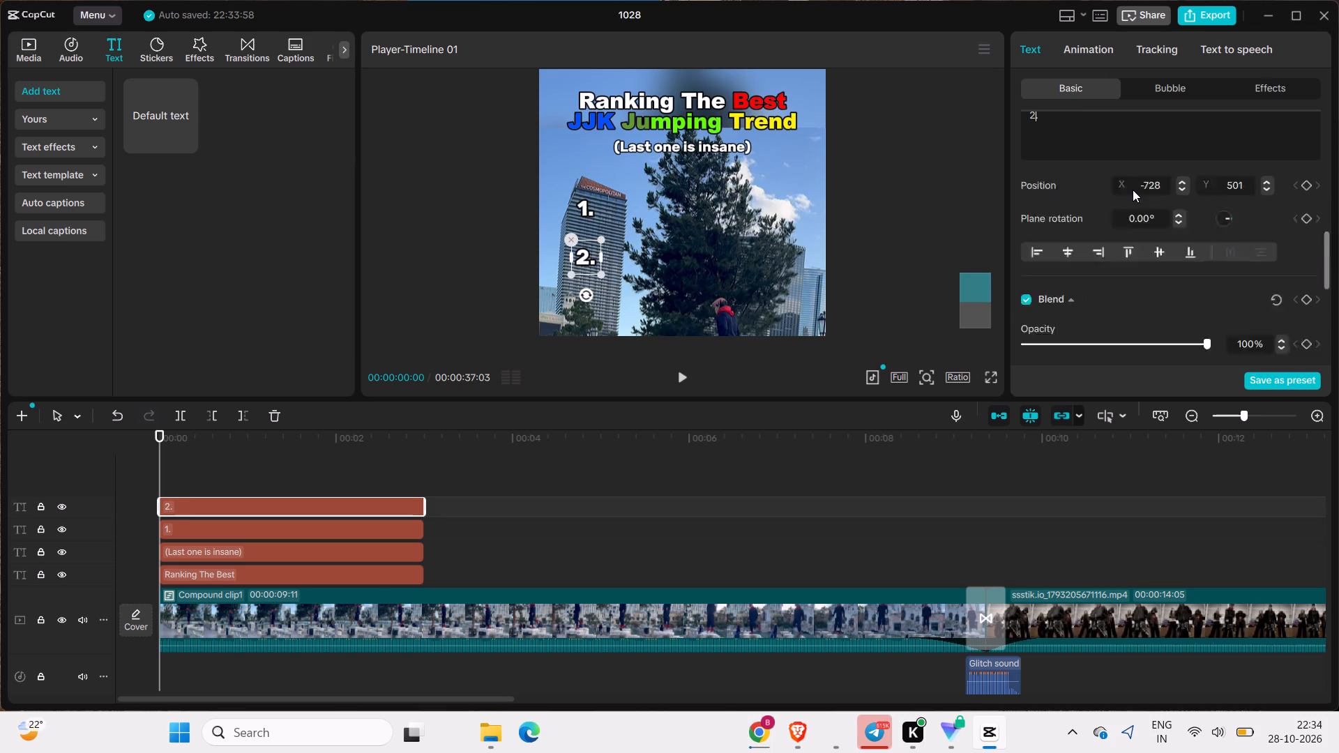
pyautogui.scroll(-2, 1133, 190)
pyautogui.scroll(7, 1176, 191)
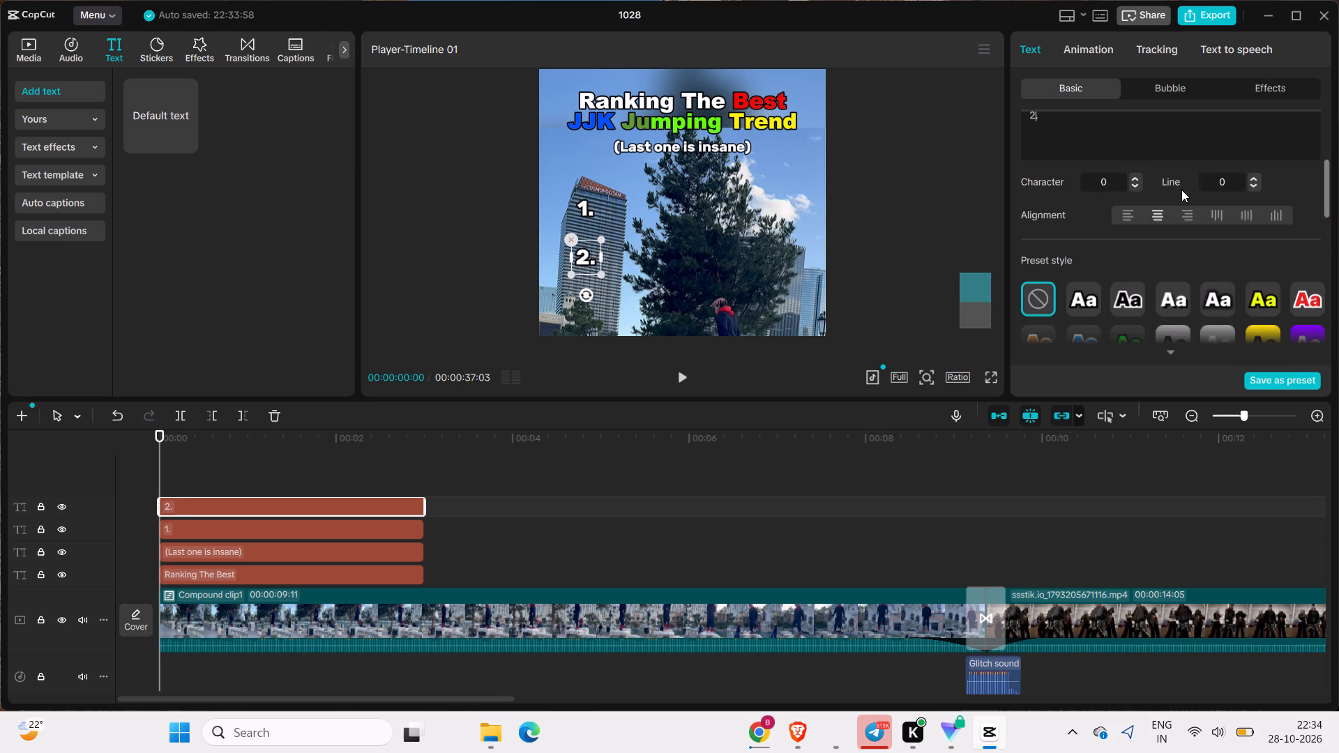
# Colour the "2." text bright green, hex 74FF00.
pyautogui.scroll(4, 1181, 188)
pyautogui.click(1179, 352)
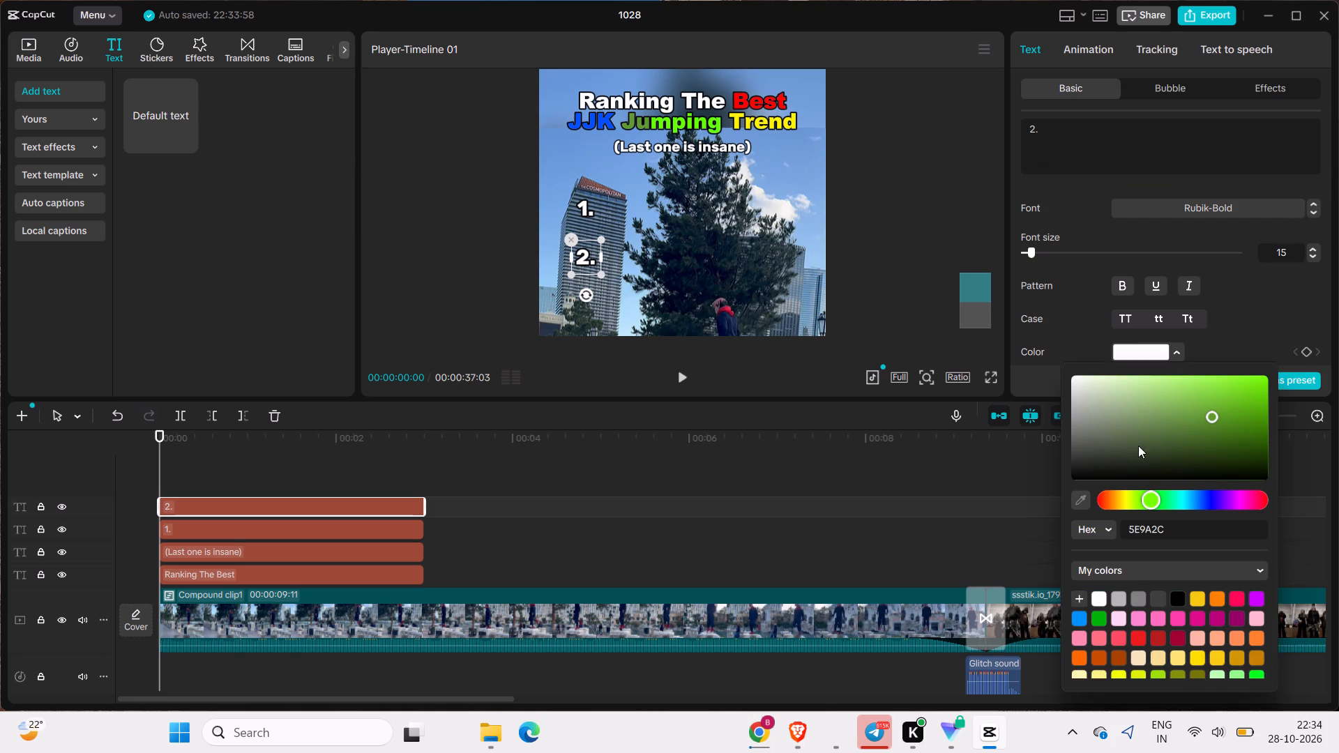
pyautogui.moveTo(1216, 412); pyautogui.dragTo(1336, 314)
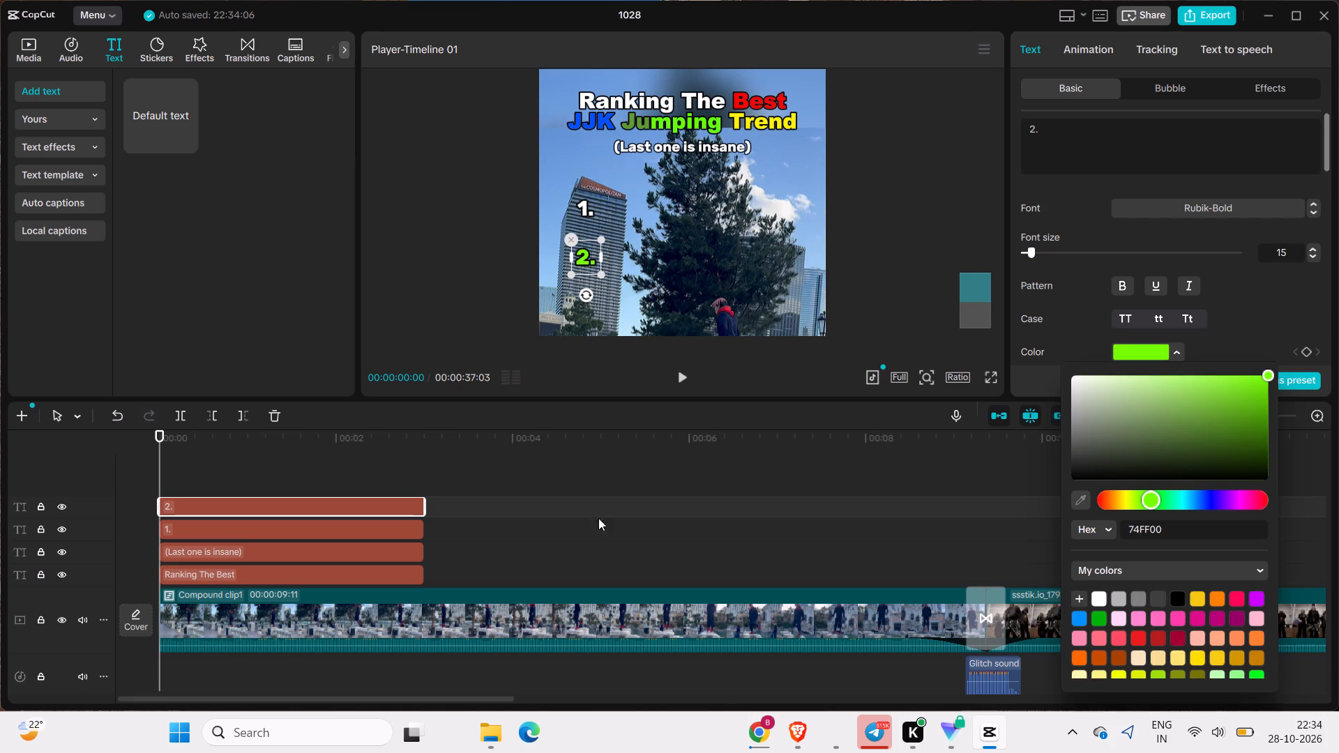
# Duplicate the green "2." text in place at the start of the timeline and change the copy's text to "3.".
pyautogui.click(332, 502)
pyautogui.hotkey('ctrl', 'c')
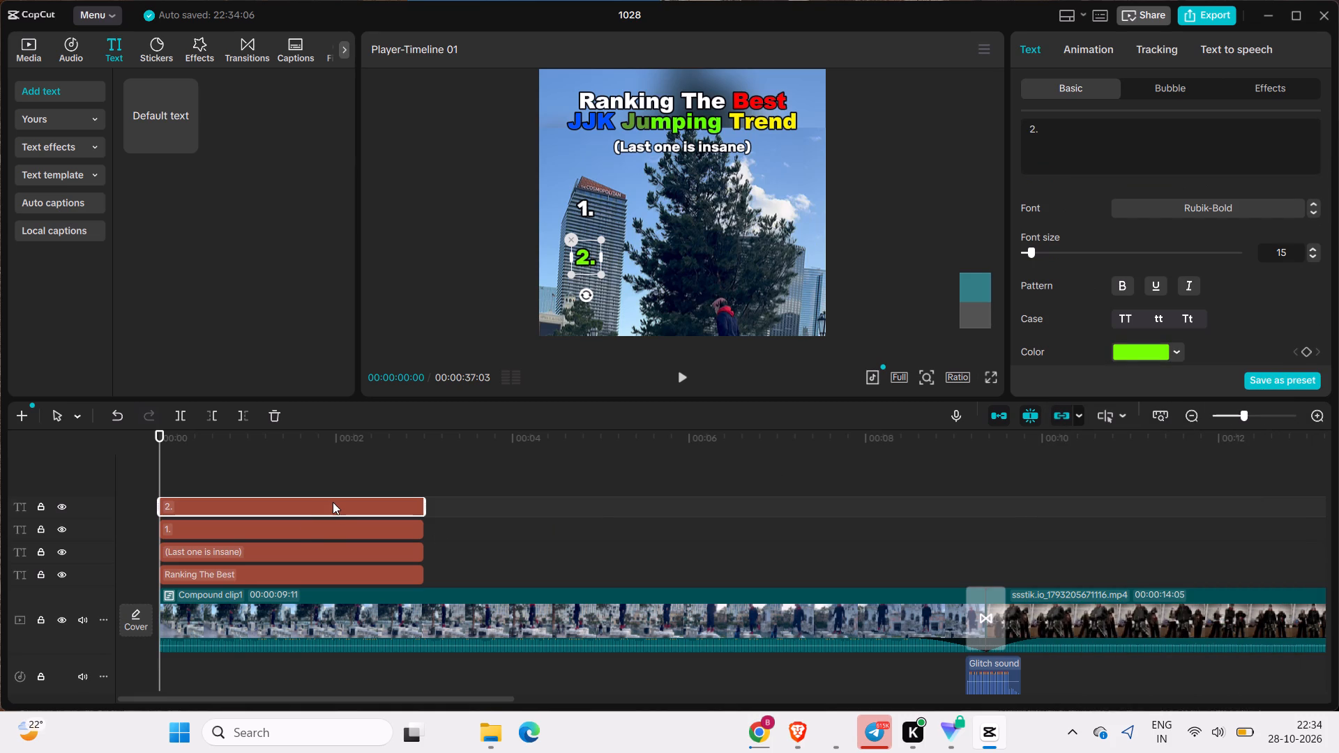
pyautogui.hotkey('ctrl', 'v')
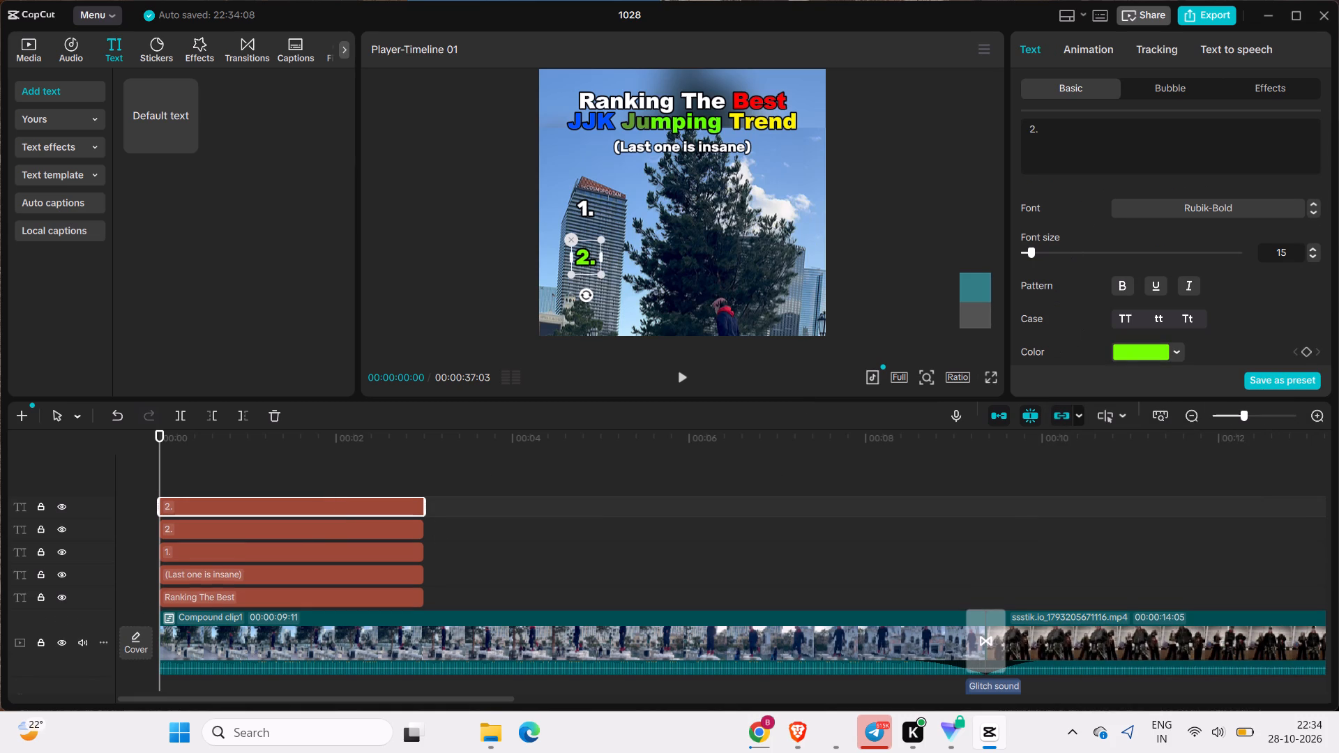
pyautogui.click(1075, 125)
pyautogui.press('Left')
pyautogui.press('BackSpace')
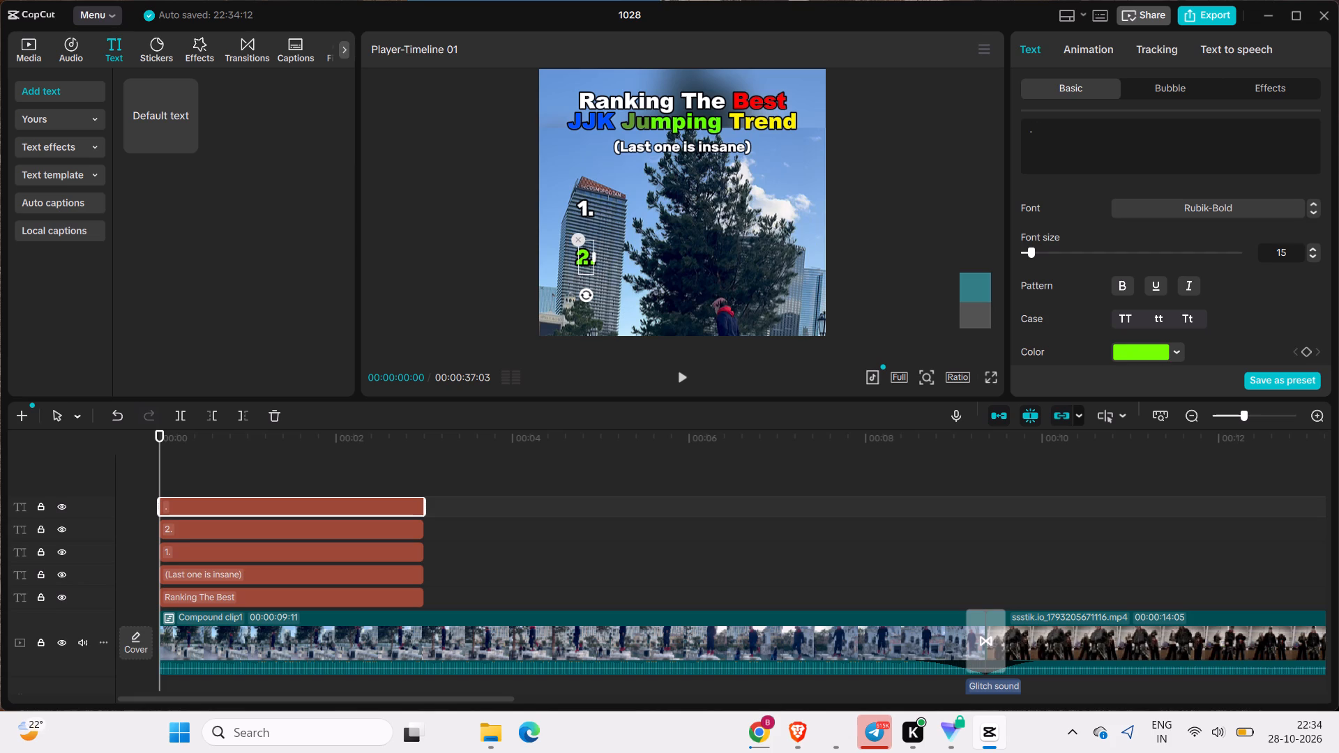
pyautogui.press('3')
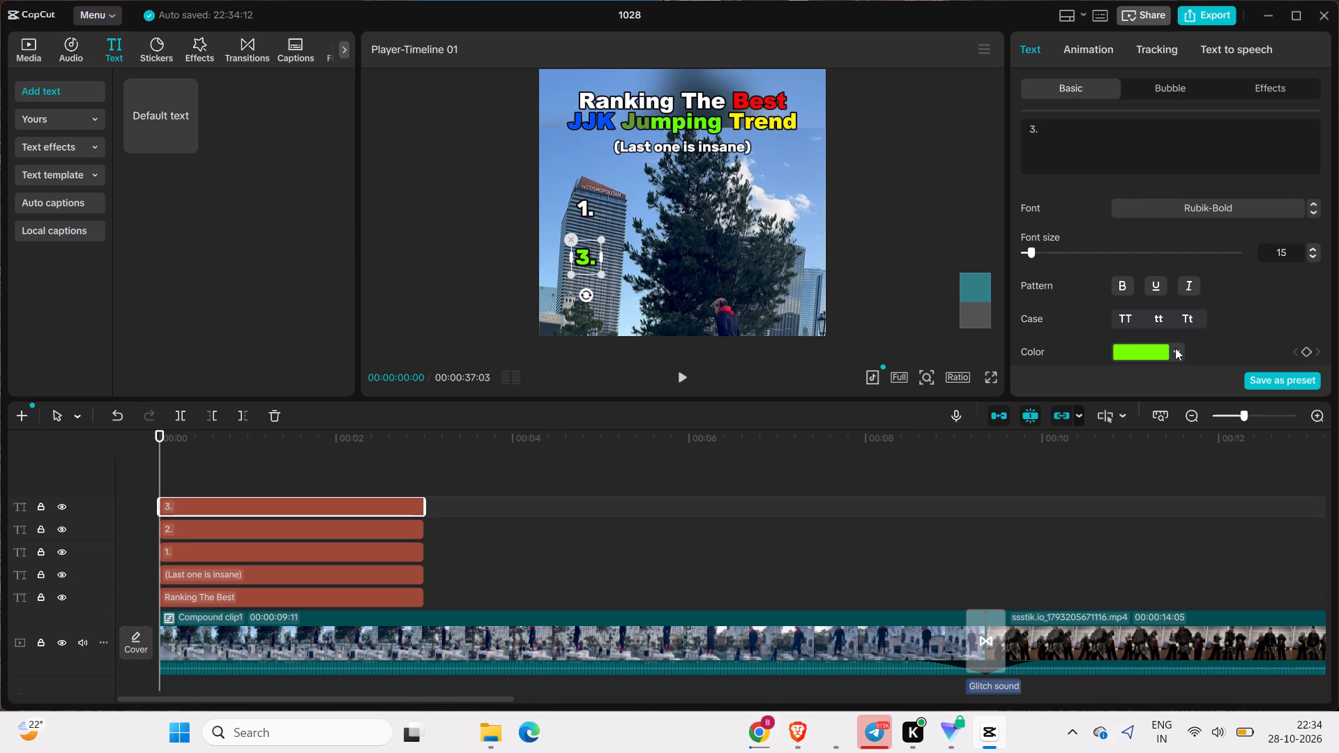
# Colour the "3." text yellow-orange, hex FFBA00.
pyautogui.click(1175, 348)
pyautogui.click(1128, 503)
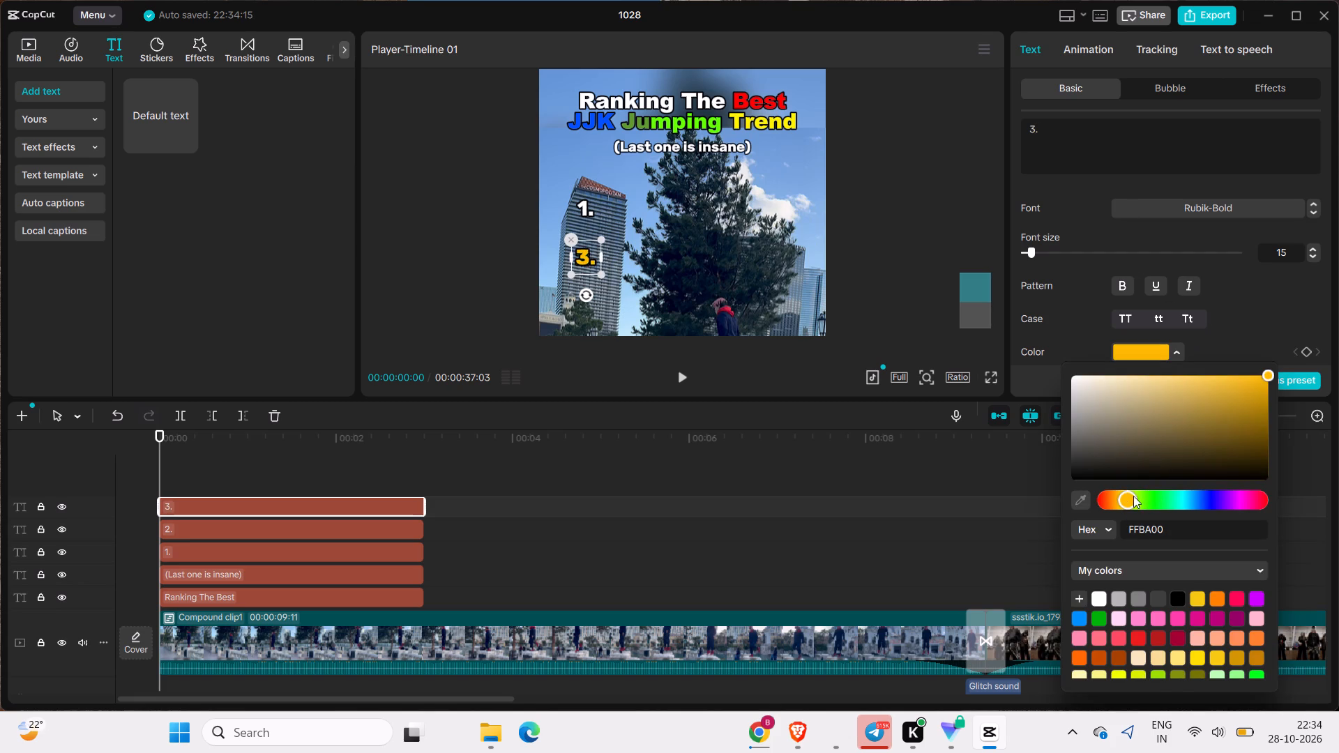
# Lower the "3." text straight below "2." to Y position 113, keeping X at -728.
pyautogui.scroll(-4, 1213, 284)
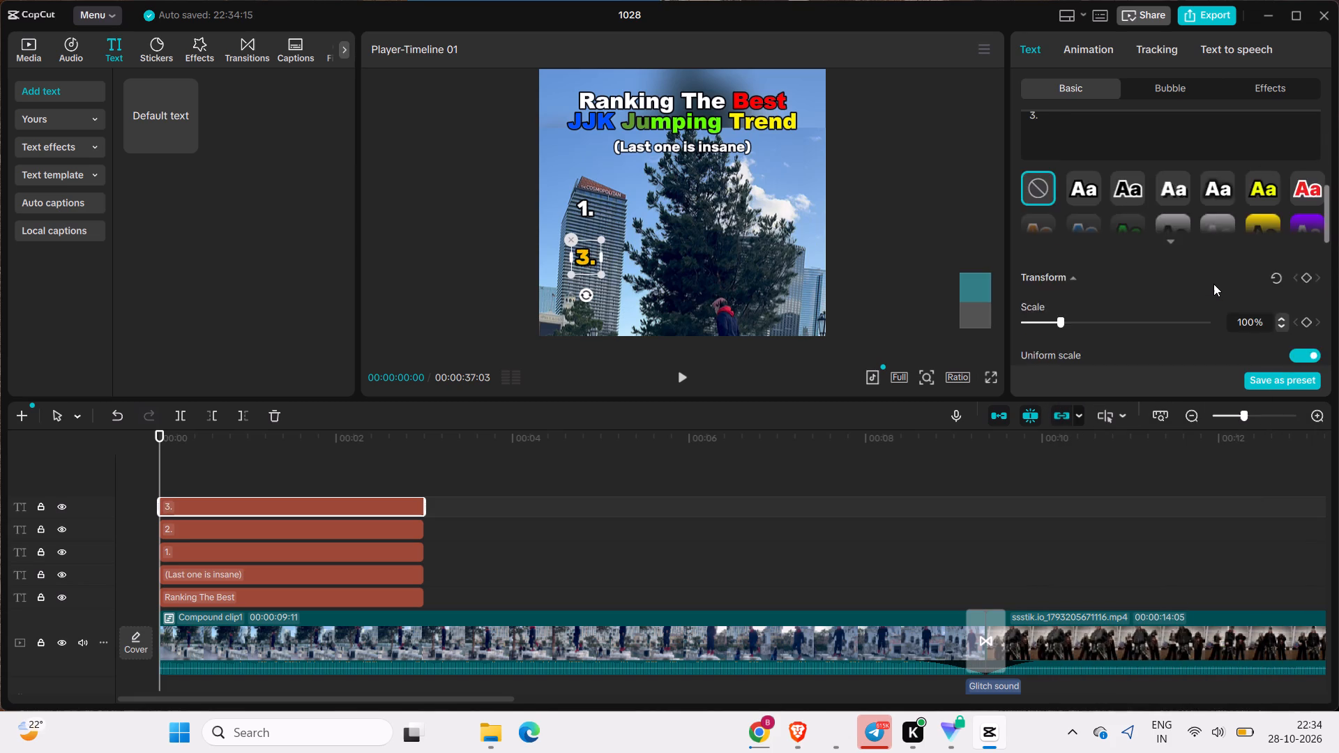
pyautogui.scroll(-3, 1213, 284)
pyautogui.scroll(1, 1268, 275)
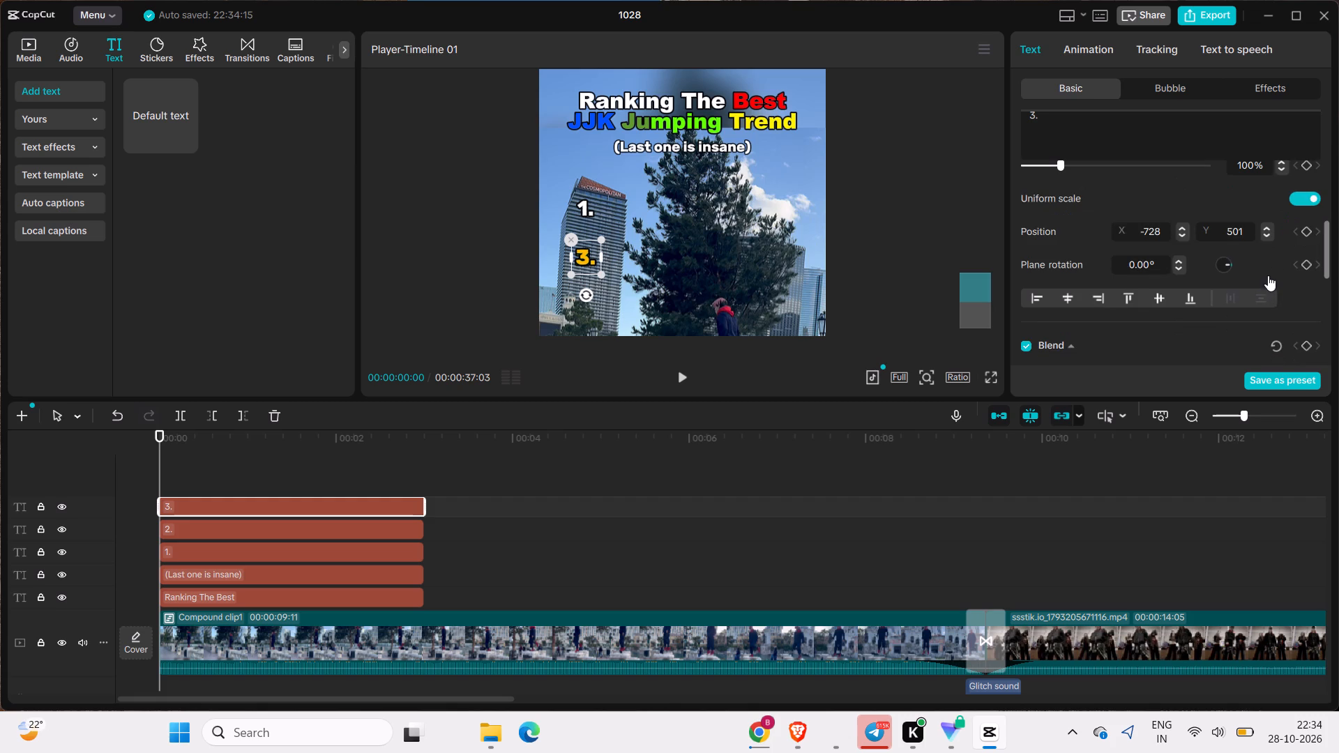
pyautogui.click(1266, 232)
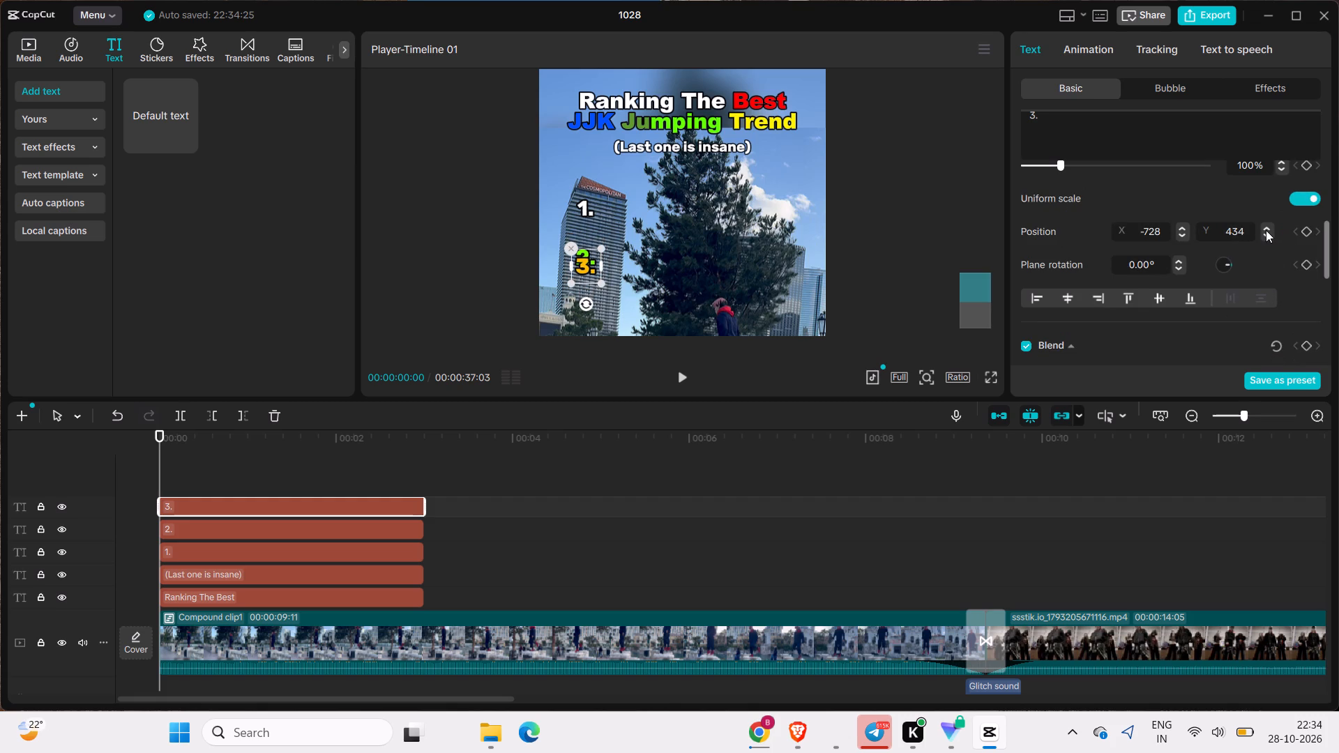
pyautogui.click(1266, 231)
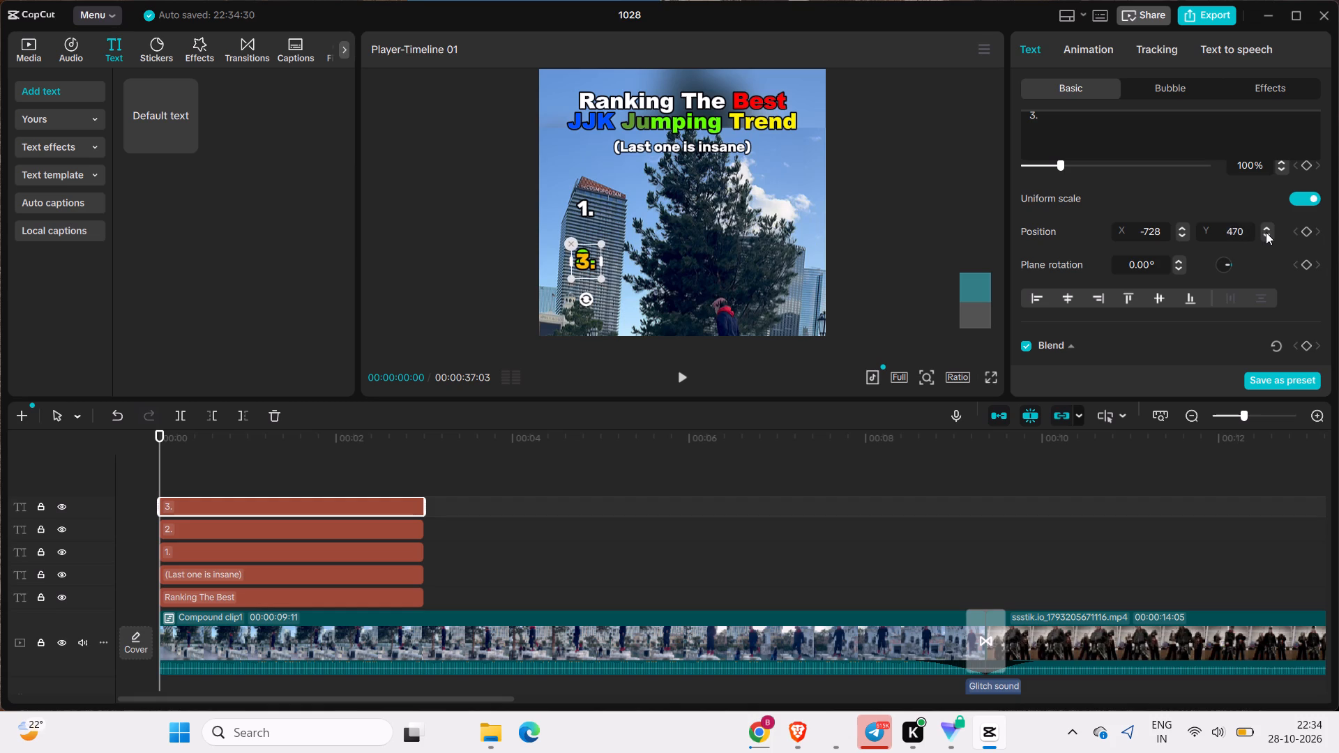
pyautogui.click(1266, 234)
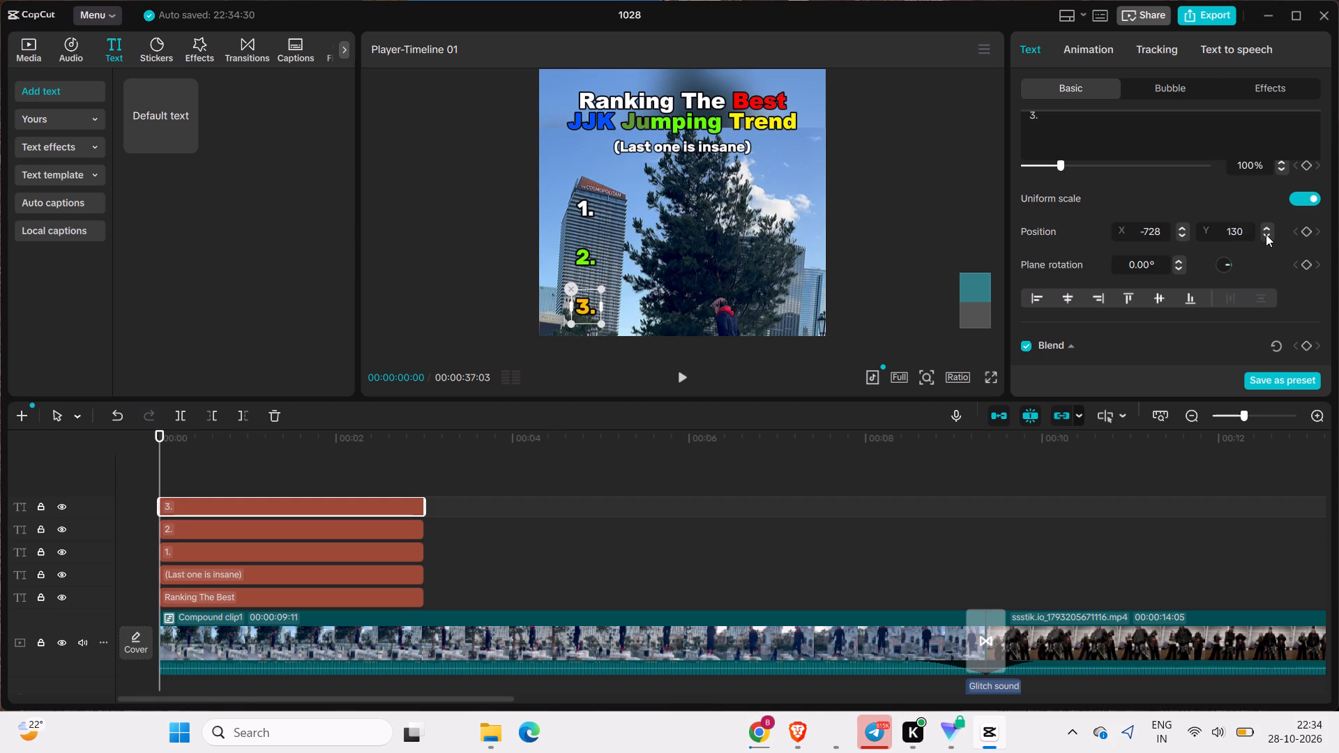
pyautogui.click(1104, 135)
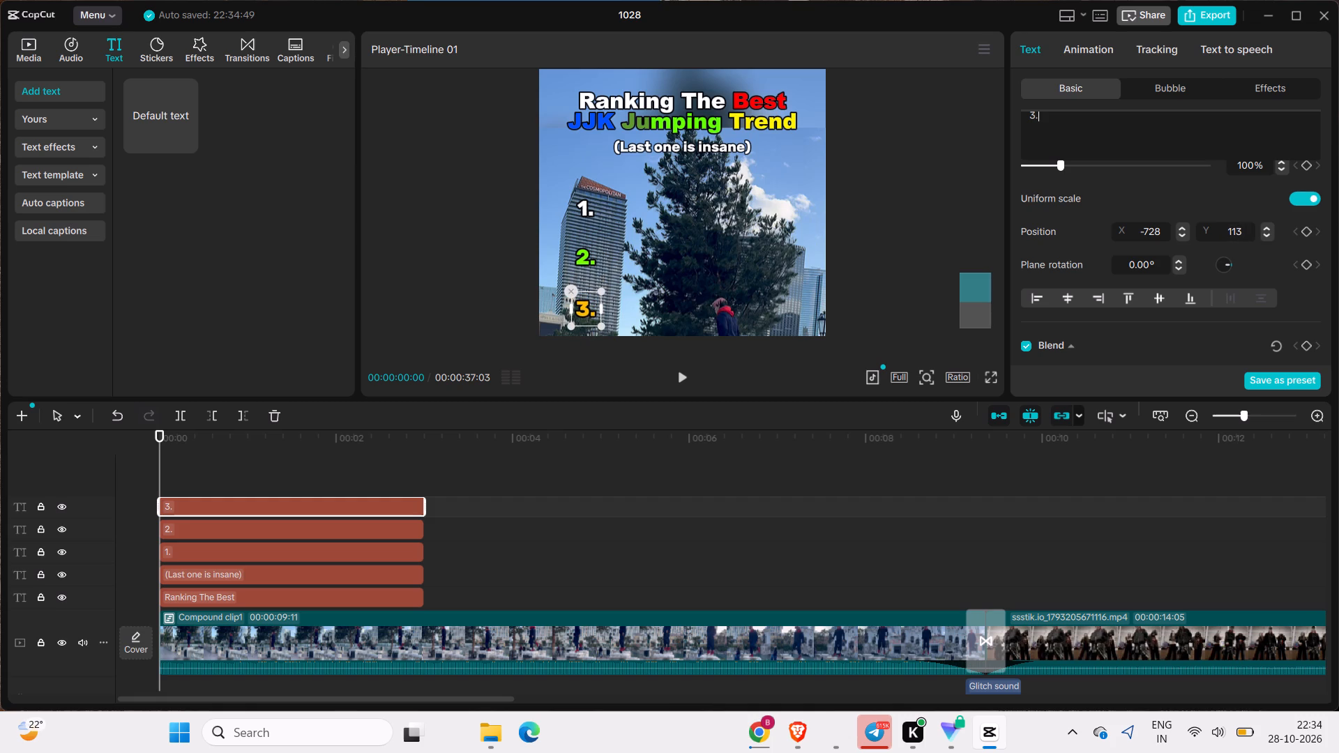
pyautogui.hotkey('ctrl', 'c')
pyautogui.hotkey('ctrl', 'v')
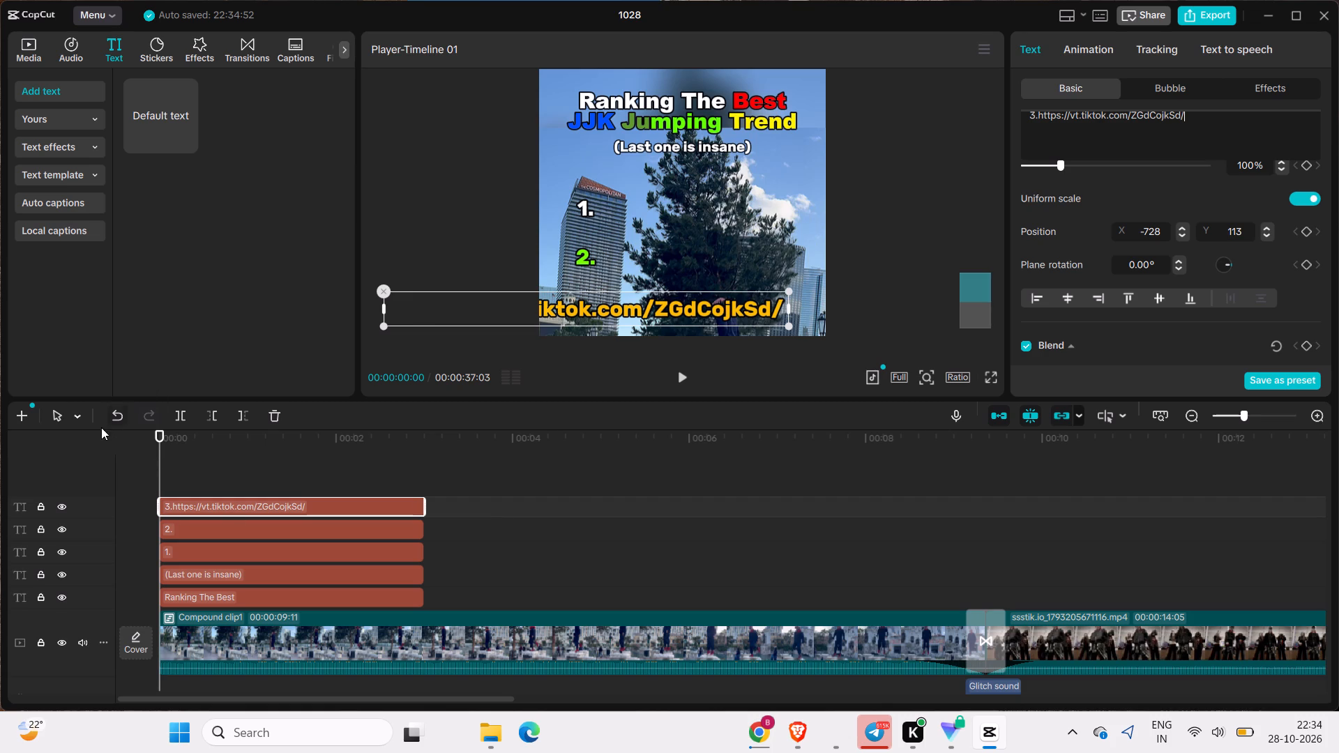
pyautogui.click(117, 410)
# Duplicate the "3." text clip in place at the start of the timeline and change the copy's text to "4.".
pyautogui.click(269, 506)
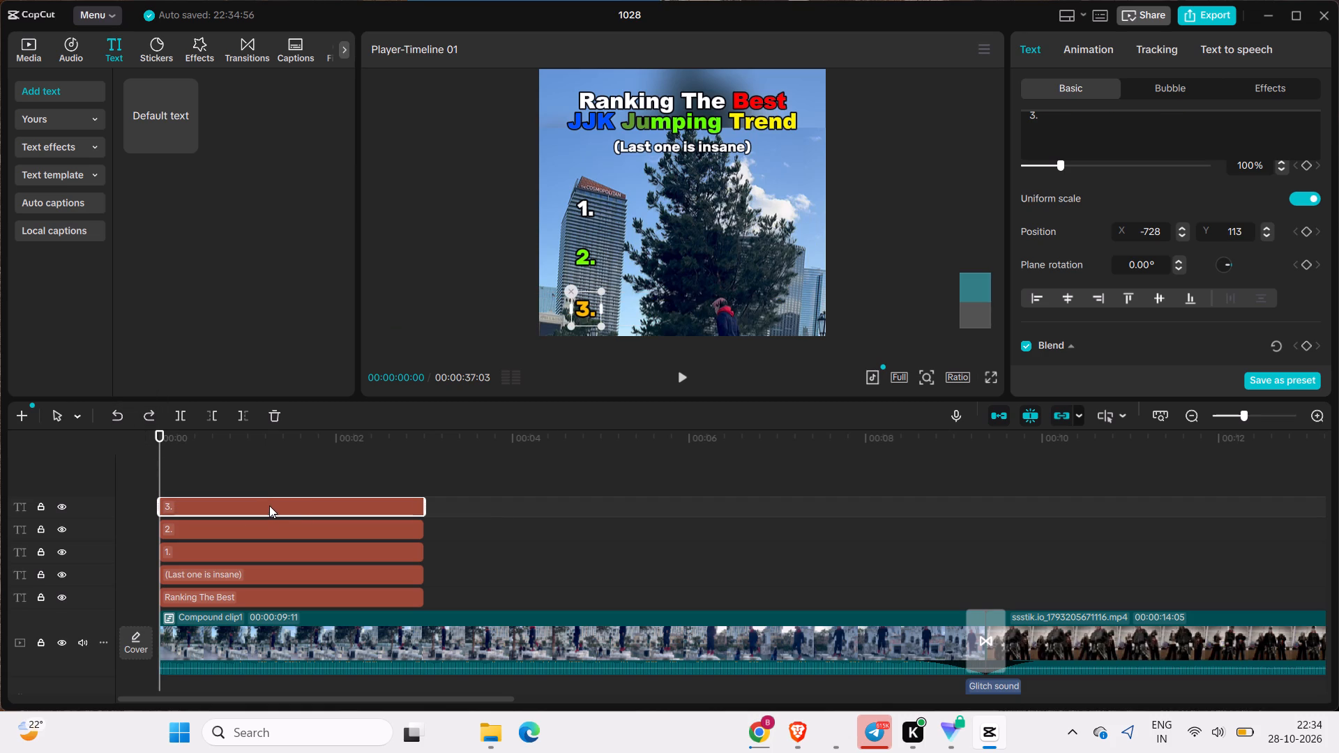
pyautogui.hotkey('ctrl', 'c')
pyautogui.hotkey('ctrl', 'v')
pyautogui.scroll(-6, 681, 237)
pyautogui.click(1087, 130)
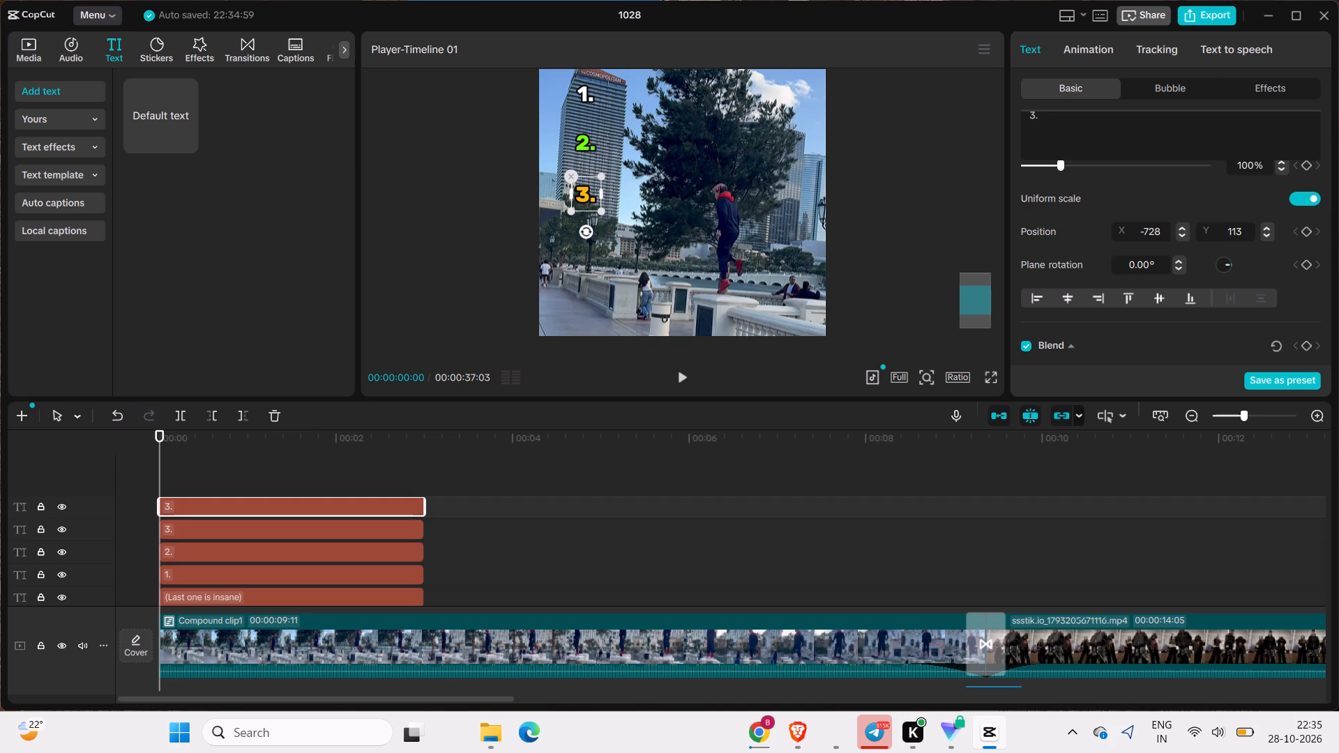
pyautogui.press('Left')
pyautogui.press('BackSpace')
pyautogui.press('4')
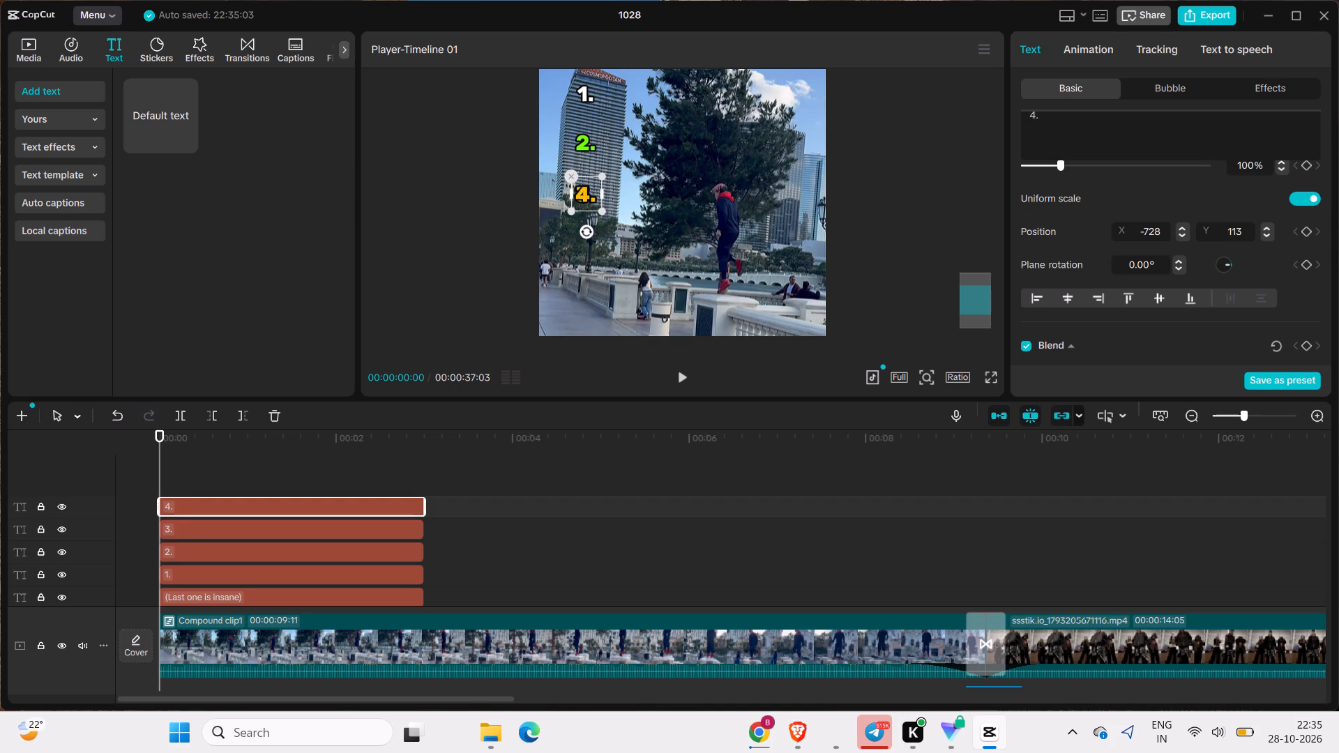
# Colour the "4." text saturated blue, hex 005BFF.
pyautogui.scroll(3, 1103, 143)
pyautogui.scroll(5, 1147, 201)
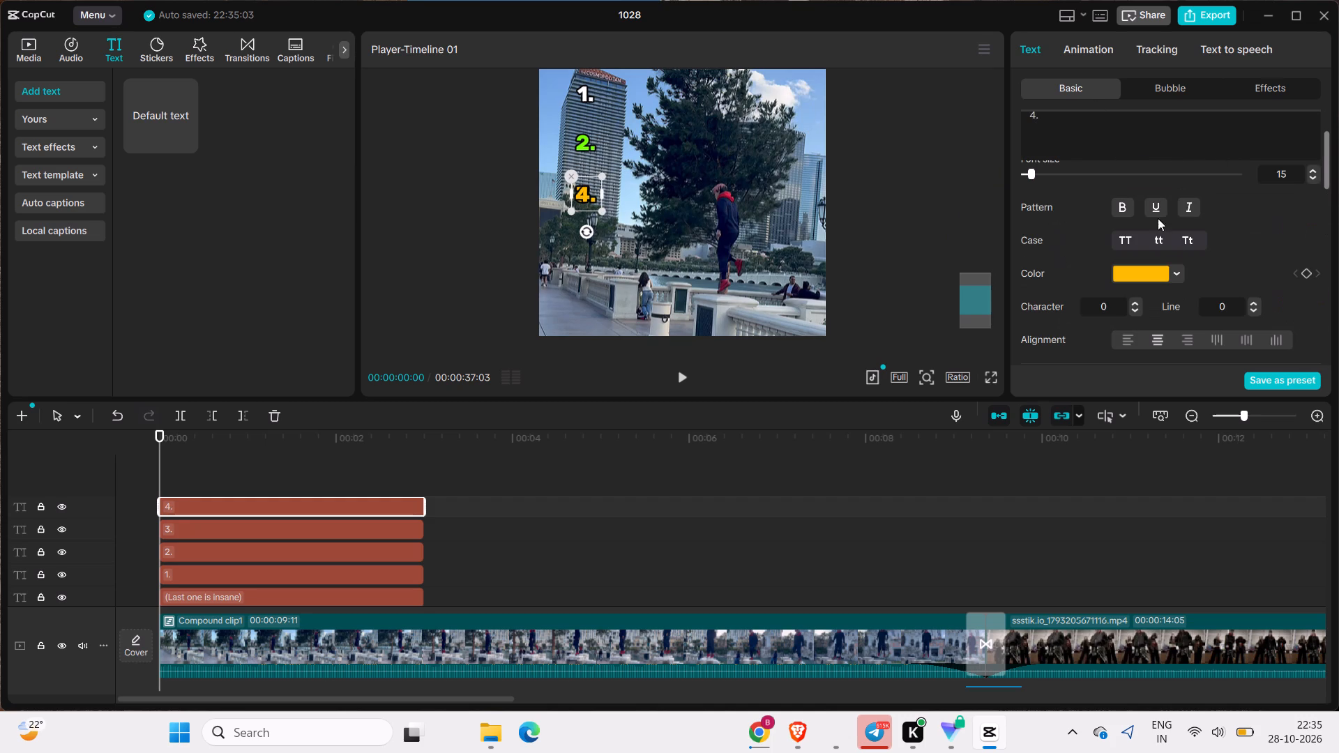
pyautogui.click(1185, 271)
pyautogui.click(1178, 266)
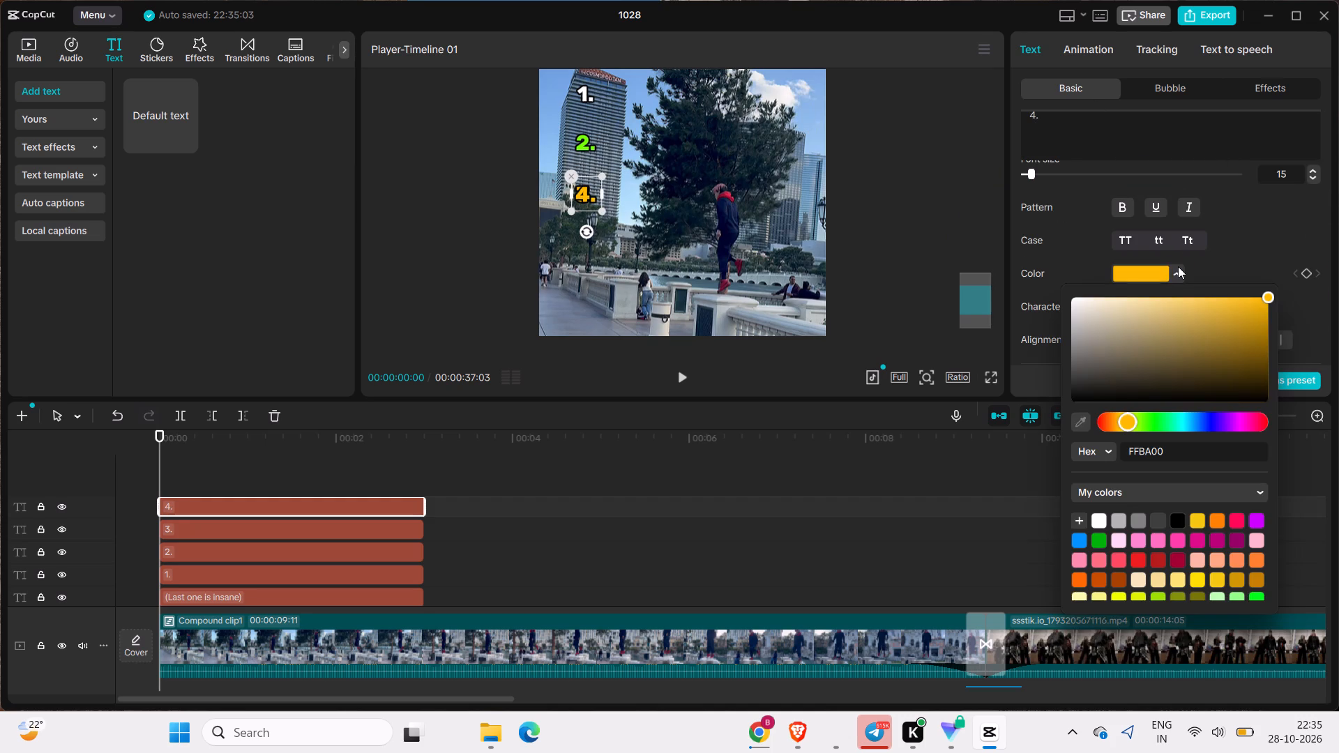
pyautogui.click(1206, 412)
pyautogui.click(1205, 417)
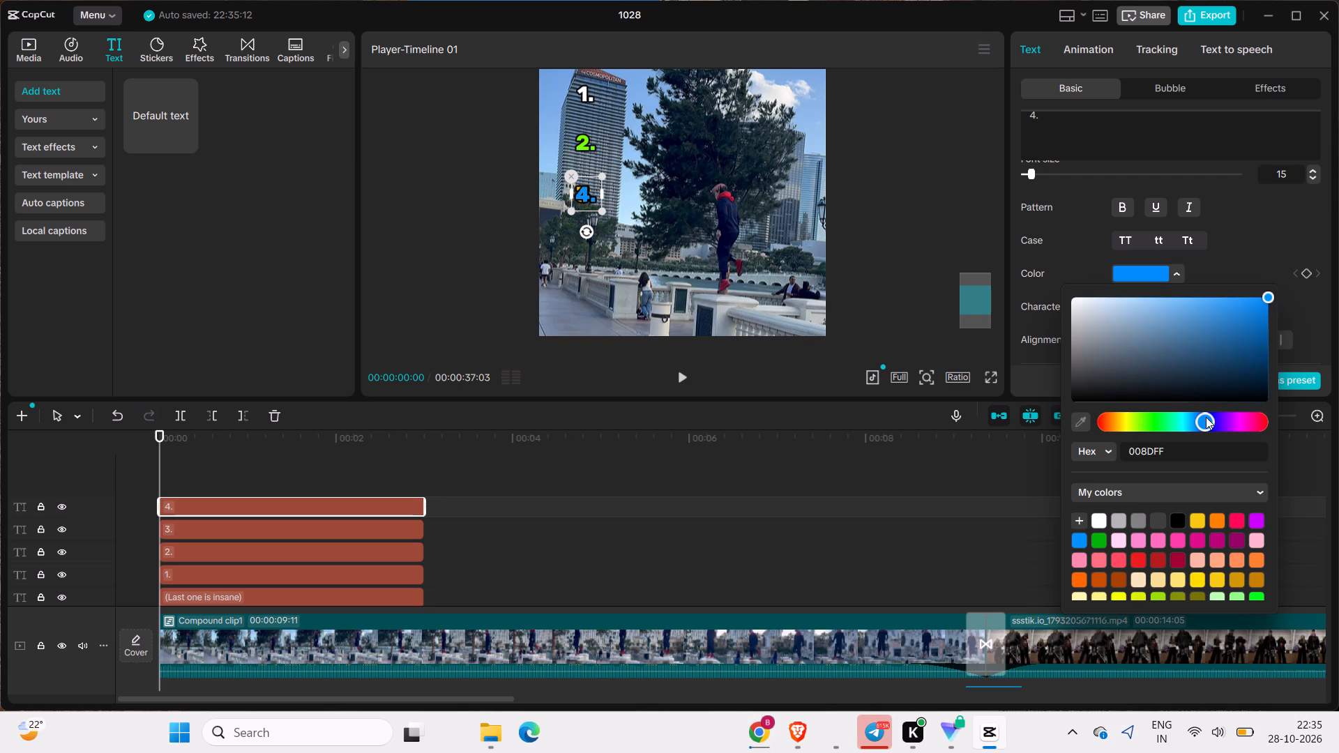
pyautogui.click(1206, 417)
pyautogui.click(1257, 316)
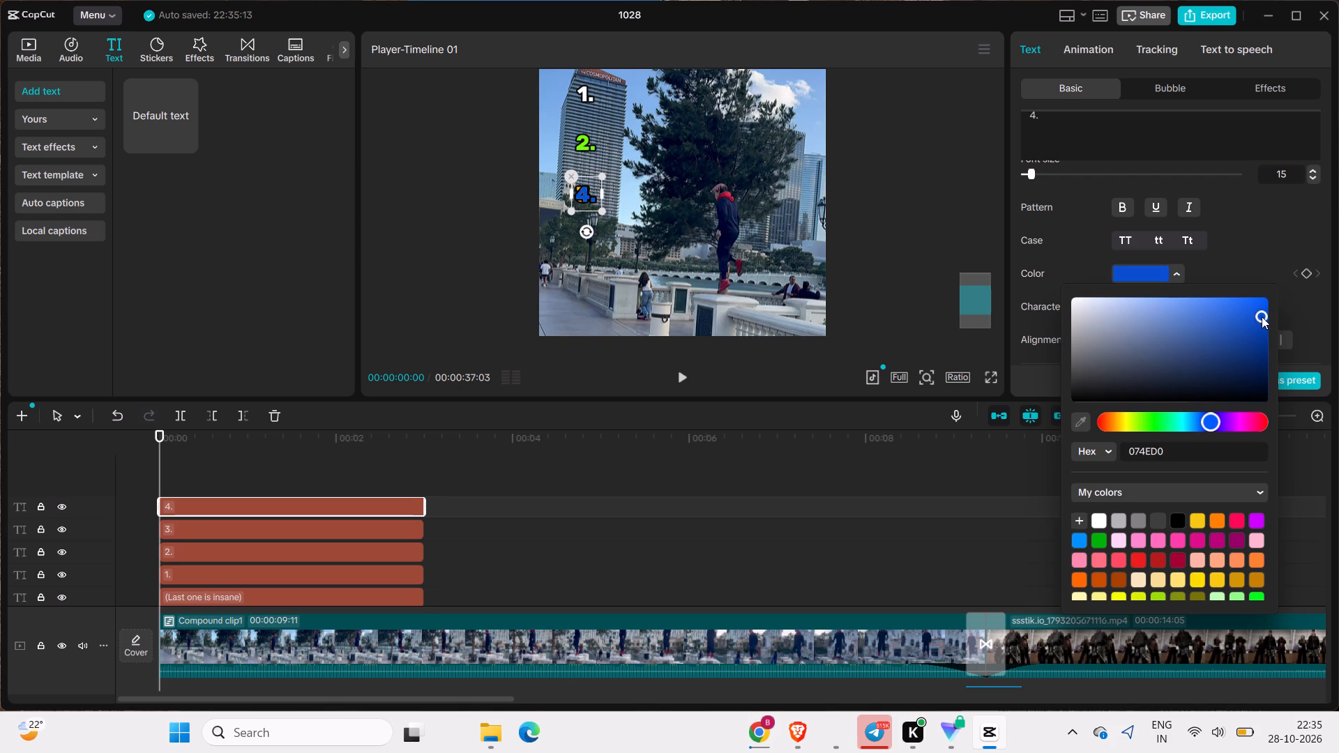
pyautogui.moveTo(1262, 317); pyautogui.dragTo(1268, 250)
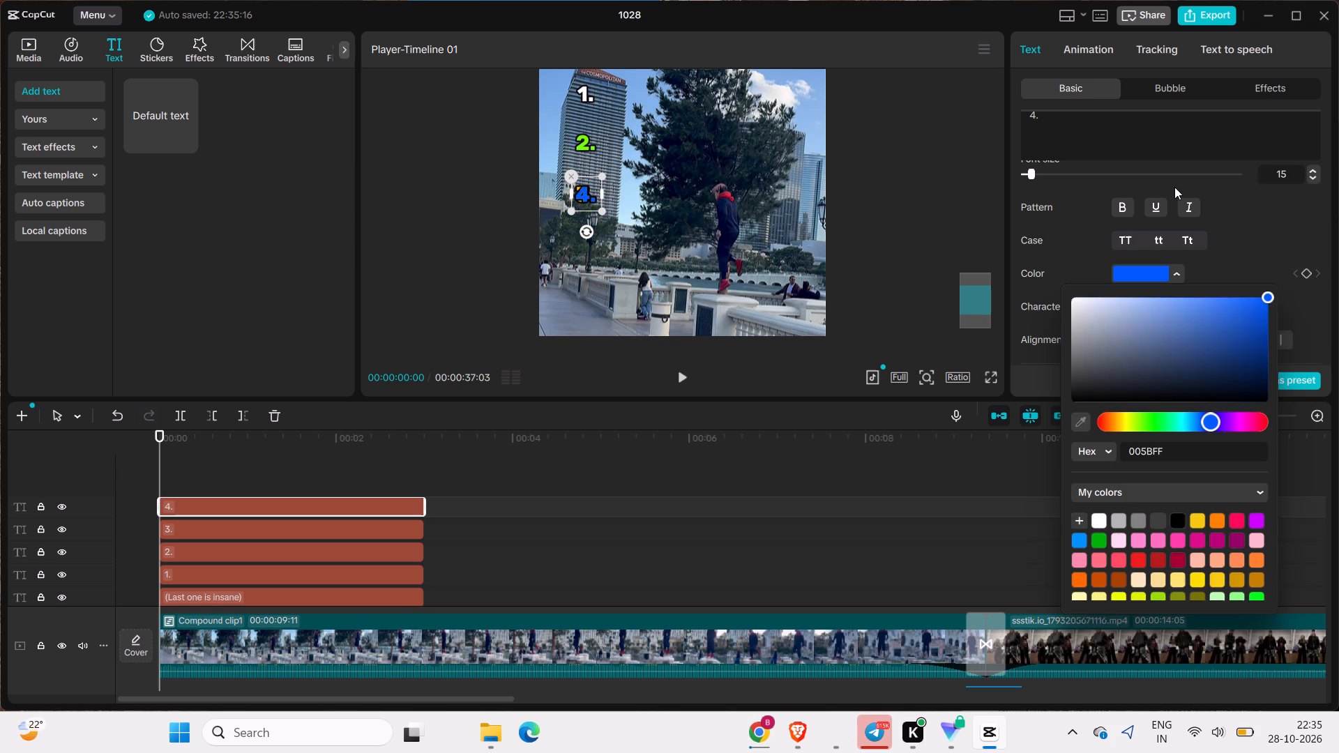
# Lower the "4." text straight below "3." to Y position -374, keeping X at -728.
pyautogui.scroll(-5, 1183, 192)
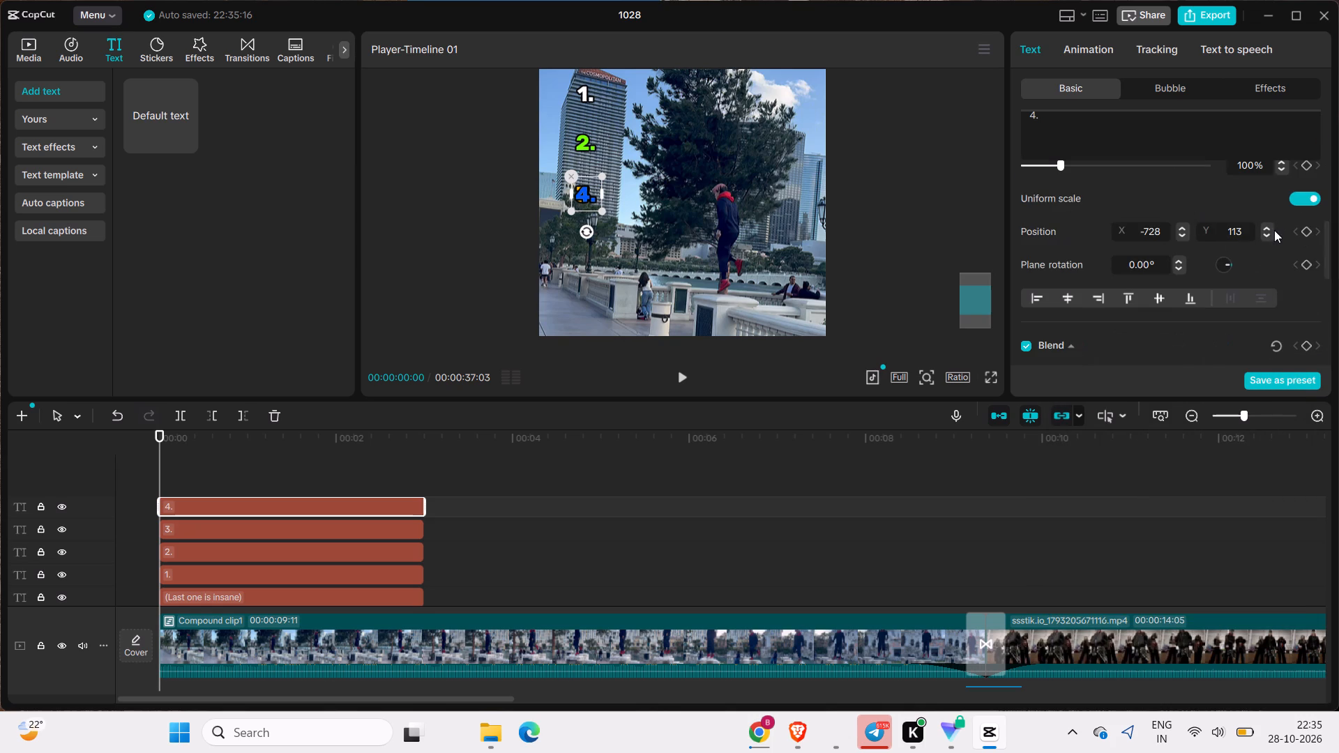
pyautogui.click(1264, 233)
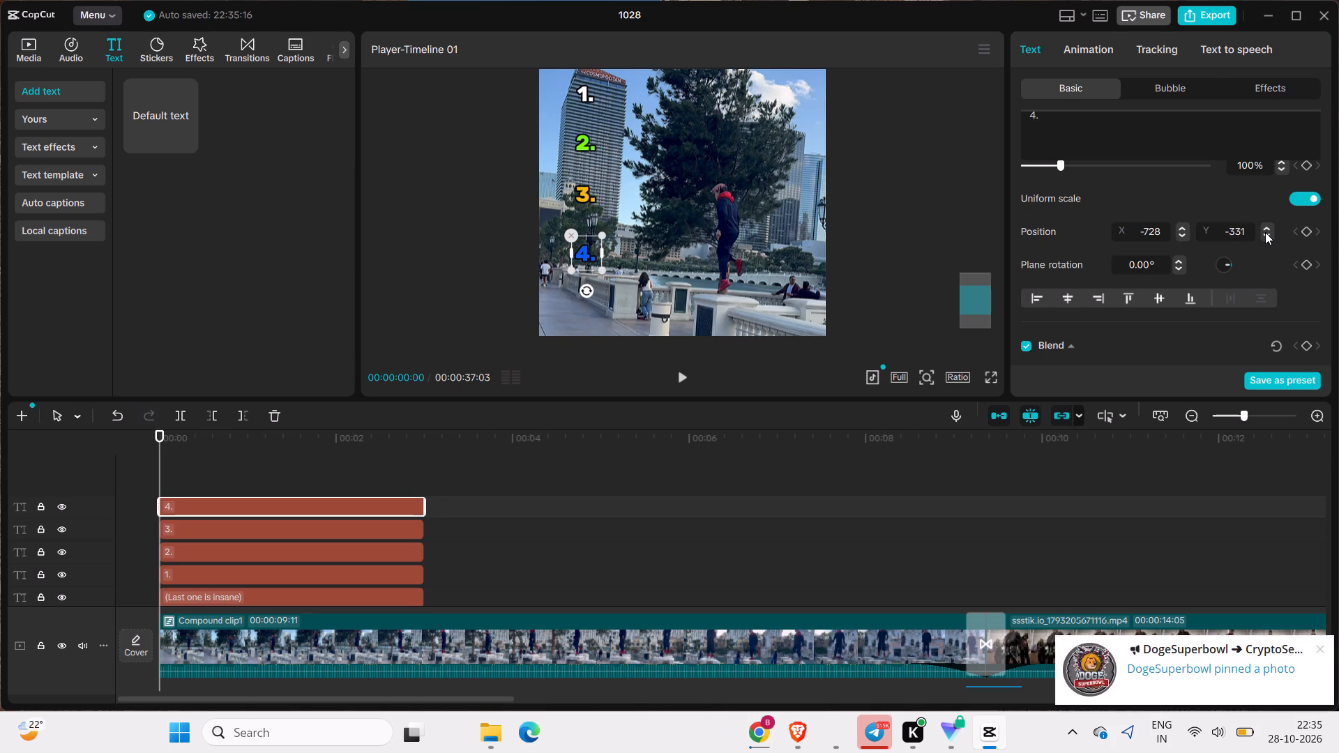
pyautogui.click(1262, 230)
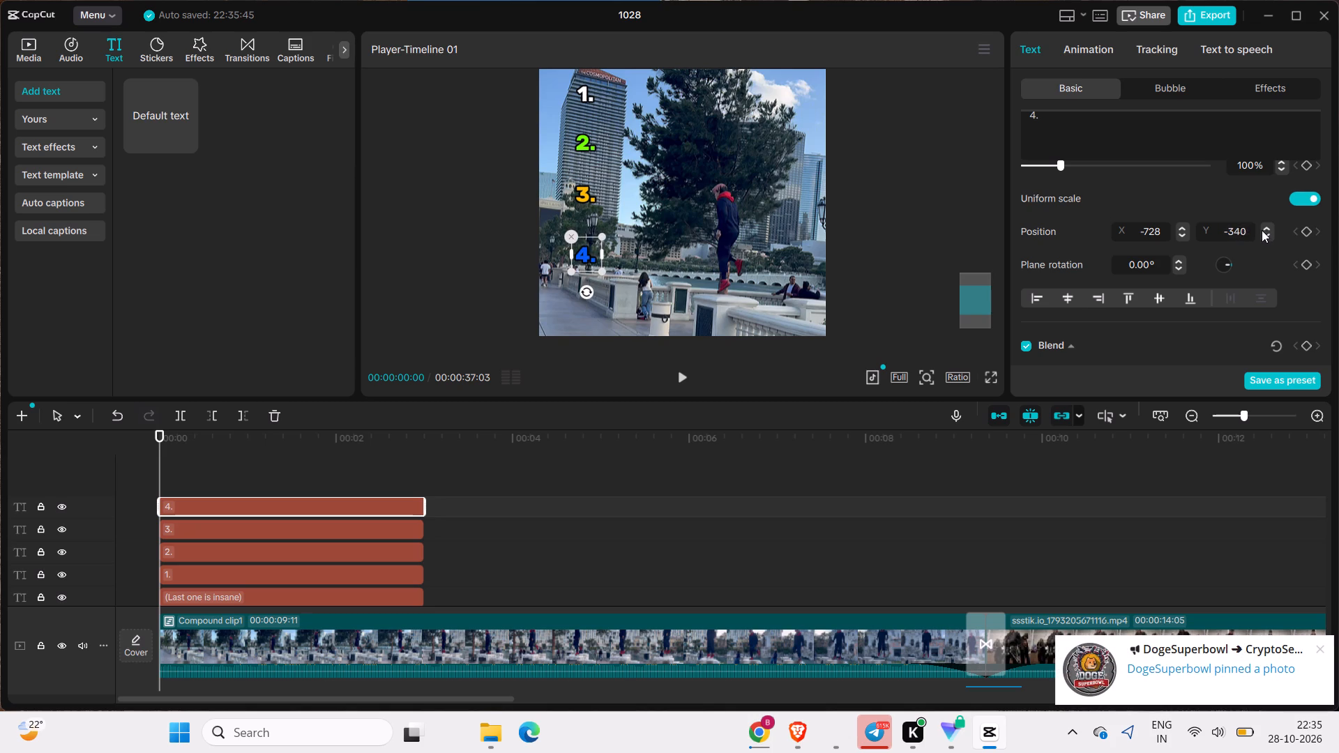
pyautogui.click(1261, 234)
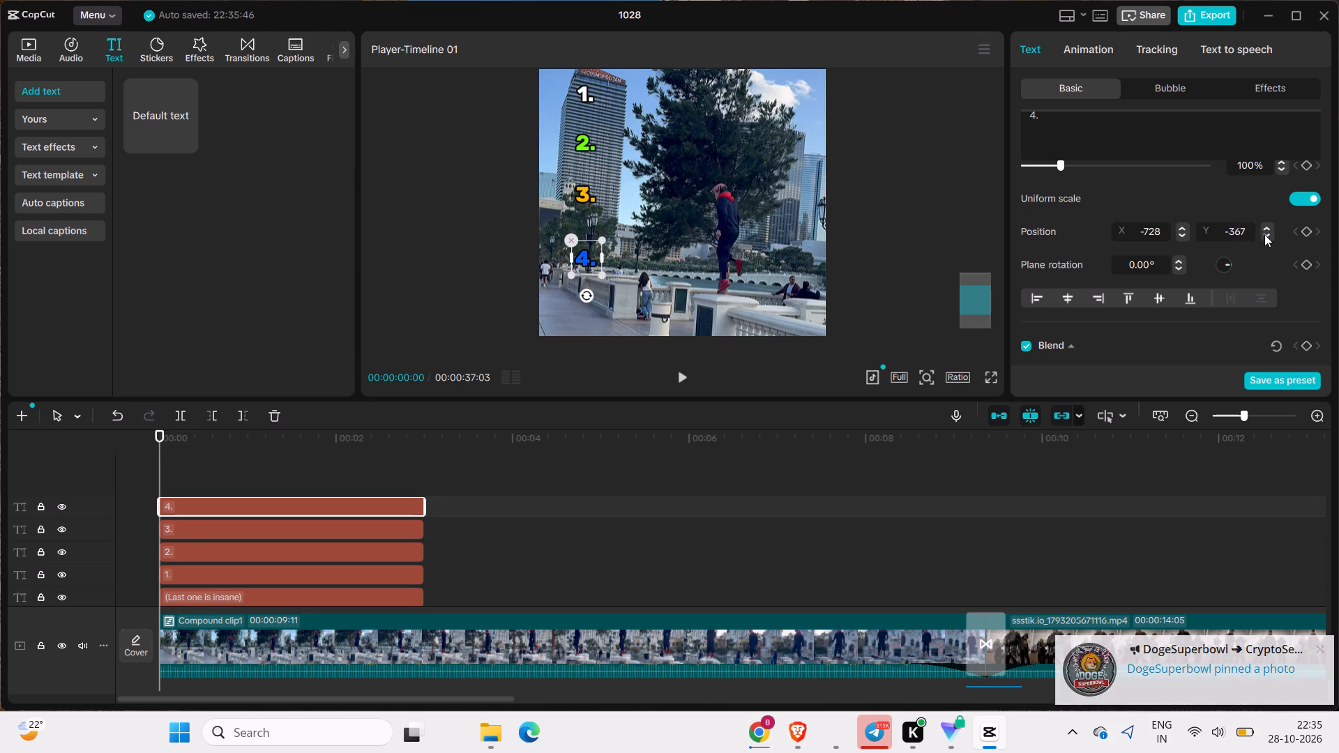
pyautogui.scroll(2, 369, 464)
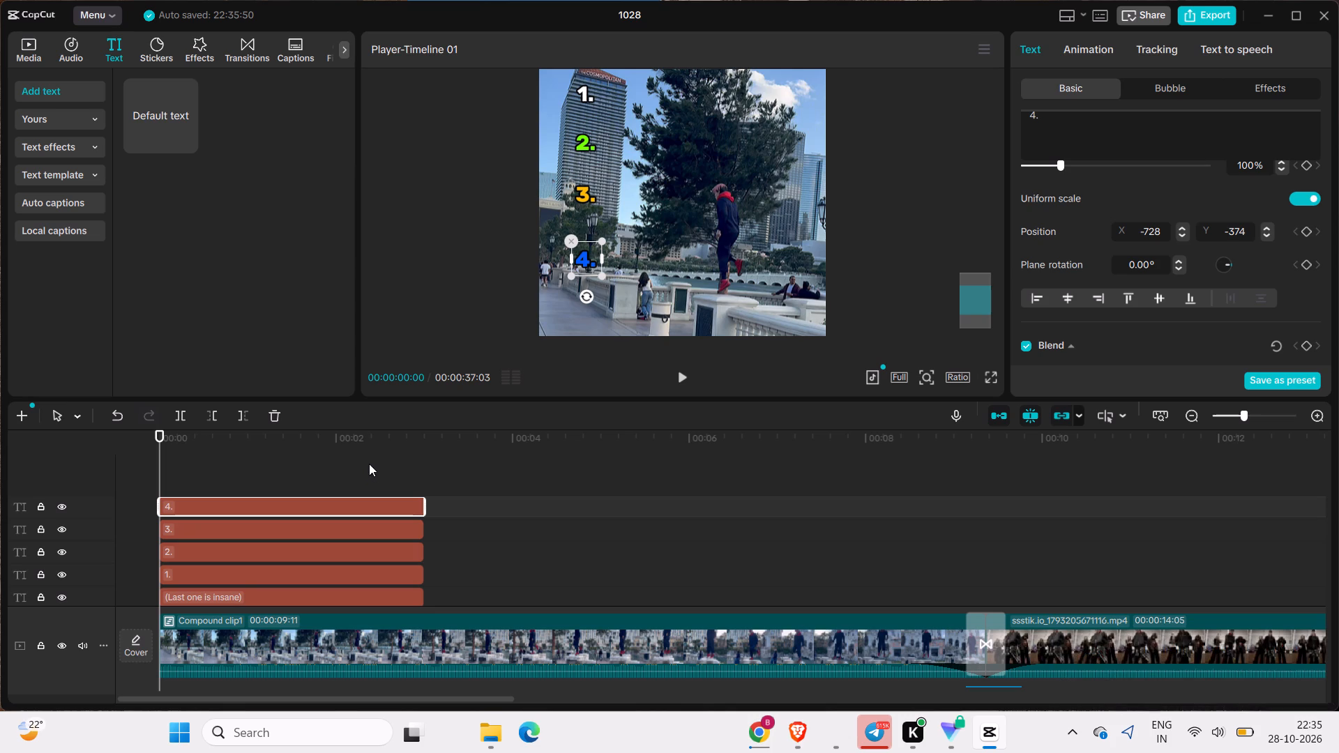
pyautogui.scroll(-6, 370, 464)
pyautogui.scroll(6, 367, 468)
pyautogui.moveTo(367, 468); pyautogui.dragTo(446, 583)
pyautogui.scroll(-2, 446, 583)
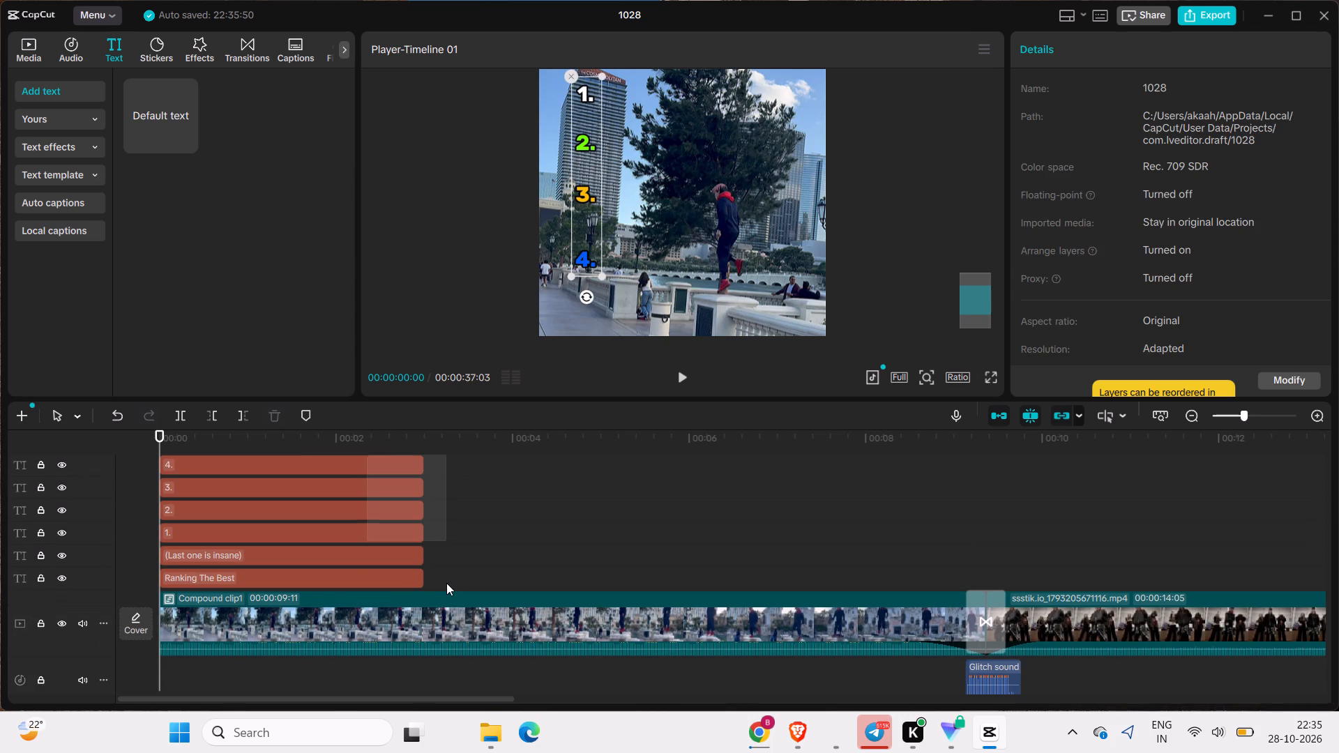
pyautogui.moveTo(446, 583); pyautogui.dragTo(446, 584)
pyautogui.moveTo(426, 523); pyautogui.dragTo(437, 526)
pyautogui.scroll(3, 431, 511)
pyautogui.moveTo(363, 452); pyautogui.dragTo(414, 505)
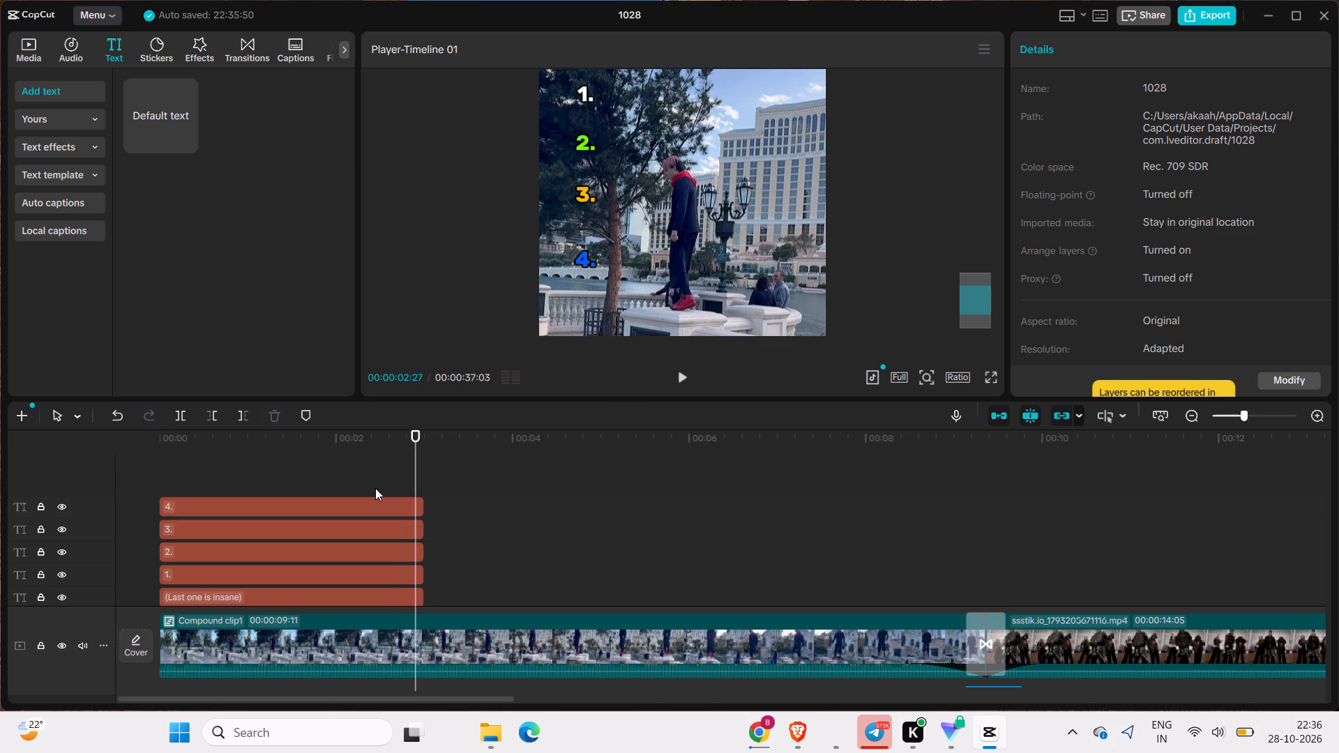
# Select the title, subtitle and all four number texts and extend them together to the end of the video.
pyautogui.moveTo(357, 469); pyautogui.dragTo(430, 551)
pyautogui.scroll(-3, 416, 503)
pyautogui.moveTo(428, 519); pyautogui.dragTo(1191, 604)
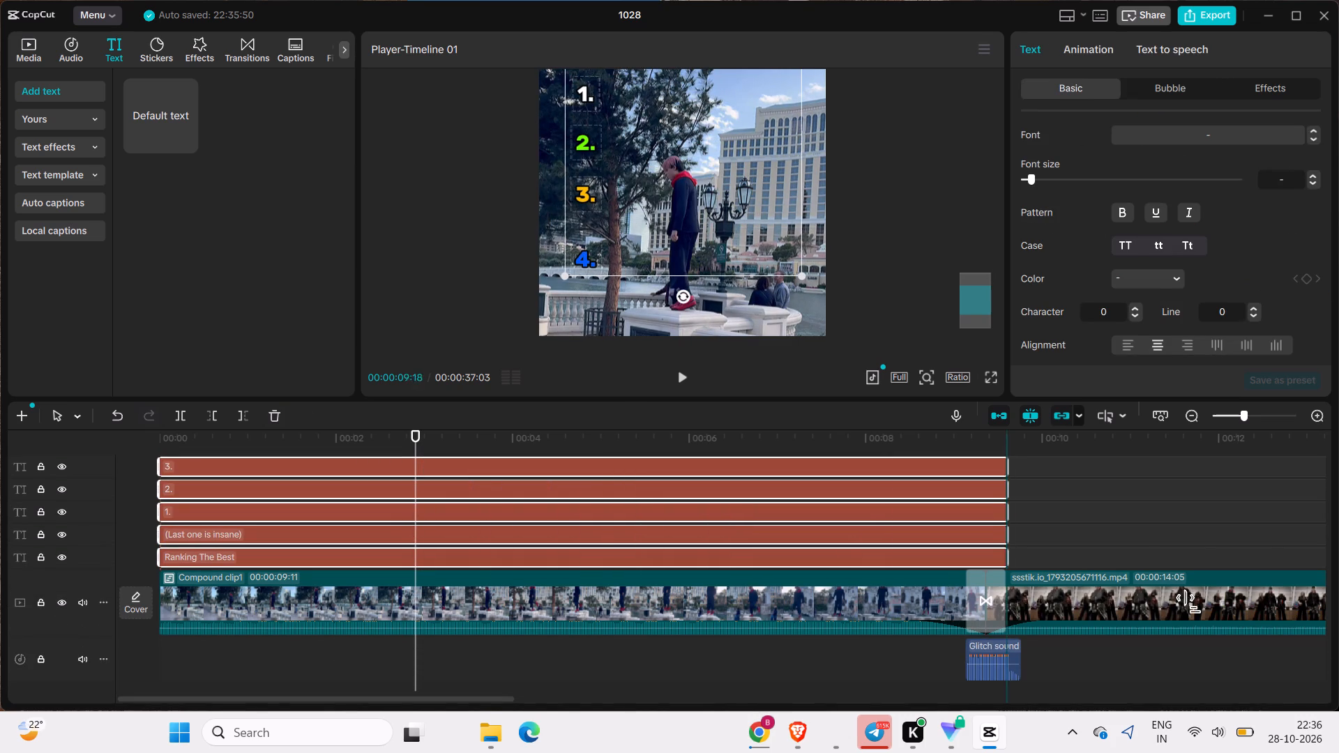
pyautogui.moveTo(1191, 604); pyautogui.dragTo(1338, 648)
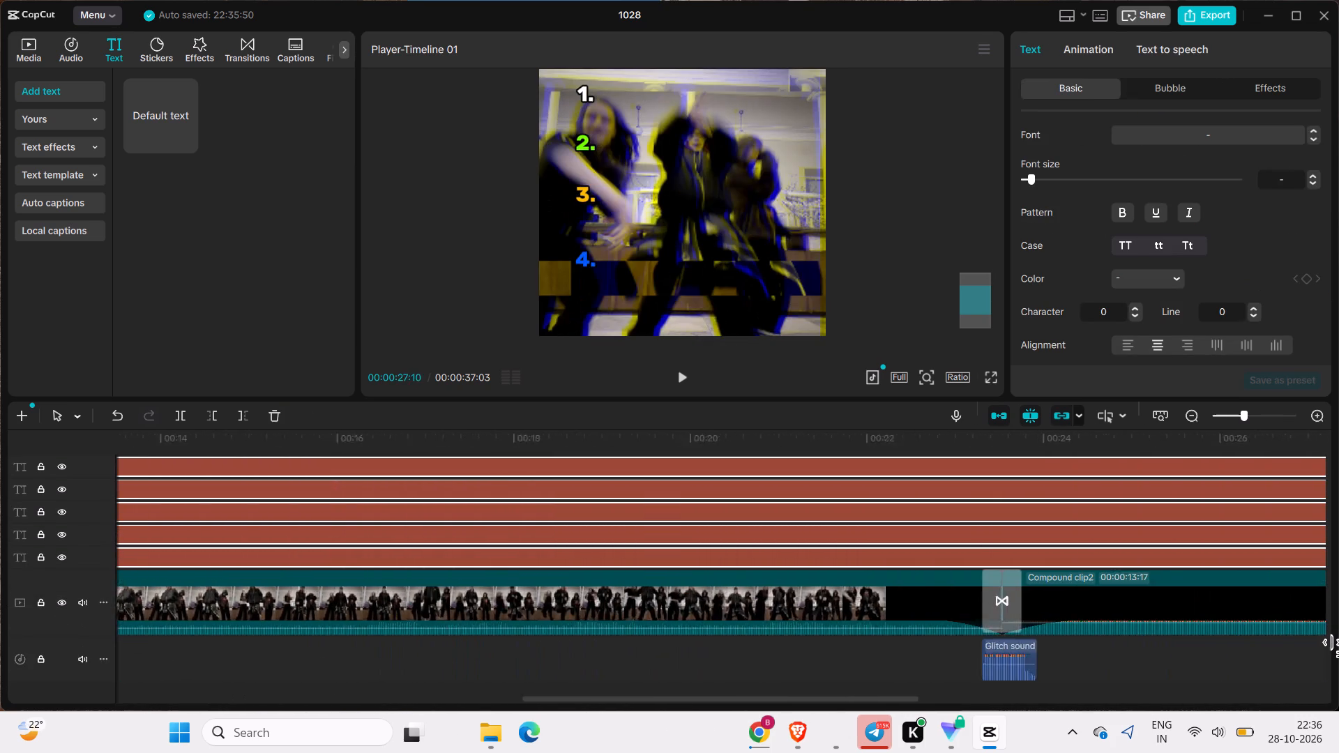
pyautogui.moveTo(1338, 648); pyautogui.dragTo(1338, 674)
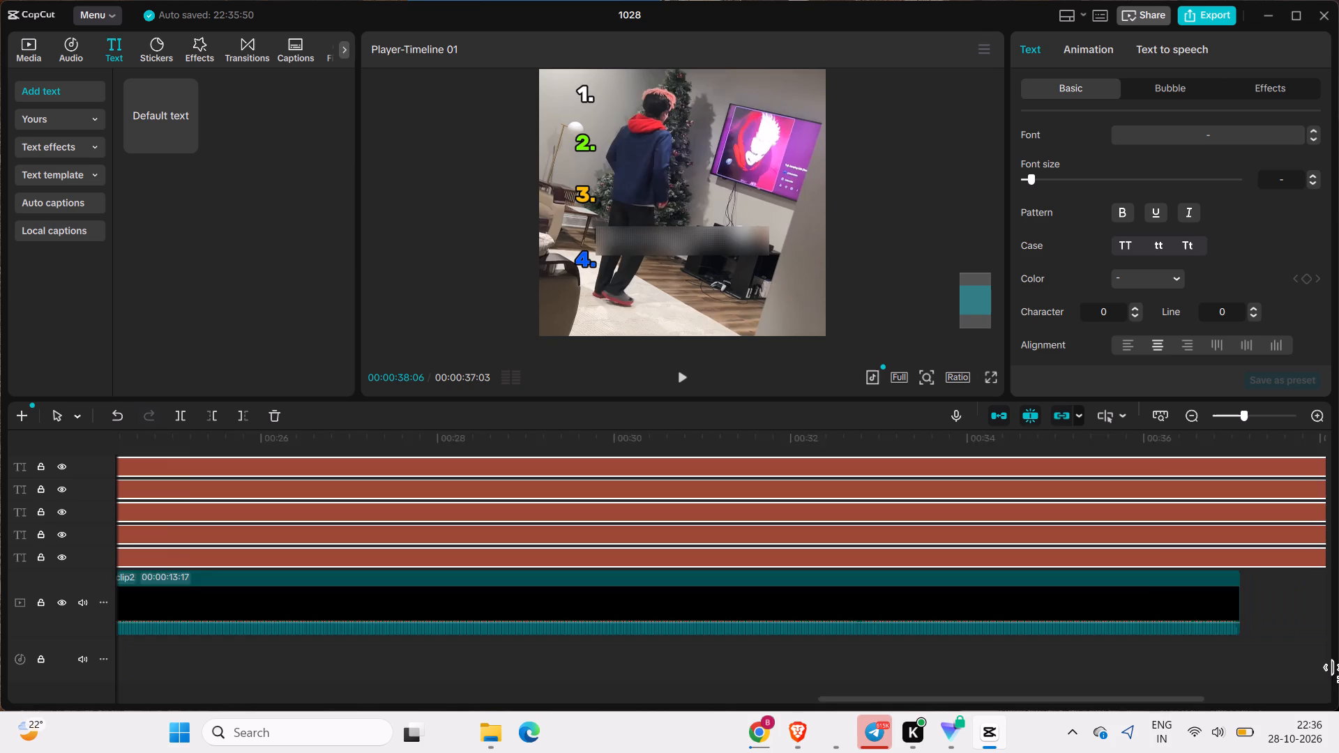
pyautogui.moveTo(1338, 674); pyautogui.dragTo(886, 709)
# Return to the start of the timeline and add a new default text clip there above the "4." text.
pyautogui.click(741, 435)
pyautogui.moveTo(740, 435); pyautogui.dragTo(0, 660)
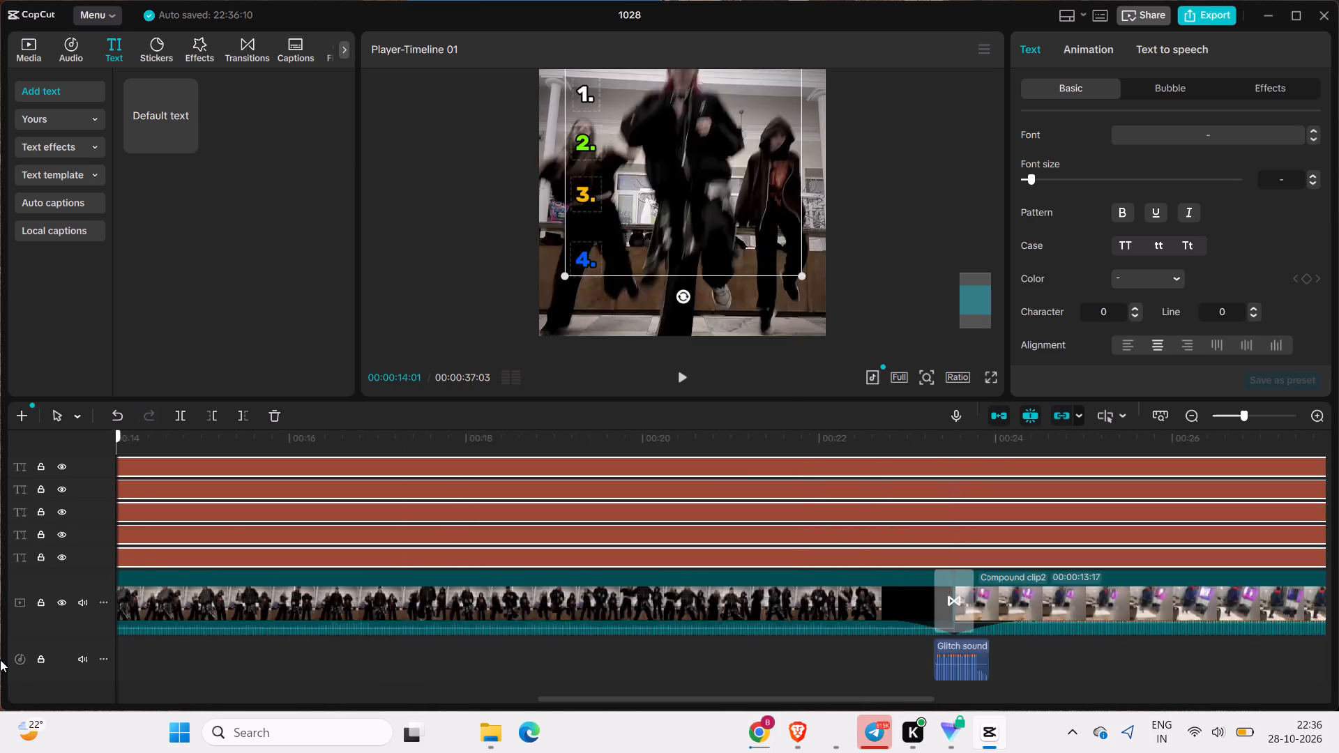
pyautogui.moveTo(0, 660); pyautogui.dragTo(0, 673)
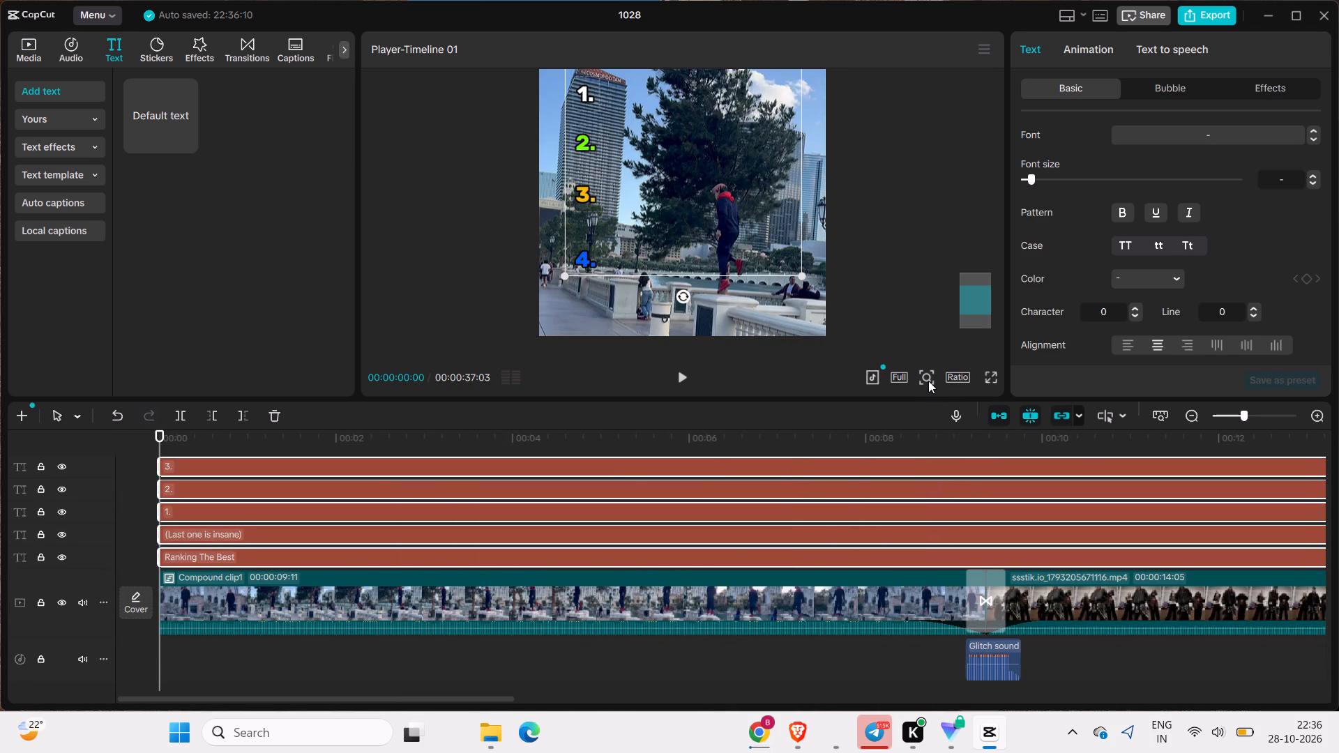
pyautogui.click(932, 388)
pyautogui.scroll(1, 402, 545)
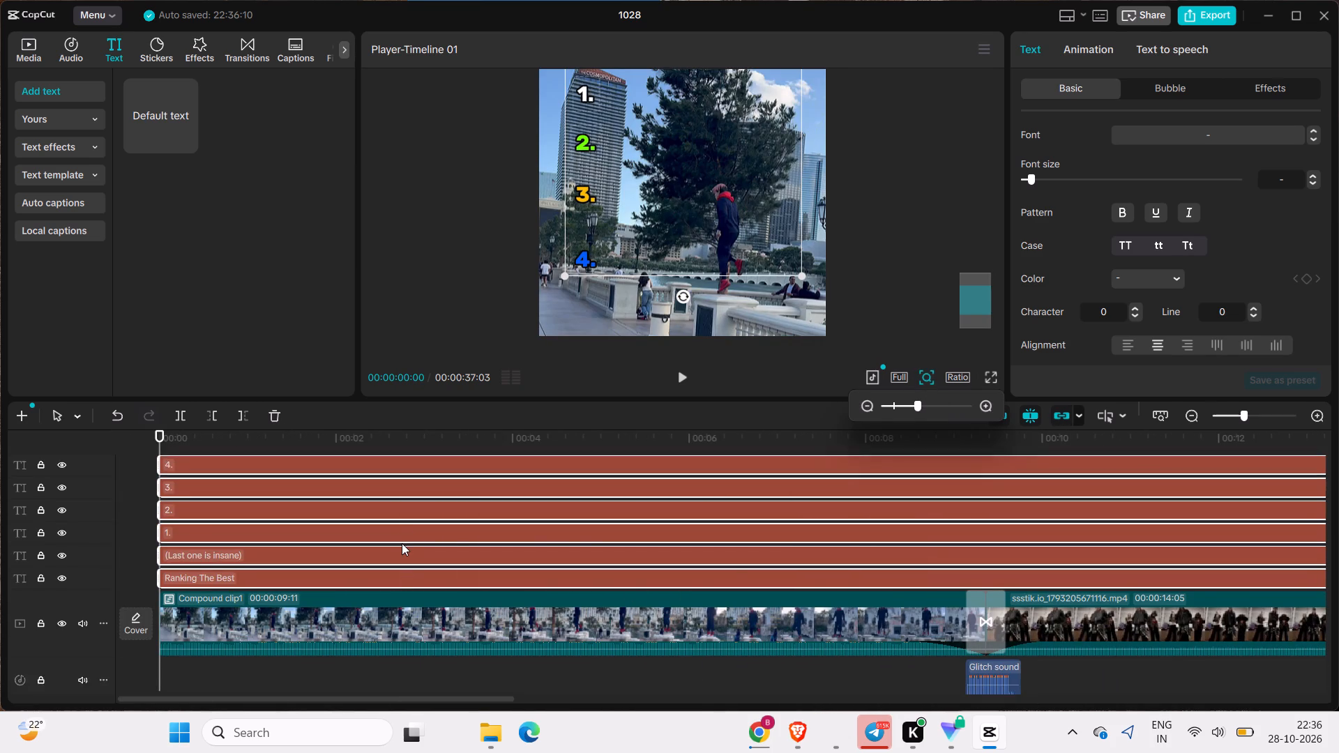
pyautogui.scroll(5, 402, 543)
pyautogui.click(181, 138)
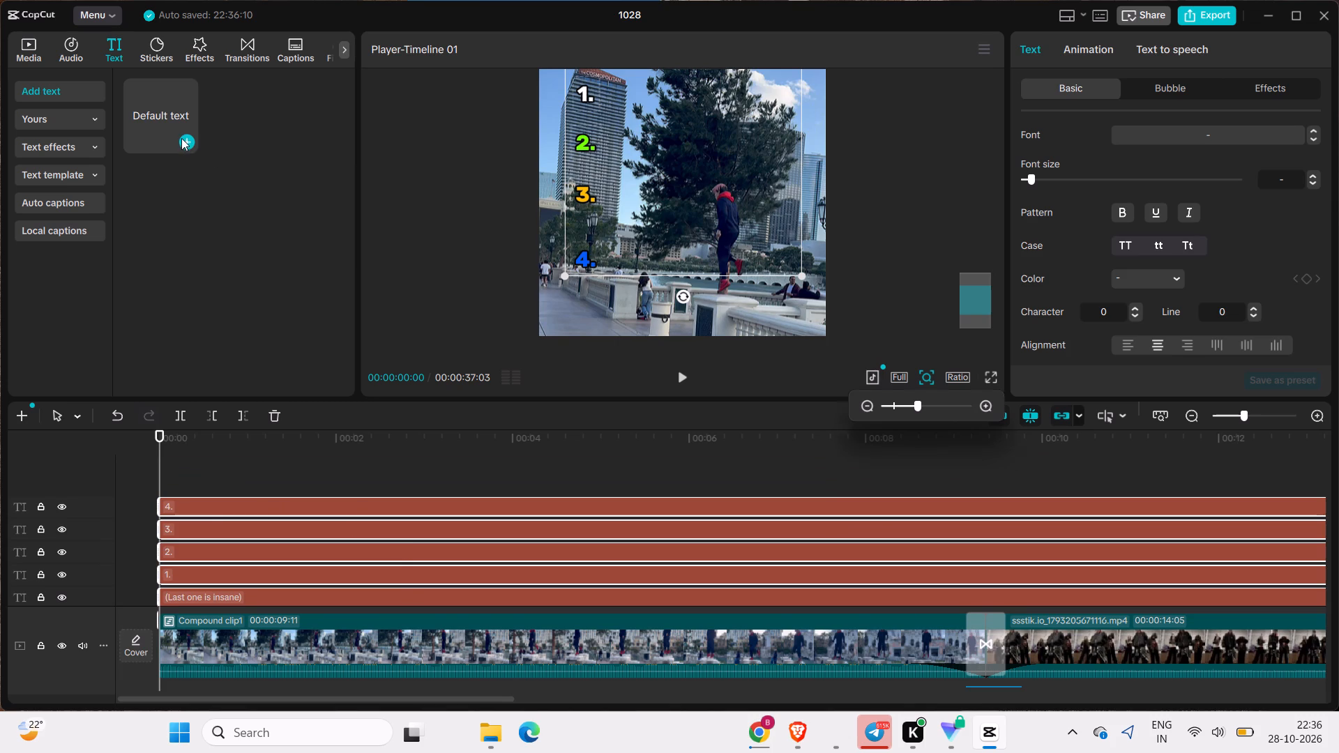
# Replace the new text clip's default wording with "Aura Debt".
pyautogui.click(1096, 139)
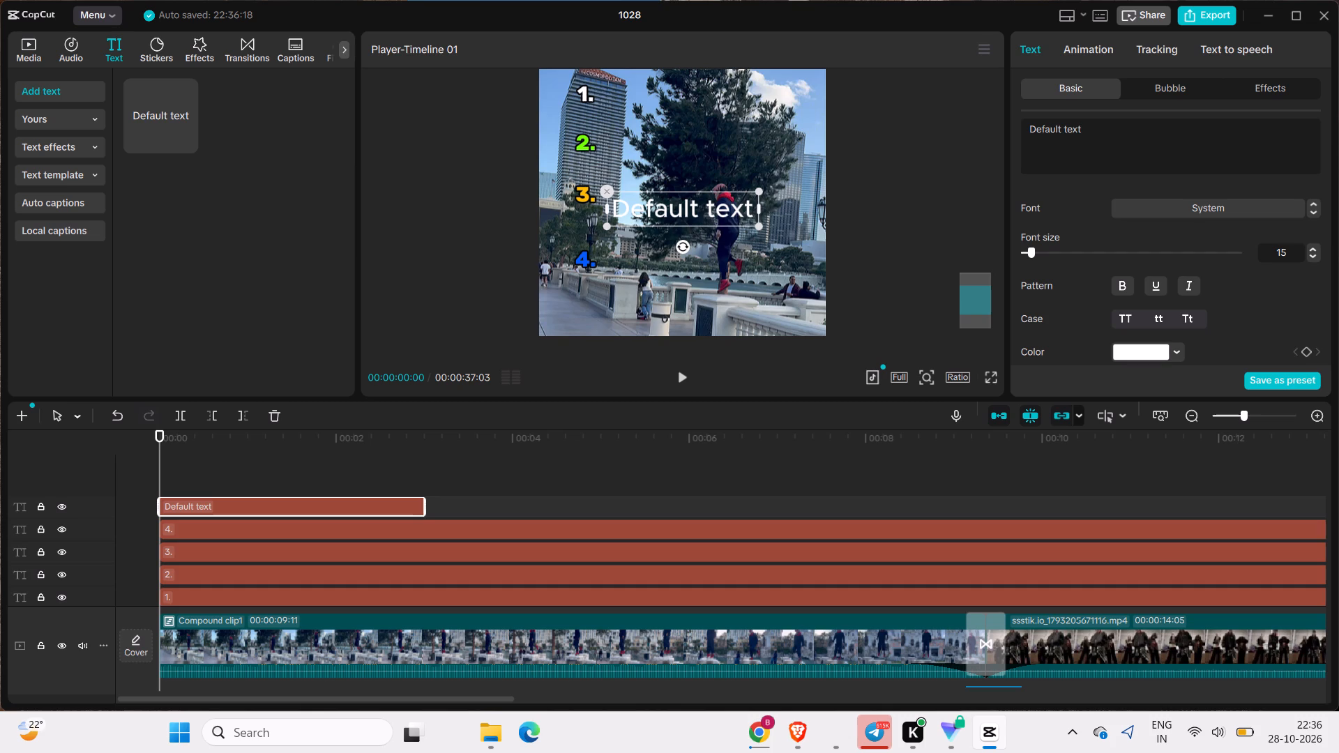
pyautogui.hotkey('ctrl', 'a')
pyautogui.press('\\')
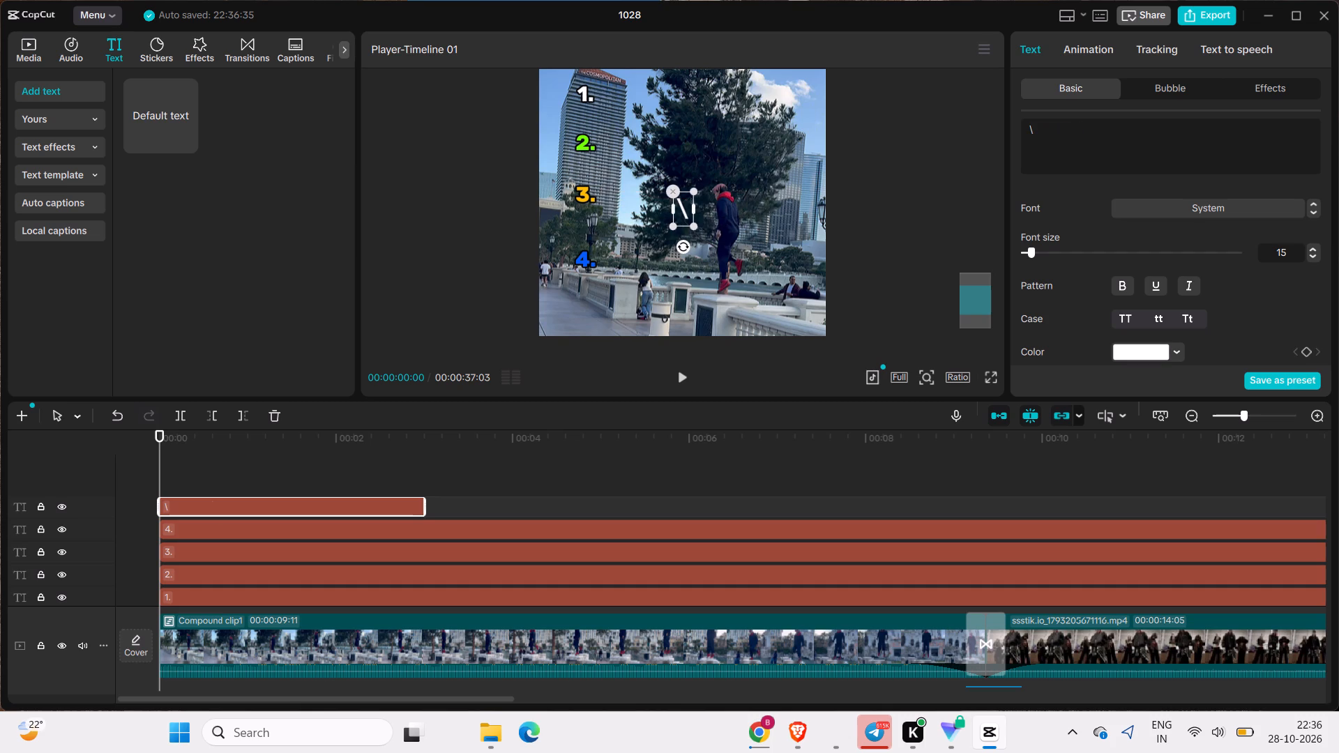
pyautogui.press('BackSpace')
pyautogui.press('BackSpace')
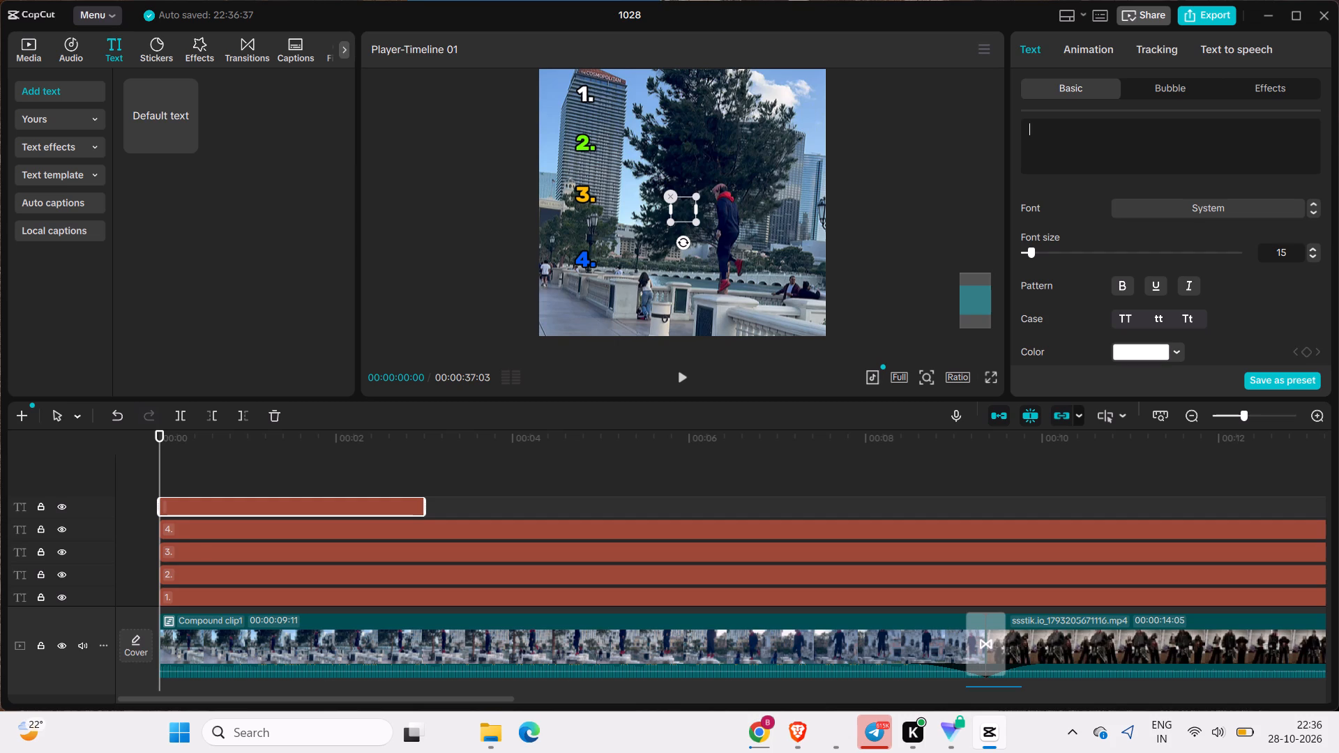
pyautogui.click(1182, 128)
pyautogui.press('a')
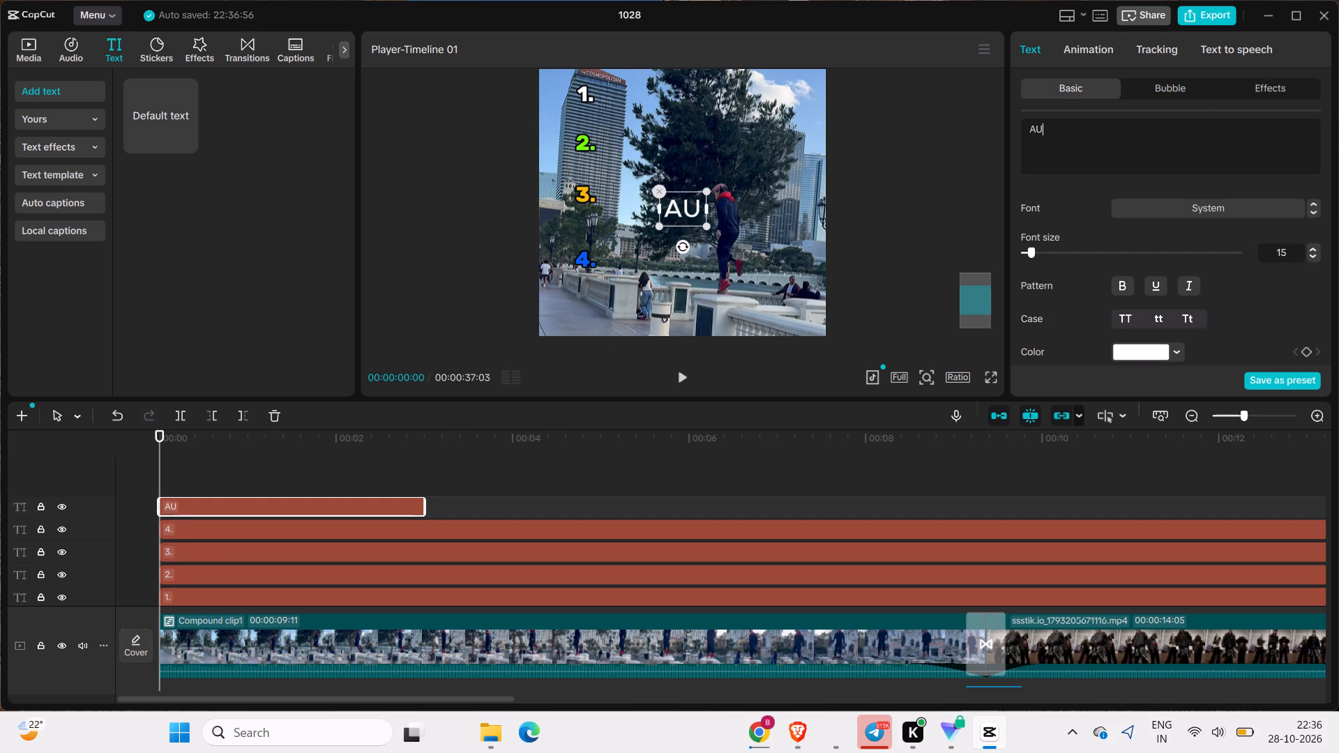
pyautogui.press('BackSpace')
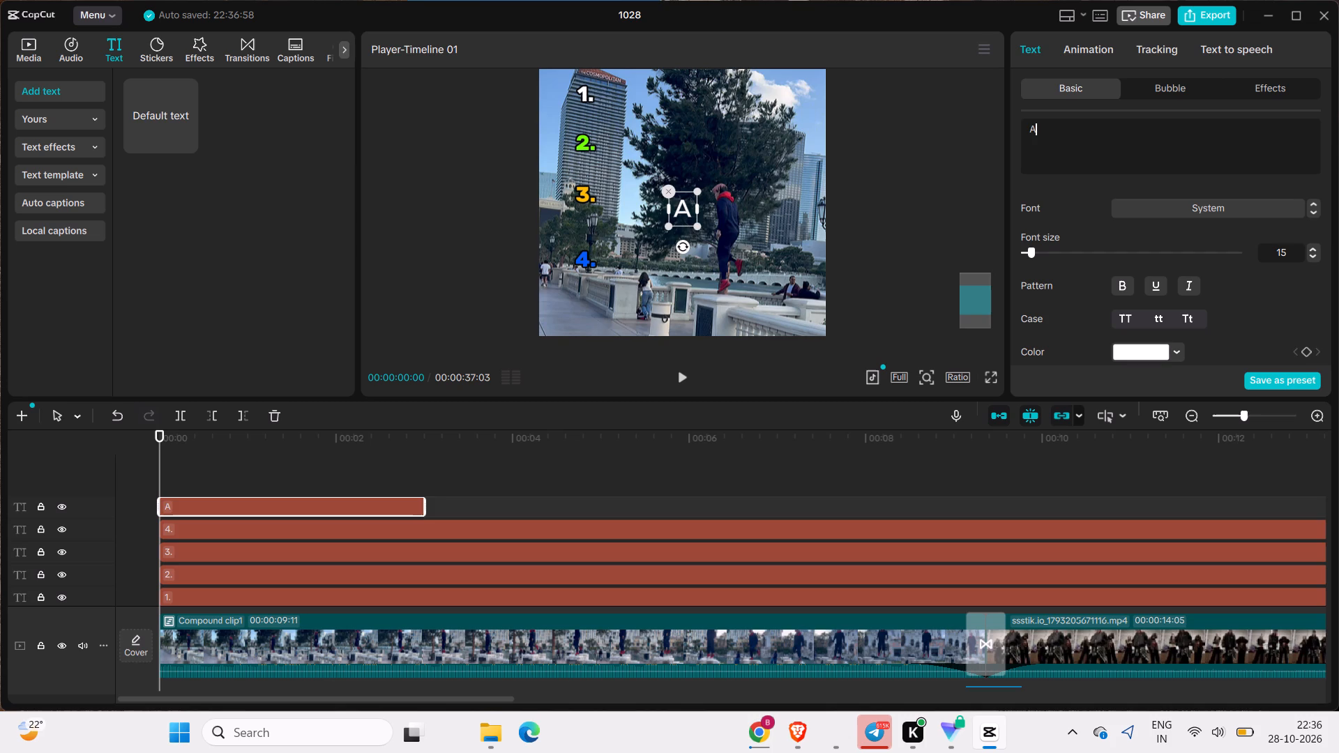
pyautogui.press('u')
pyautogui.write('ra')
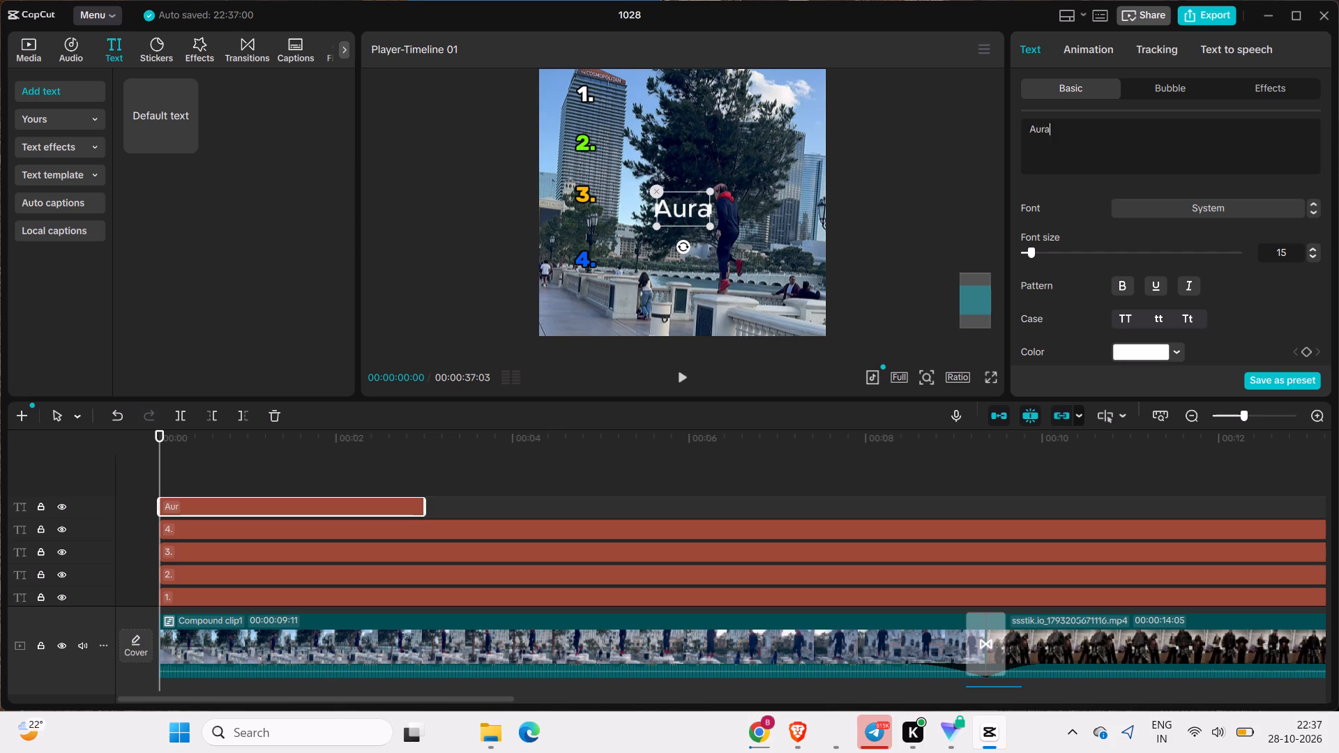
pyautogui.press('space')
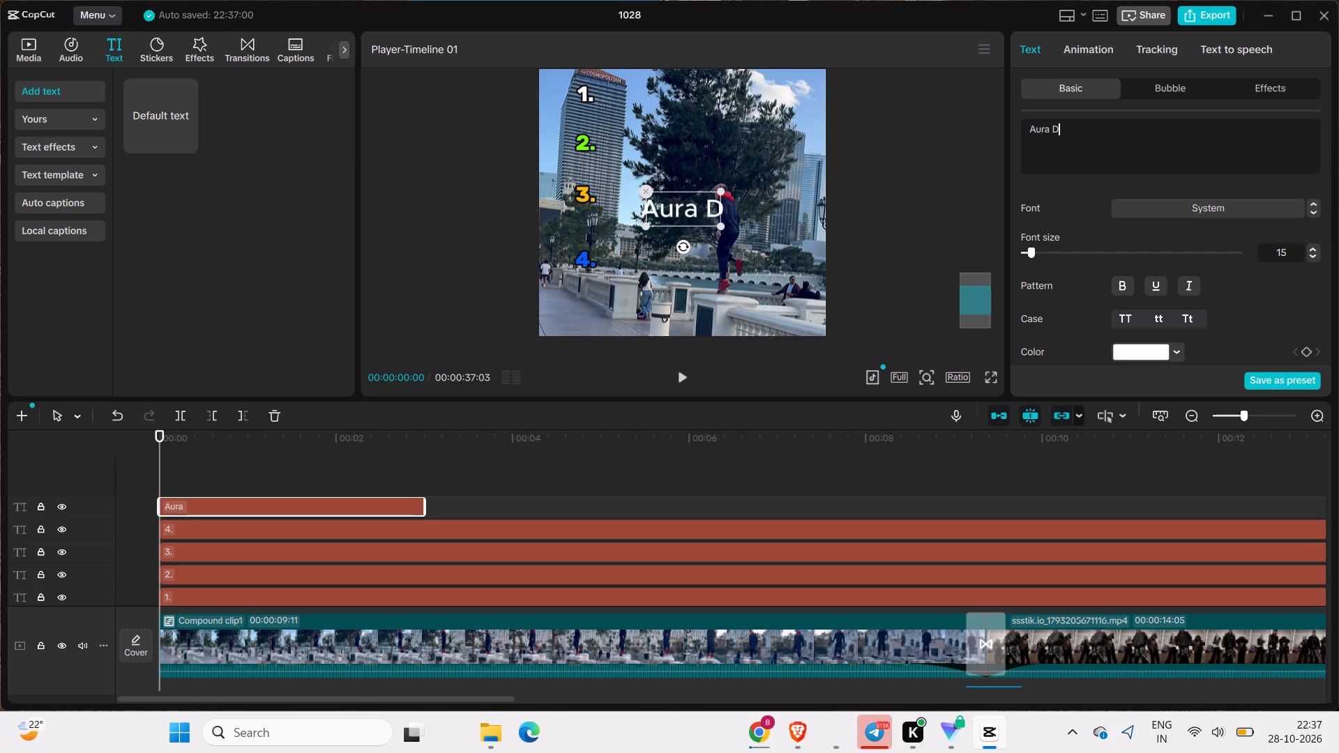
pyautogui.press('e')
pyautogui.write('bt')
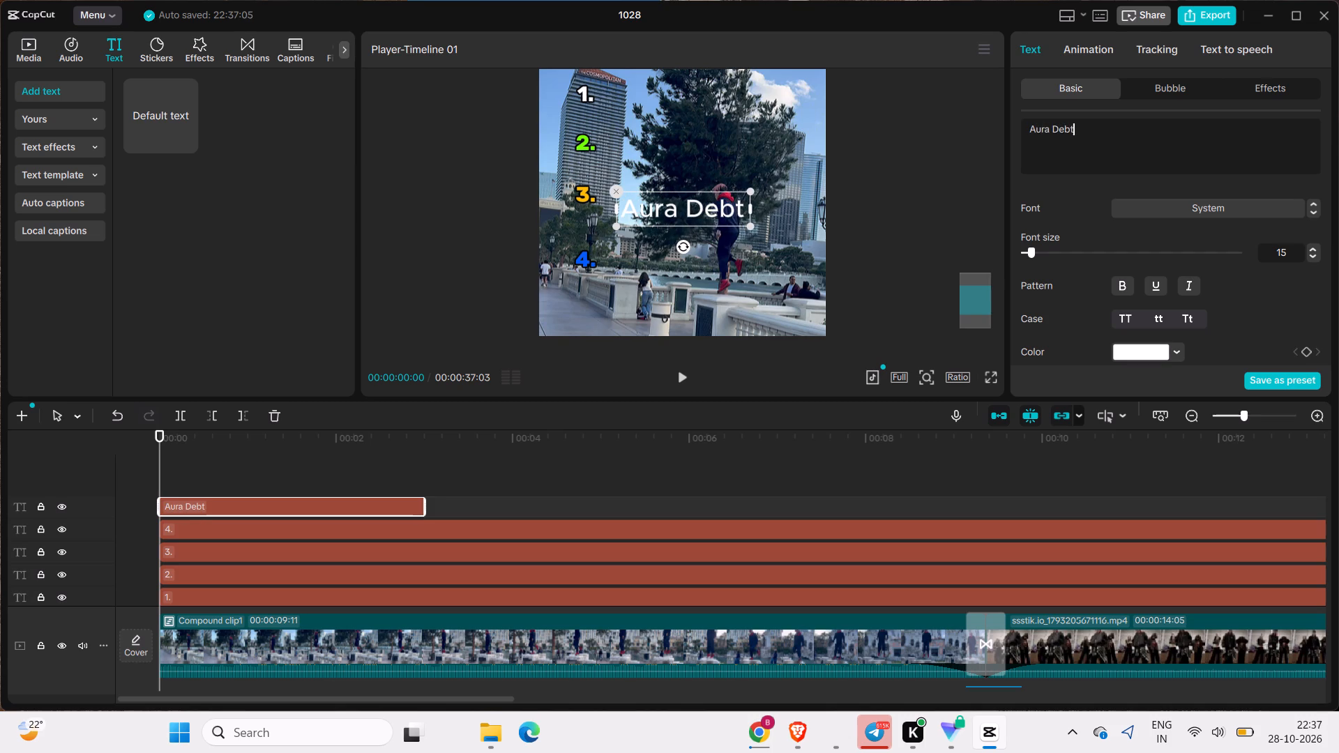
# Set the "Aura Debt" text's font to Rubik-Bold and colour it bright lime green.
pyautogui.click(1278, 206)
pyautogui.click(1240, 200)
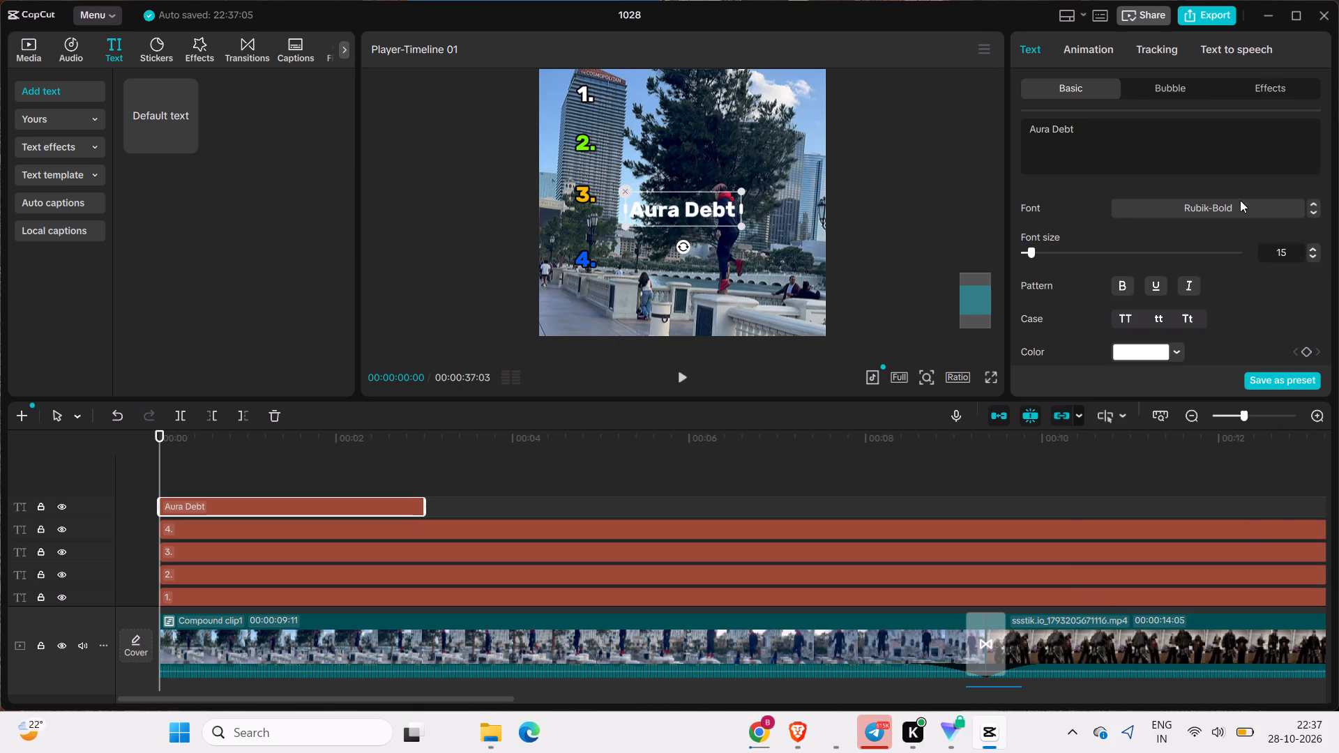
pyautogui.click(1181, 350)
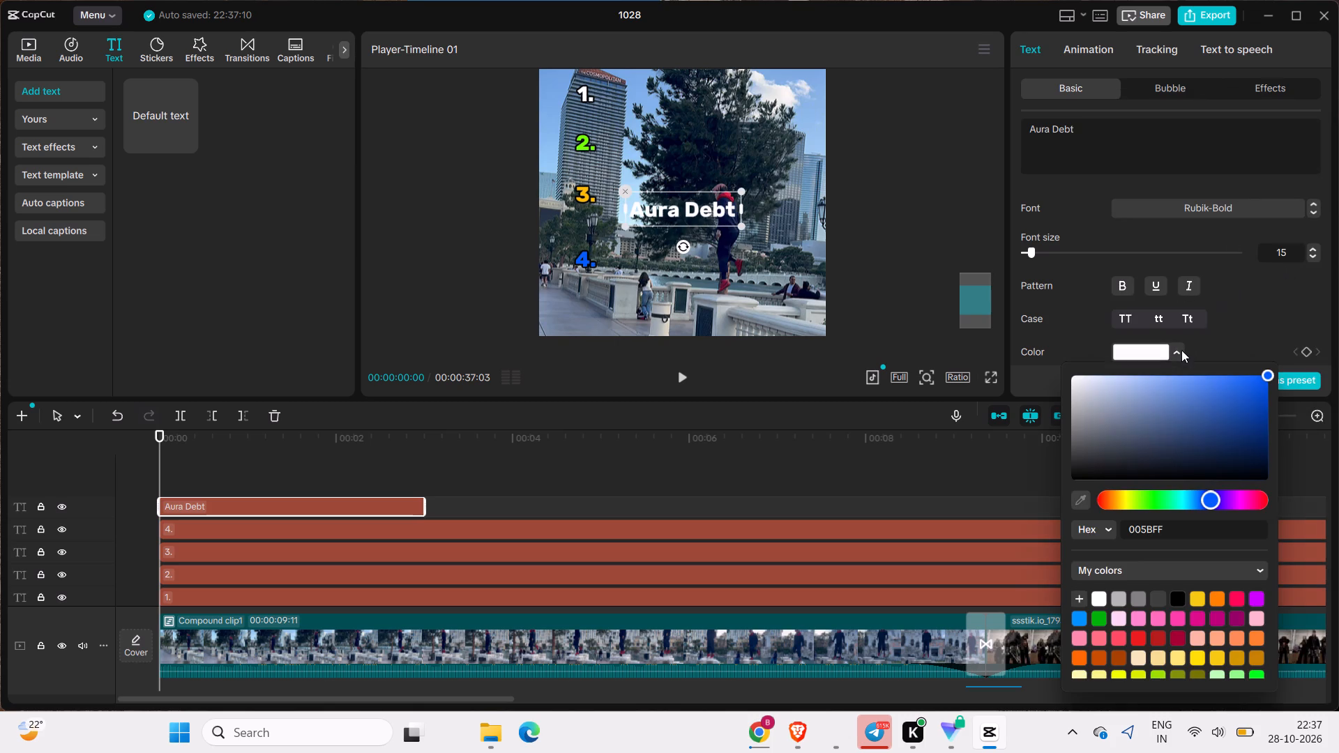
pyautogui.moveTo(1205, 499); pyautogui.dragTo(1152, 512)
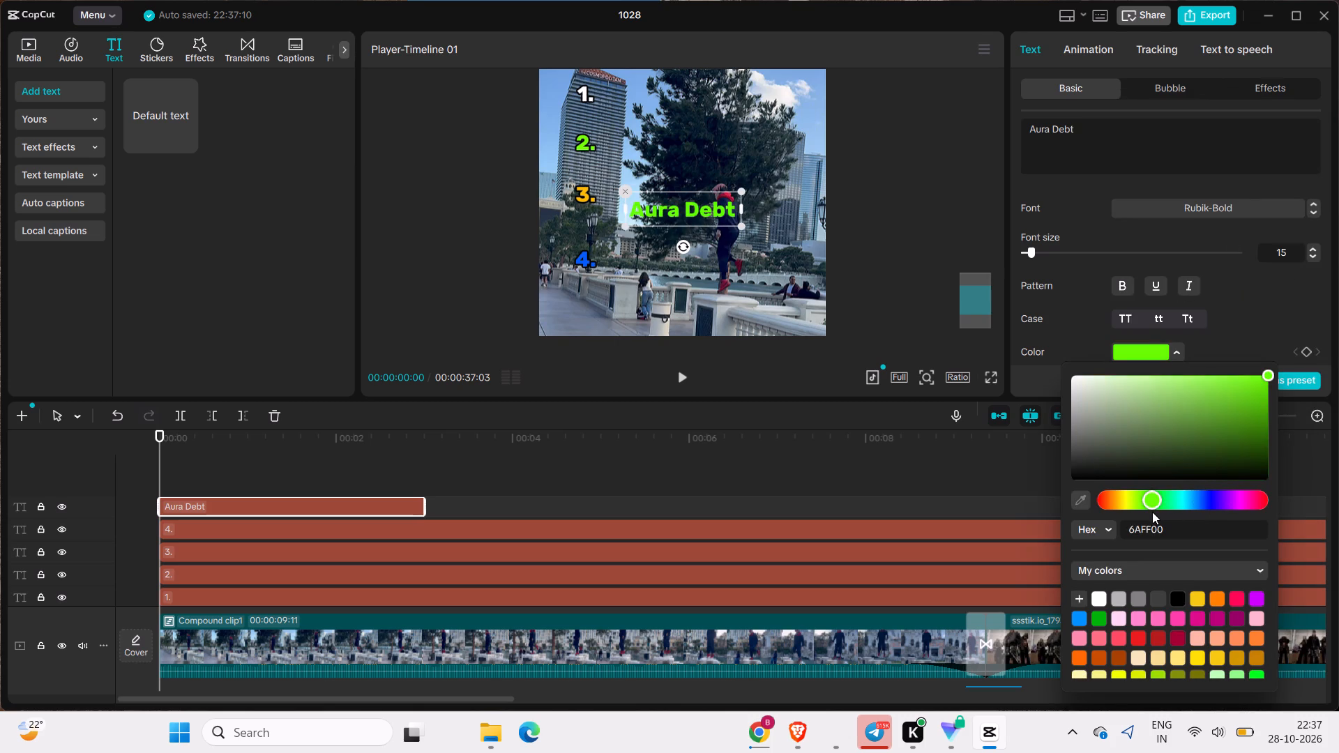
pyautogui.moveTo(1152, 512); pyautogui.dragTo(1150, 512)
pyautogui.click(1242, 294)
# Give the "Aura Debt" text a black stroke with thickness 34.
pyautogui.scroll(-6, 1242, 290)
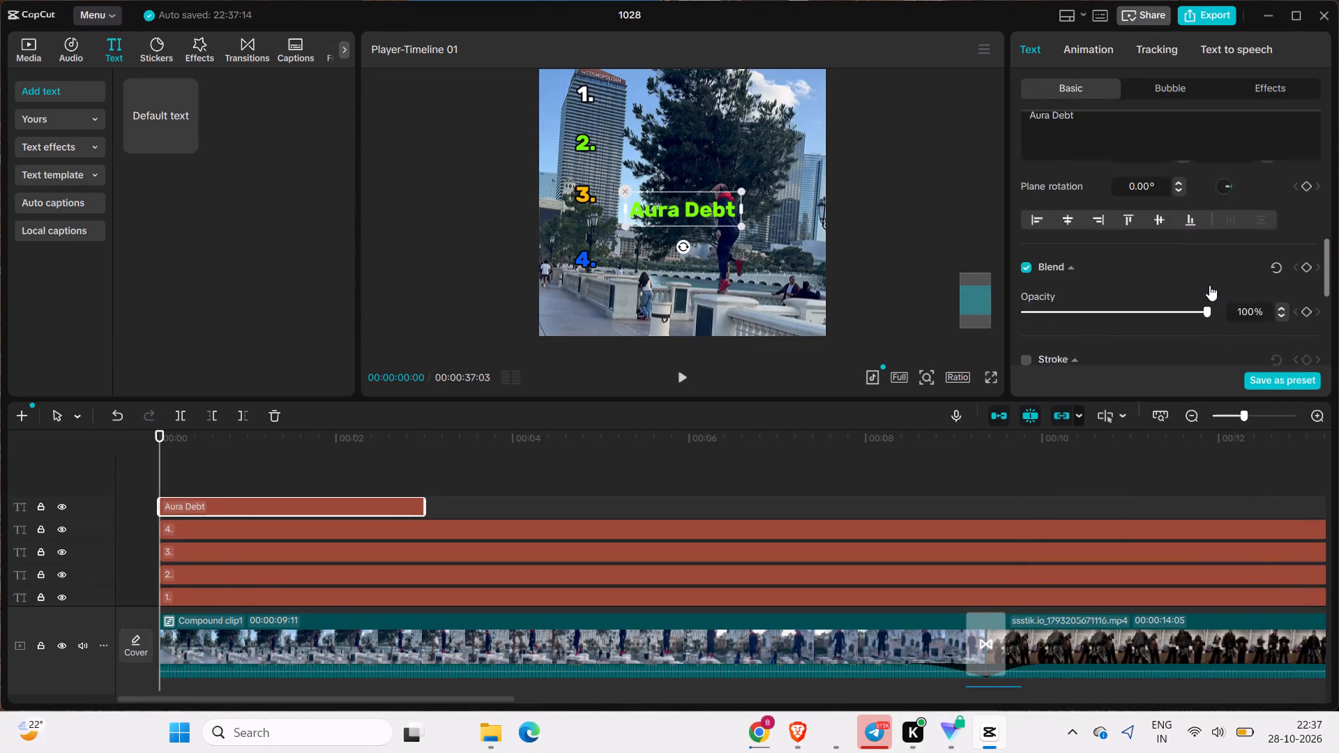
pyautogui.scroll(-5, 1209, 285)
pyautogui.scroll(2, 1042, 226)
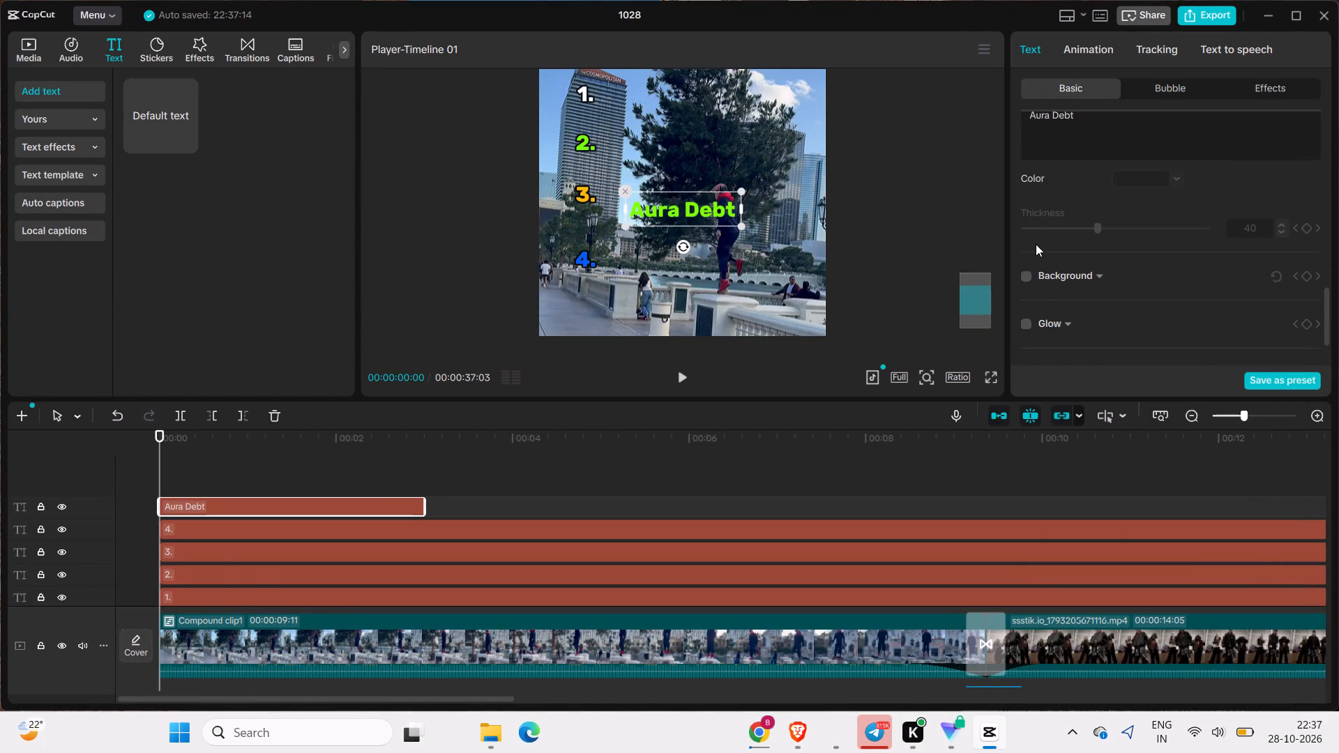
pyautogui.click(1022, 230)
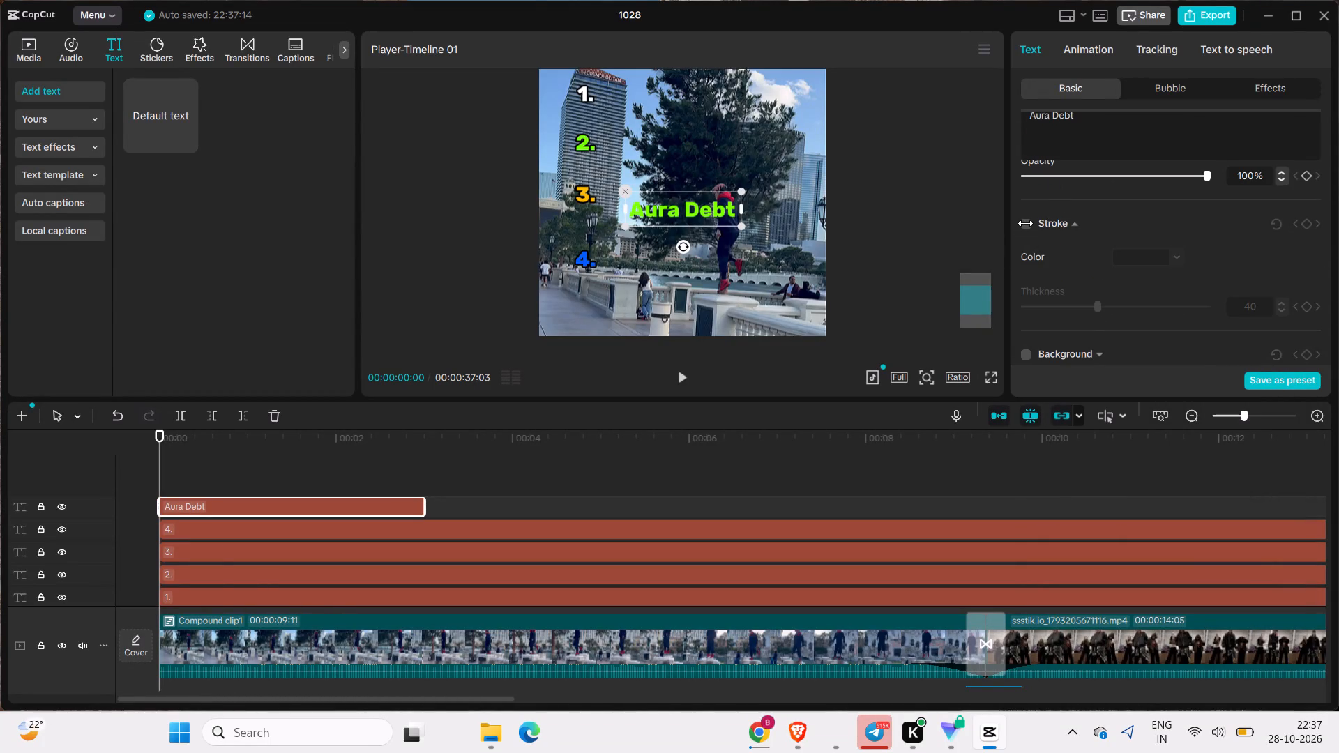
pyautogui.click(1025, 223)
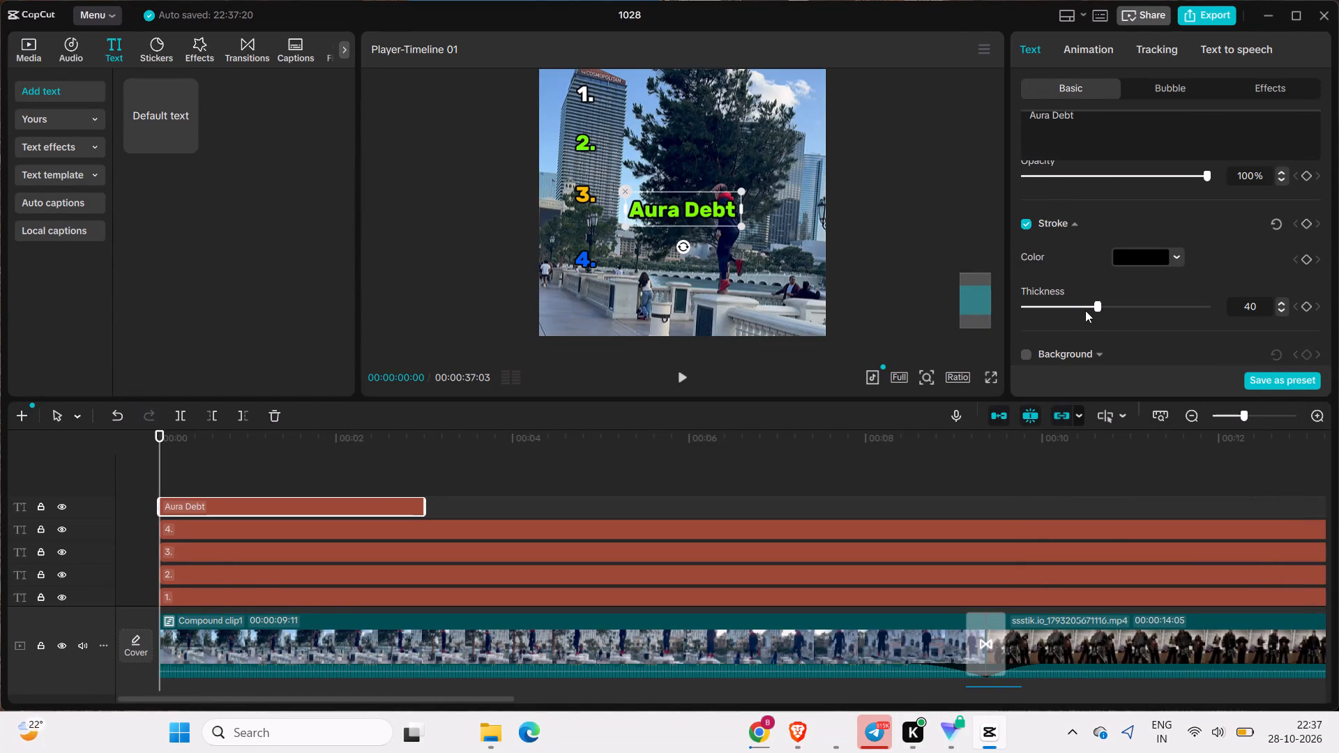
pyautogui.click(1087, 307)
# Reduce the "Aura Debt" text's font size to 10.
pyautogui.scroll(1, 781, 252)
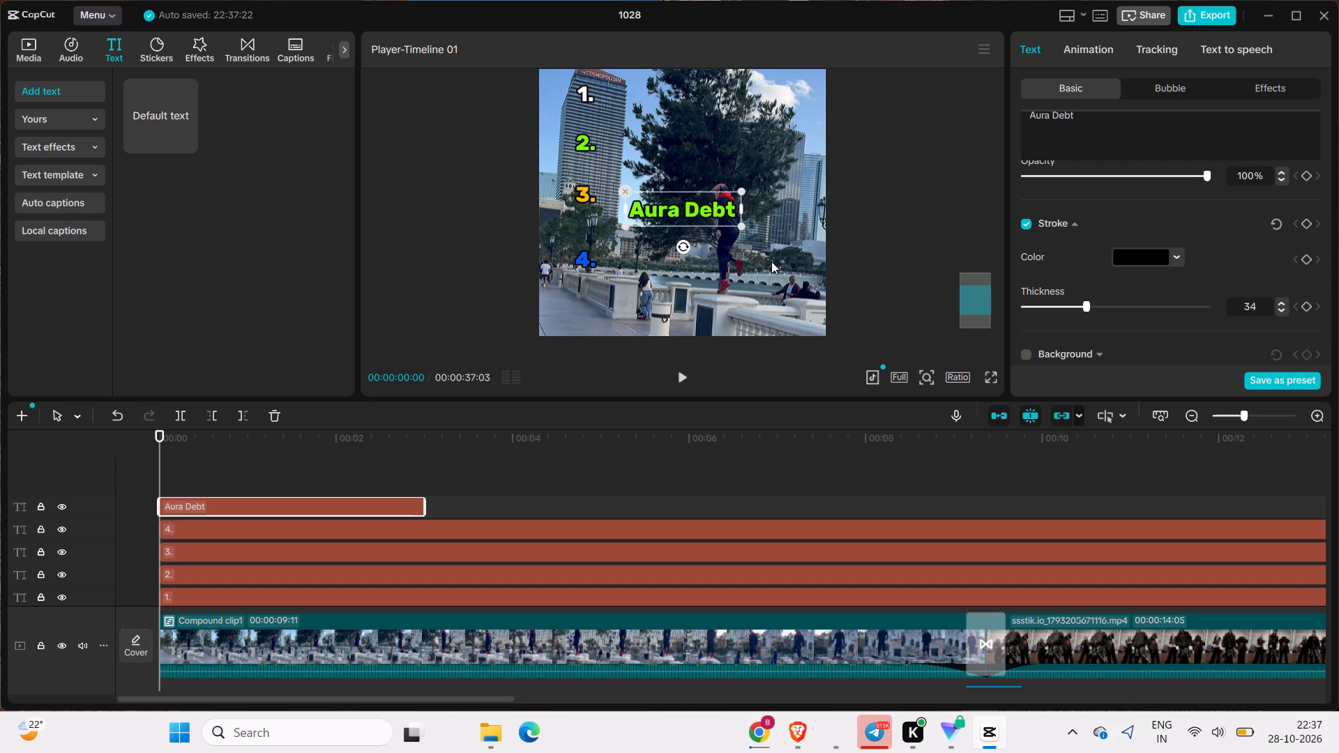
pyautogui.scroll(11, 1178, 218)
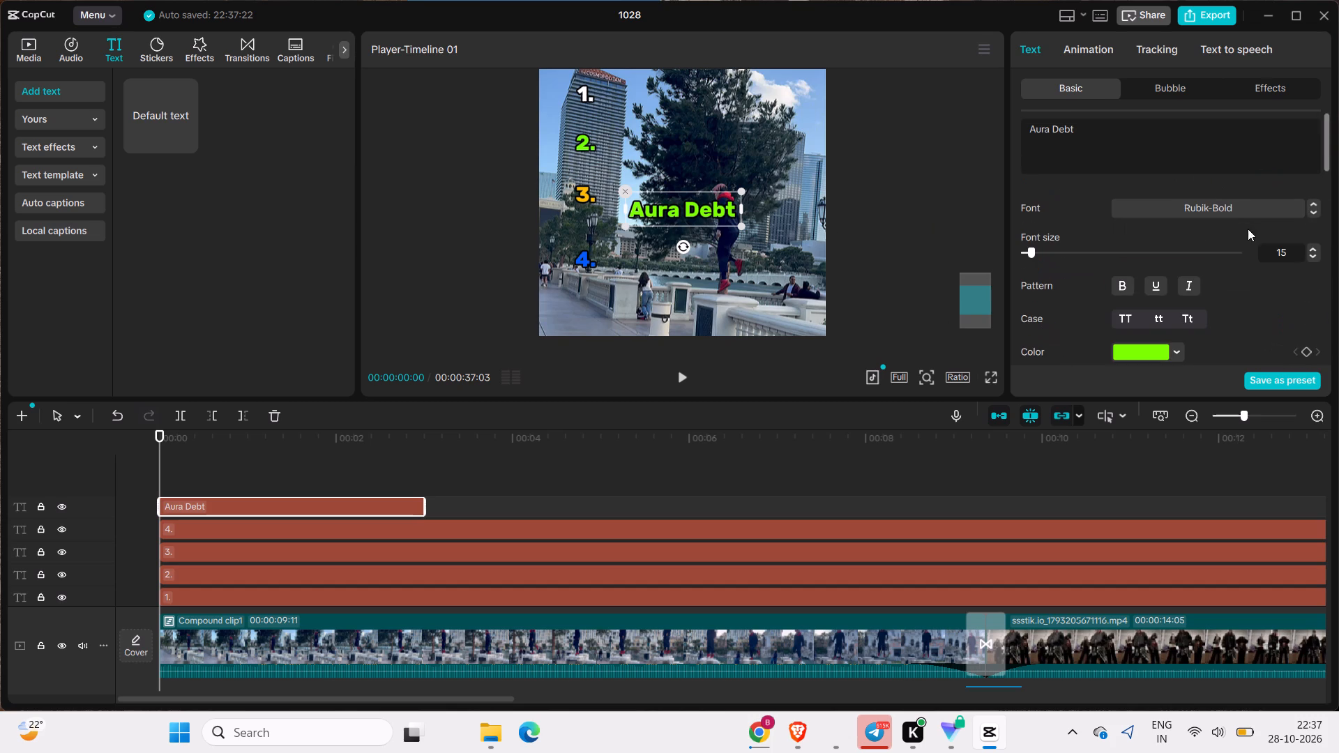
pyautogui.tripleClick(1314, 258)
pyautogui.click(1314, 257)
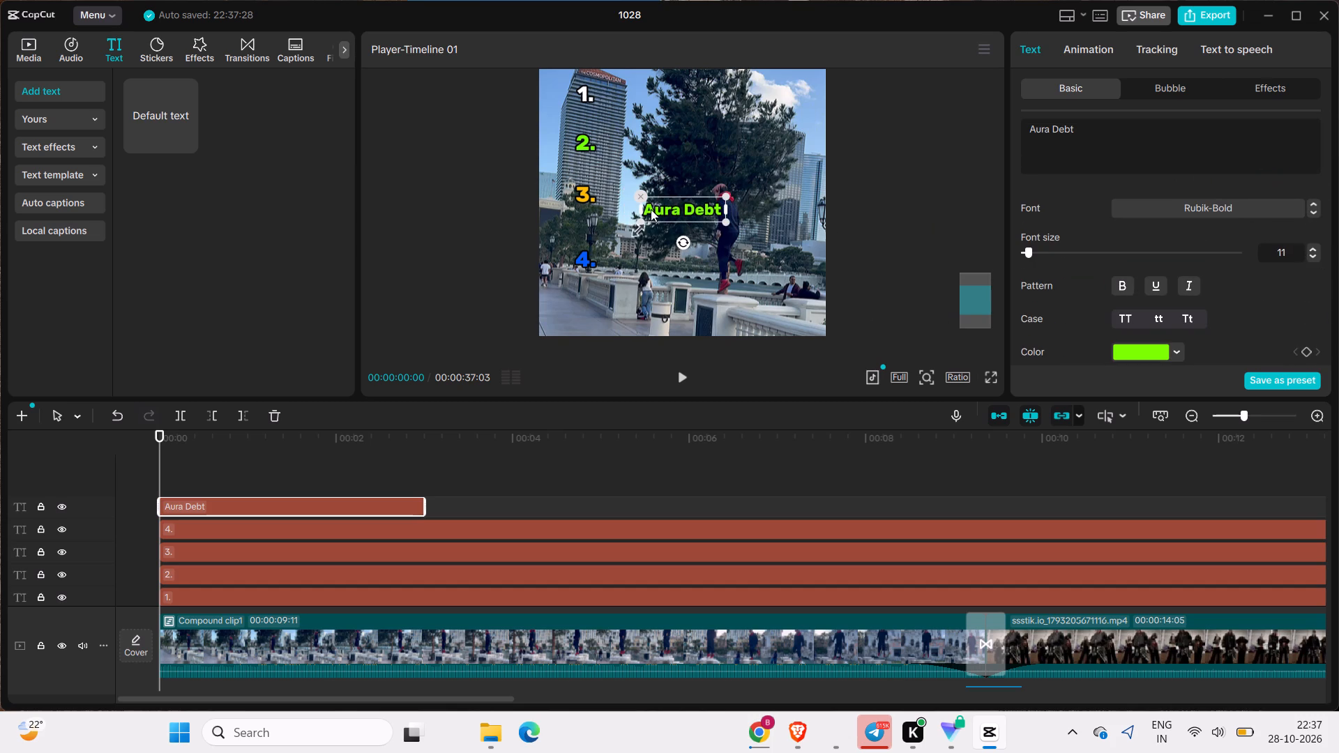
pyautogui.click(1311, 258)
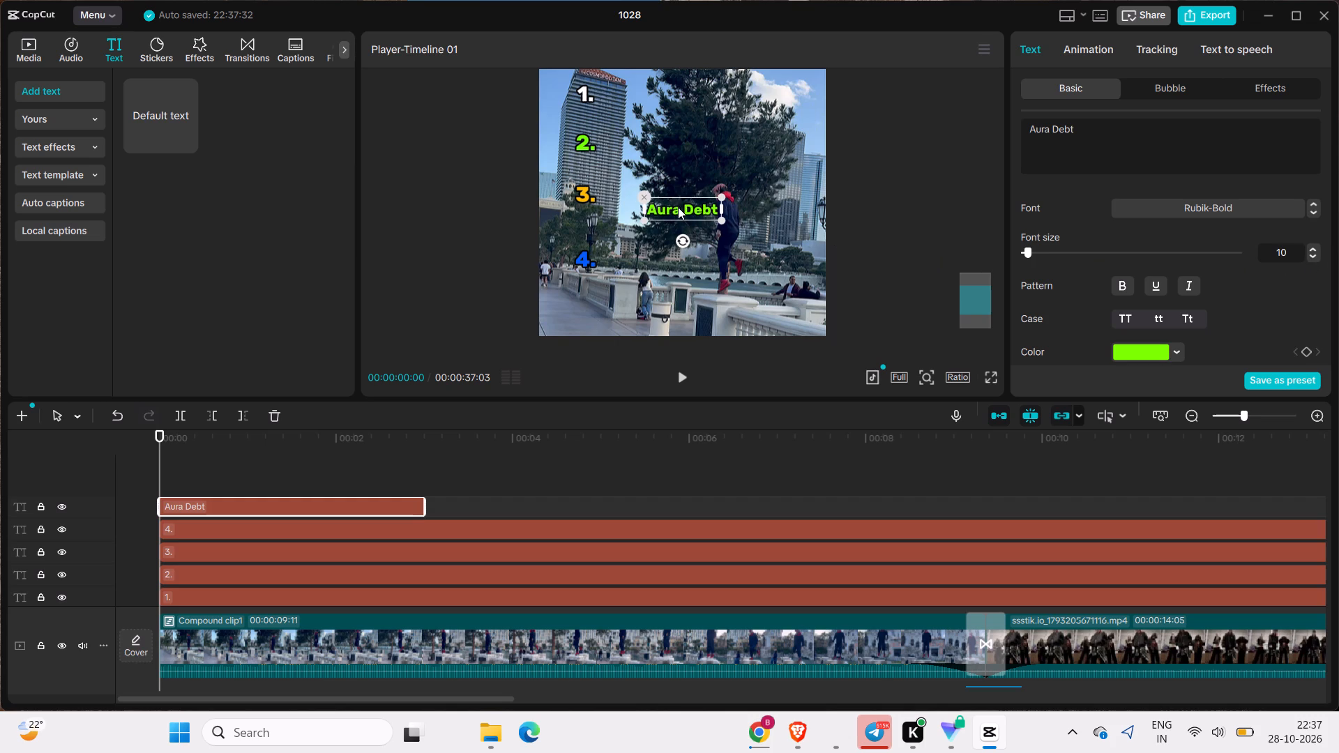
# Move the "Aura Debt" text directly beside the orange "3." in the ranking list, level with the number.
pyautogui.moveTo(678, 207); pyautogui.dragTo(627, 195)
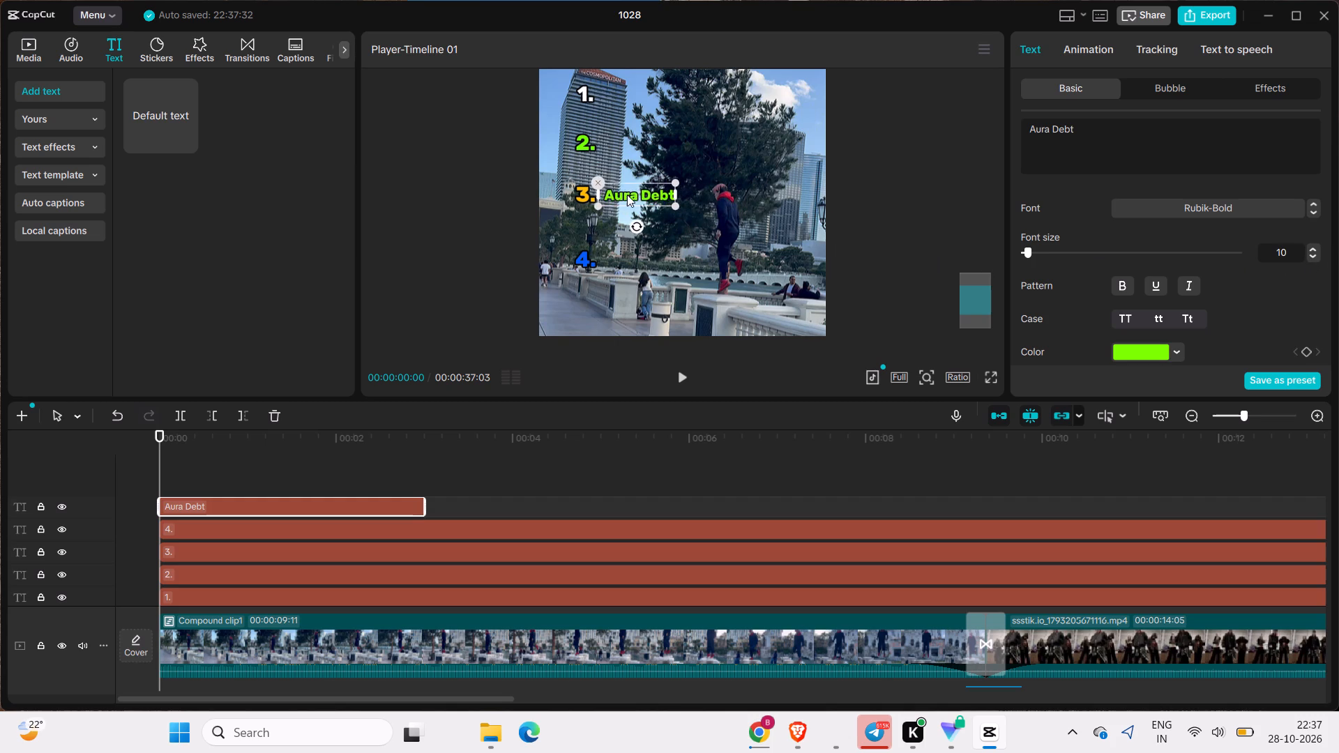
pyautogui.moveTo(627, 195); pyautogui.dragTo(635, 192)
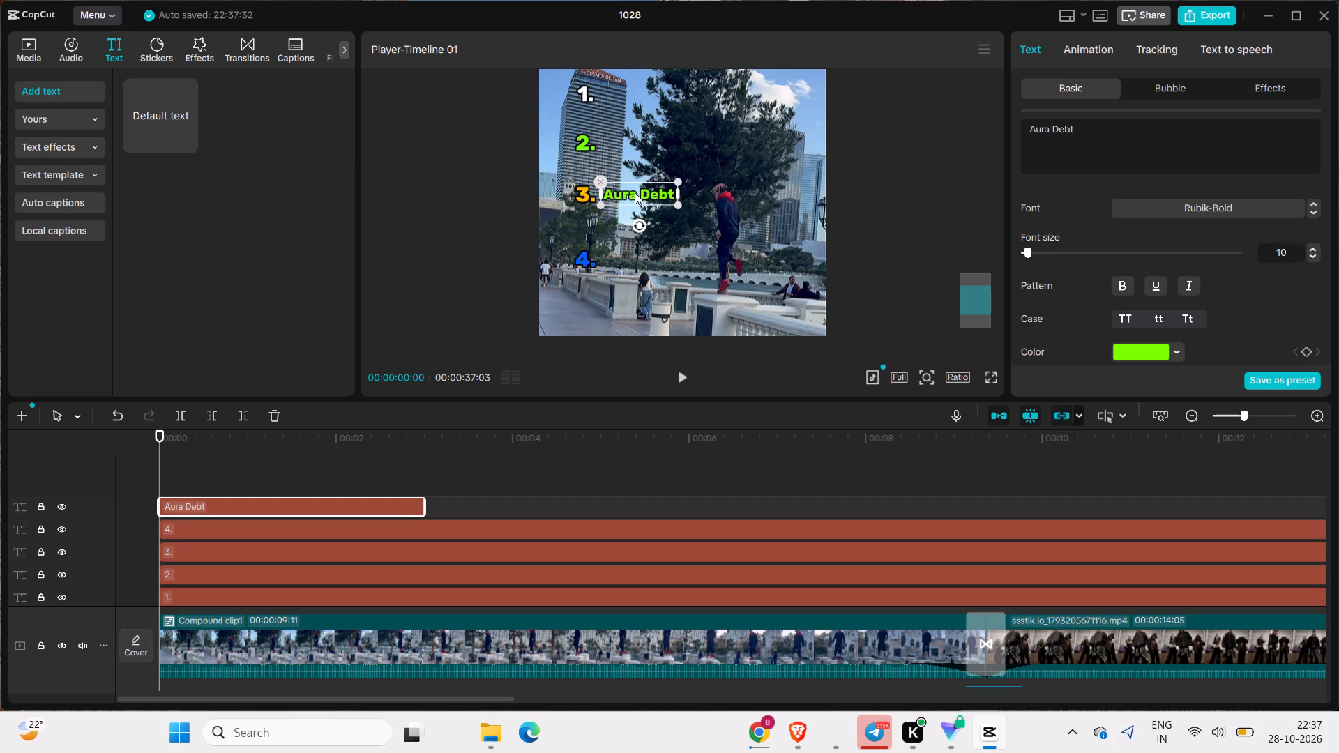
# Apply the favourited Typewriter entrance animation to the "Aura Debt" text.
pyautogui.click(1114, 52)
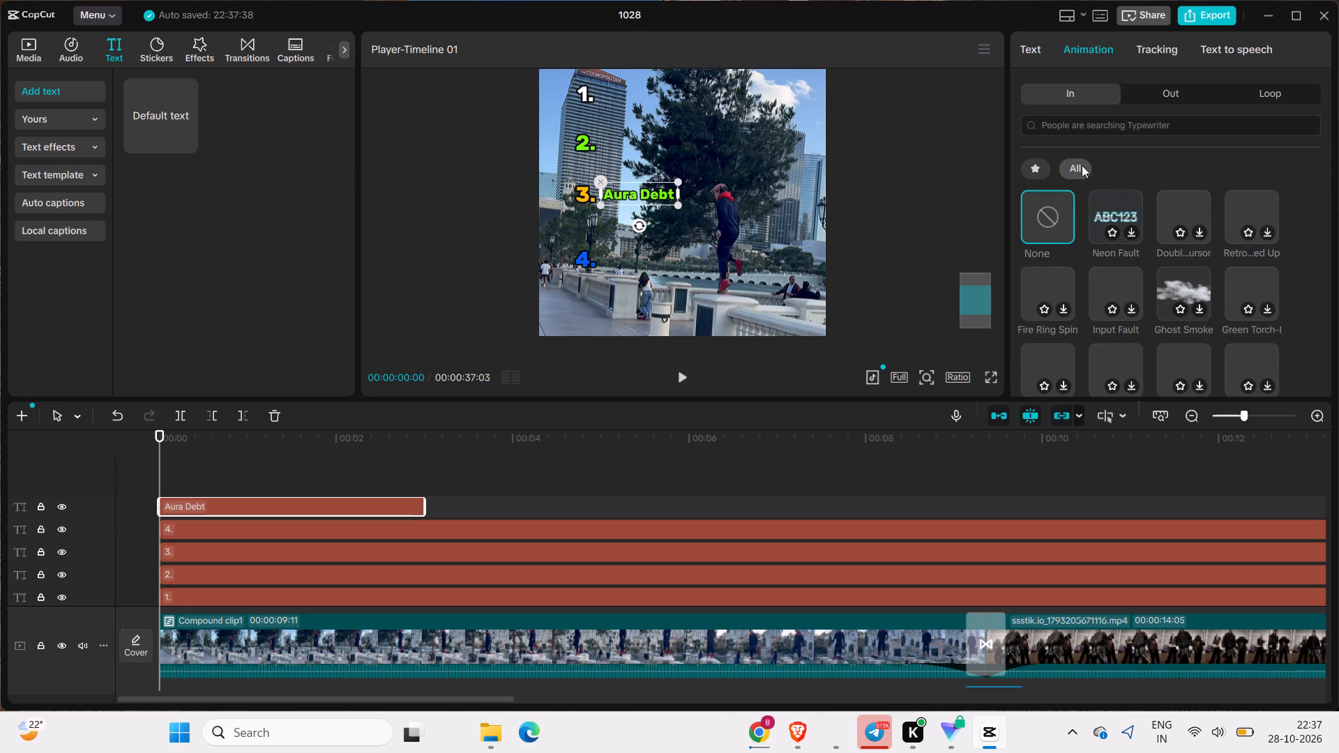
pyautogui.click(1026, 167)
pyautogui.click(1100, 210)
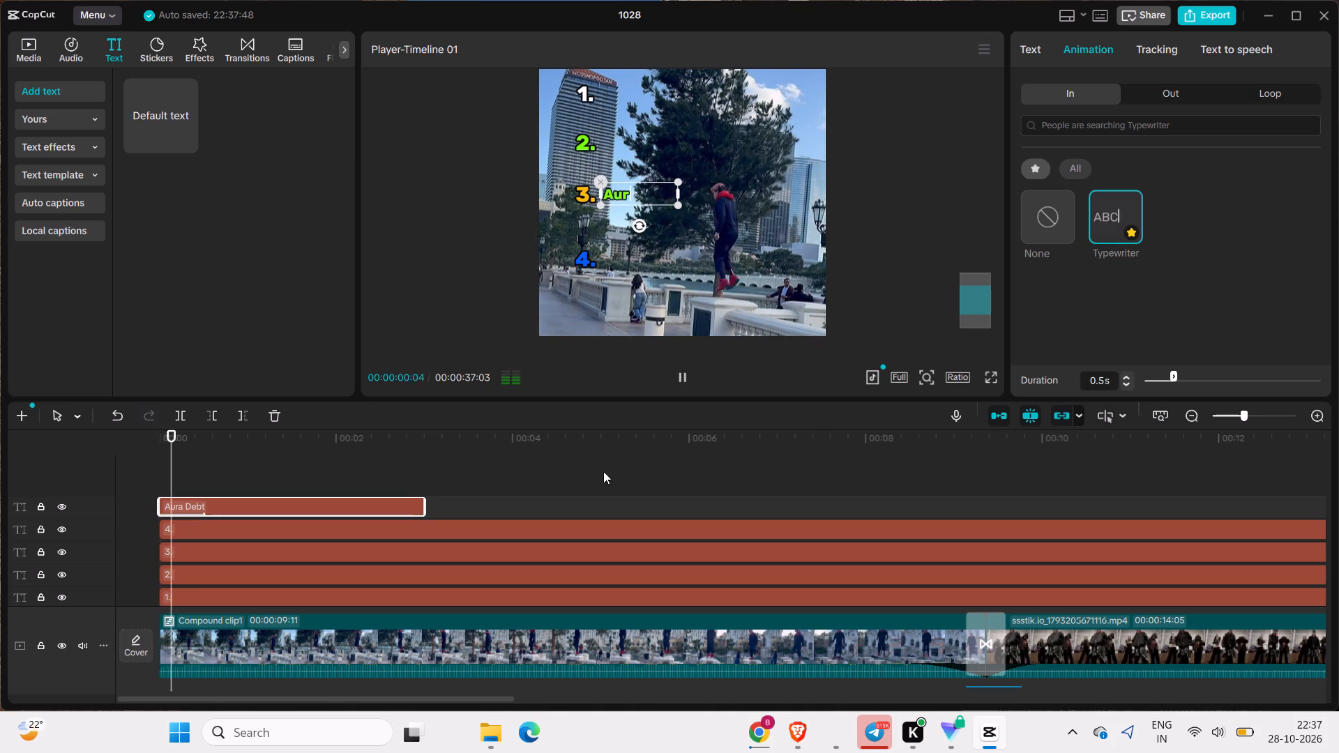
# Extend the "Aura Debt" text clip to the end of the video, level with the number texts.
pyautogui.moveTo(421, 496); pyautogui.dragTo(456, 496)
pyautogui.click(421, 496)
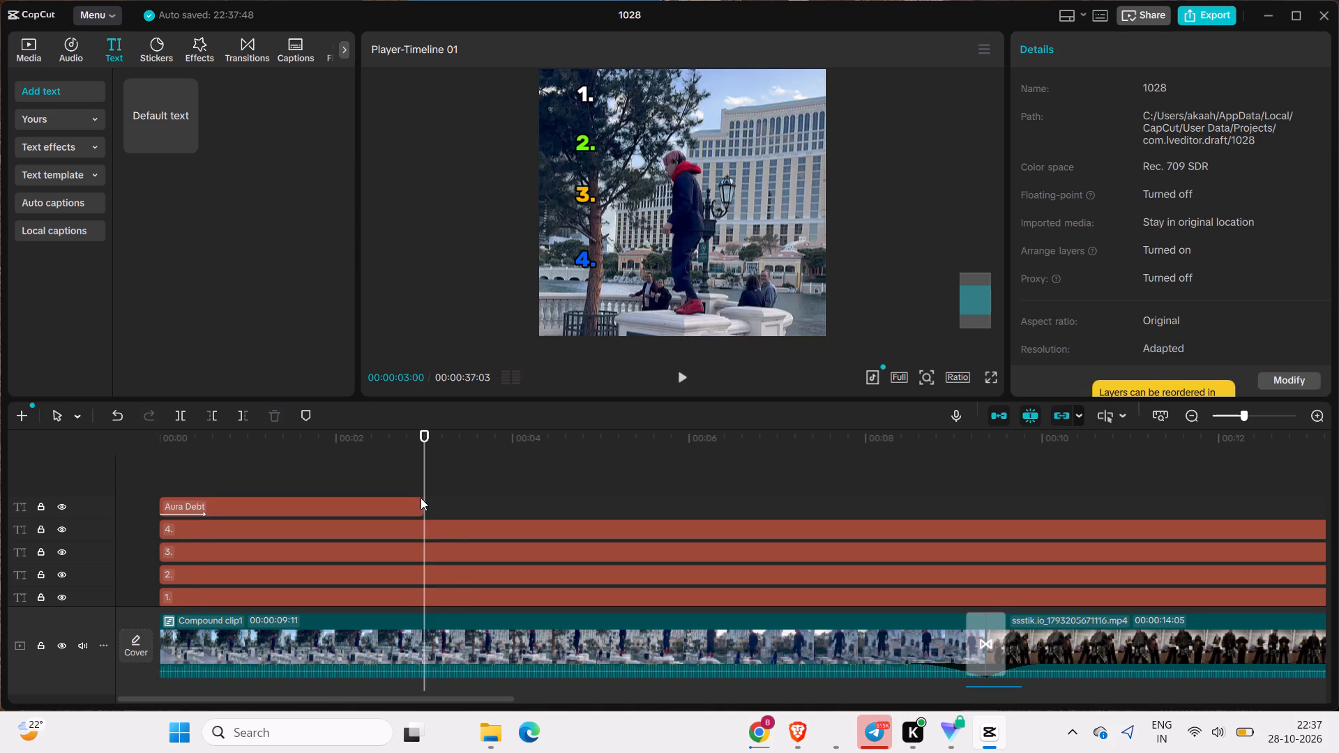
pyautogui.click(395, 491)
pyautogui.click(402, 508)
pyautogui.moveTo(423, 505); pyautogui.dragTo(427, 506)
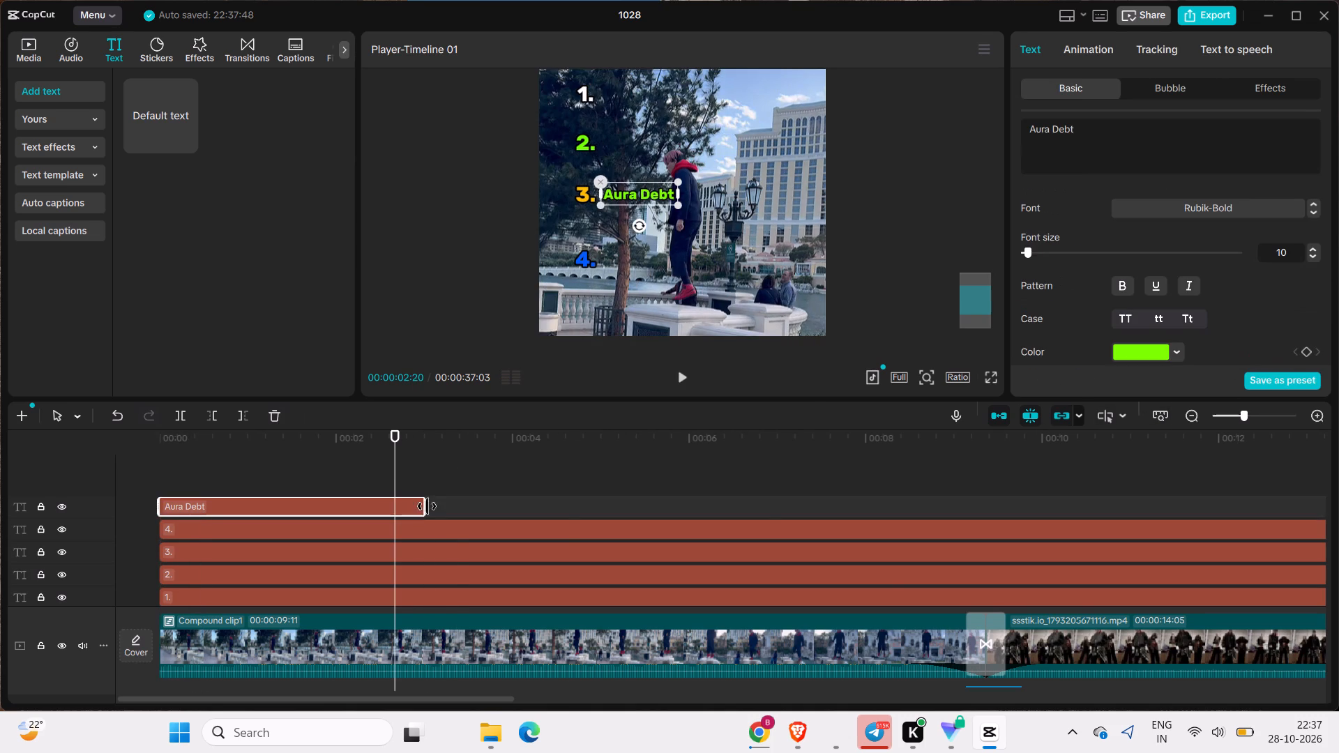
pyautogui.moveTo(427, 506); pyautogui.dragTo(1313, 747)
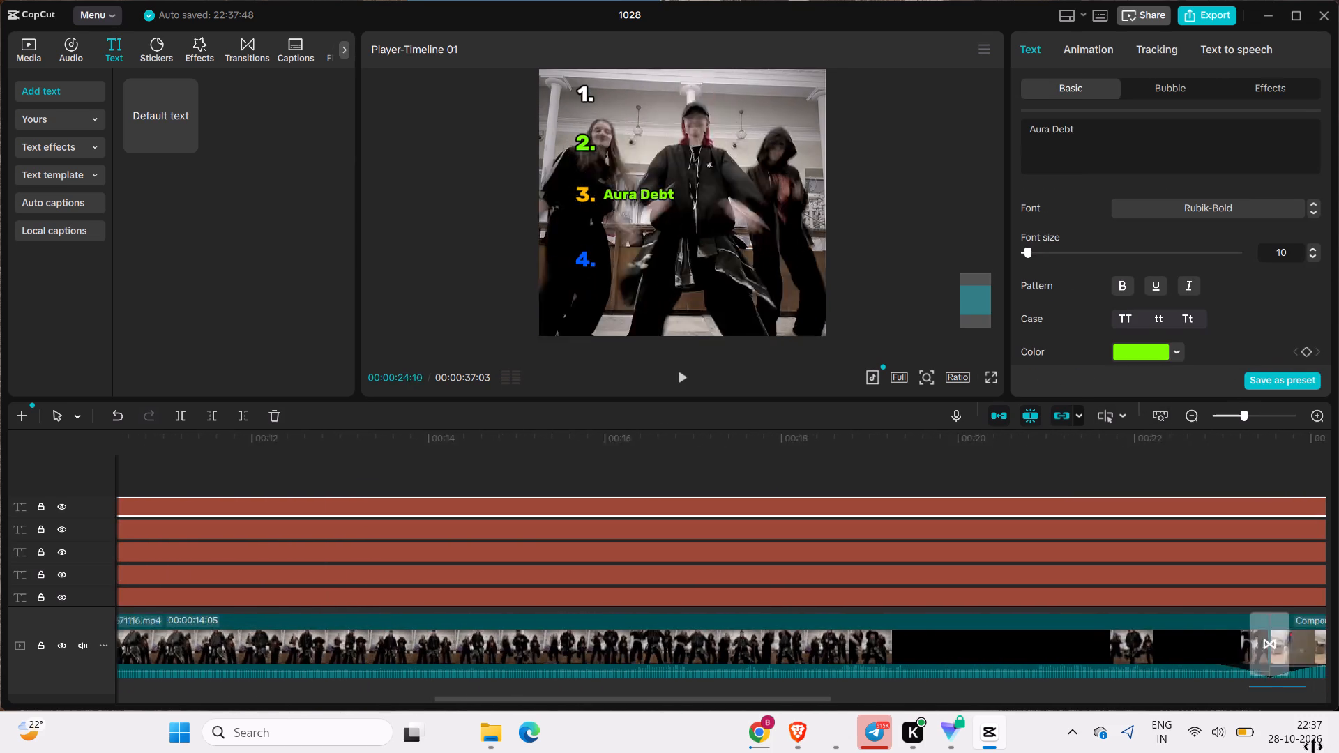
pyautogui.moveTo(1313, 747); pyautogui.dragTo(1338, 752)
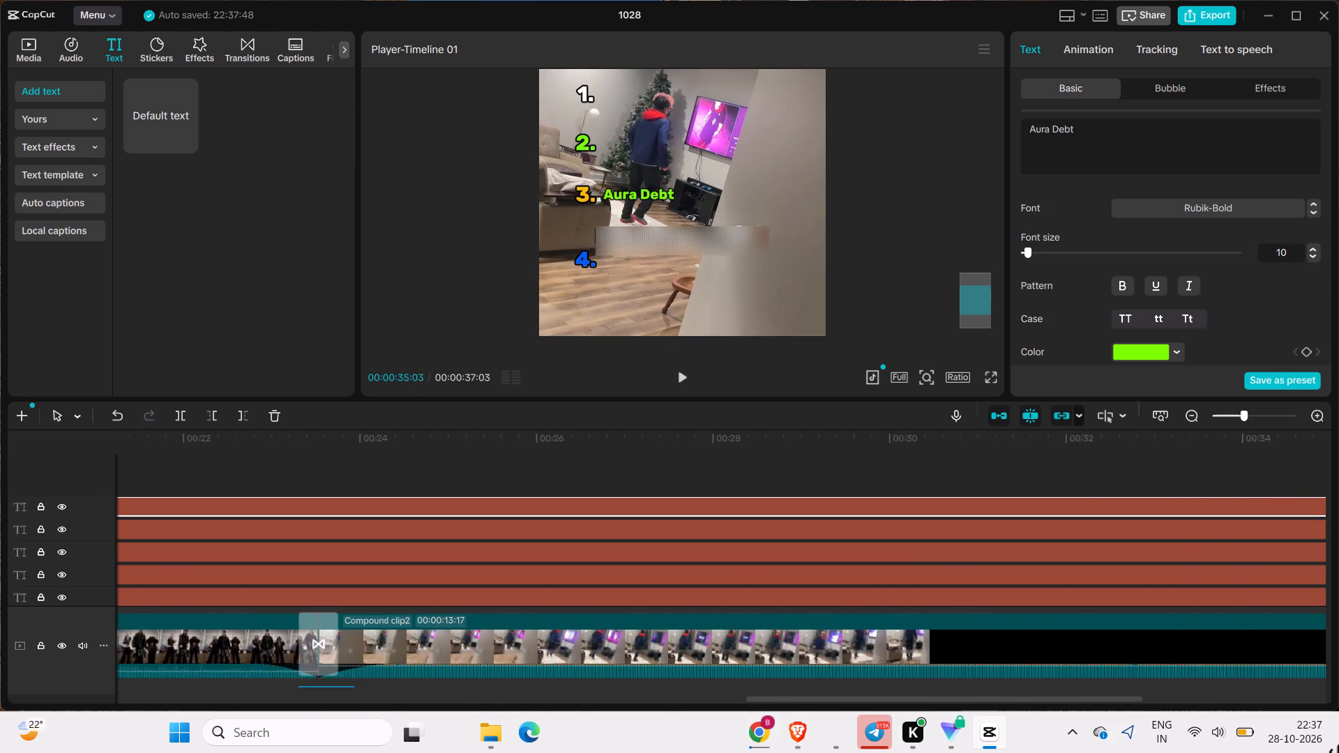
pyautogui.moveTo(1338, 752); pyautogui.dragTo(1071, 752)
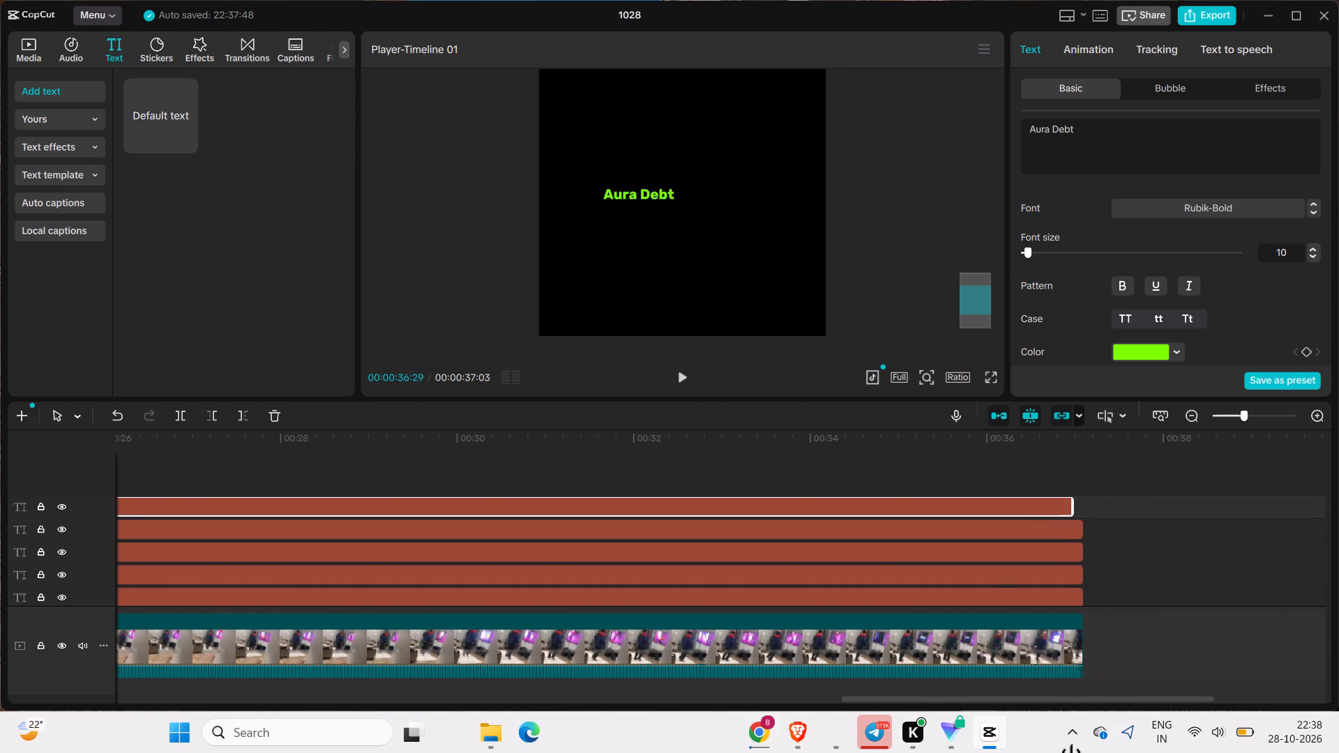
pyautogui.moveTo(1071, 752); pyautogui.dragTo(1079, 752)
# Split the "Aura Debt" text at 00:00:09:11, where the second video clip starts, and duplicate its second part onto a new track.
pyautogui.click(897, 487)
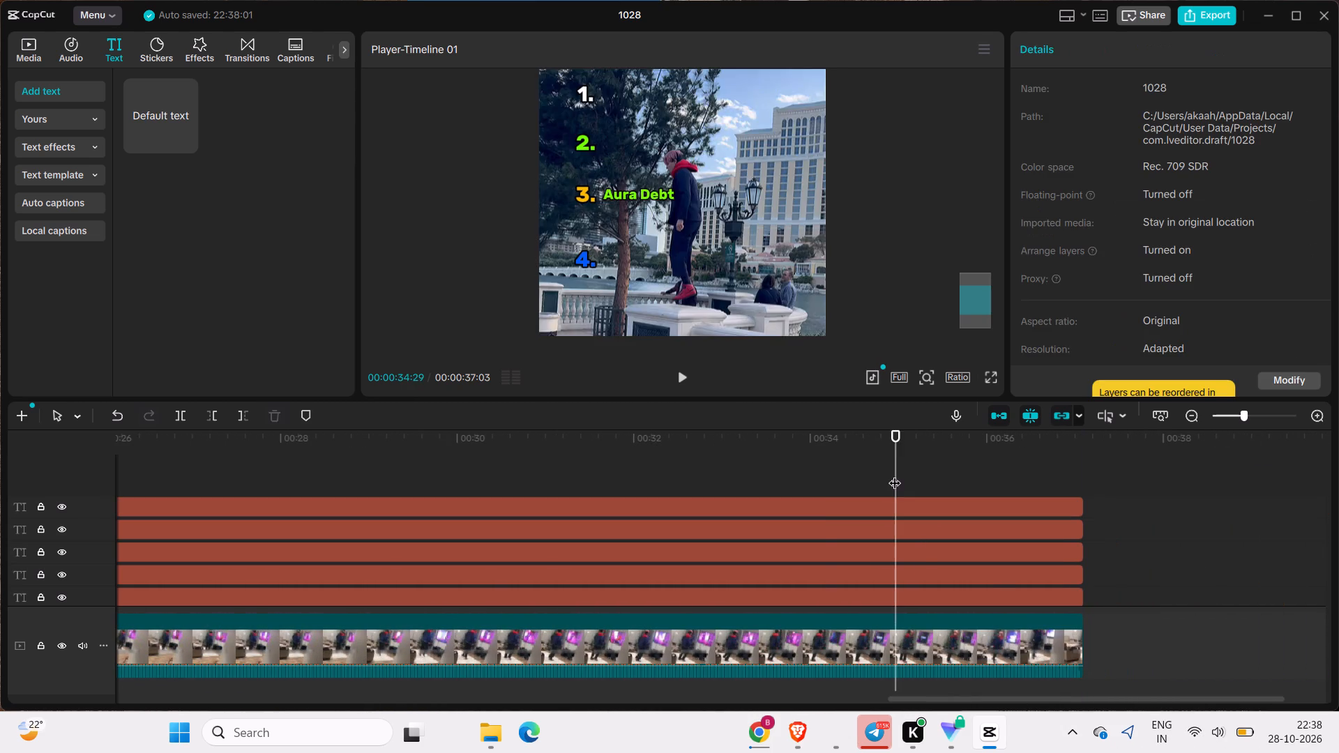
pyautogui.moveTo(895, 474); pyautogui.dragTo(646, 641)
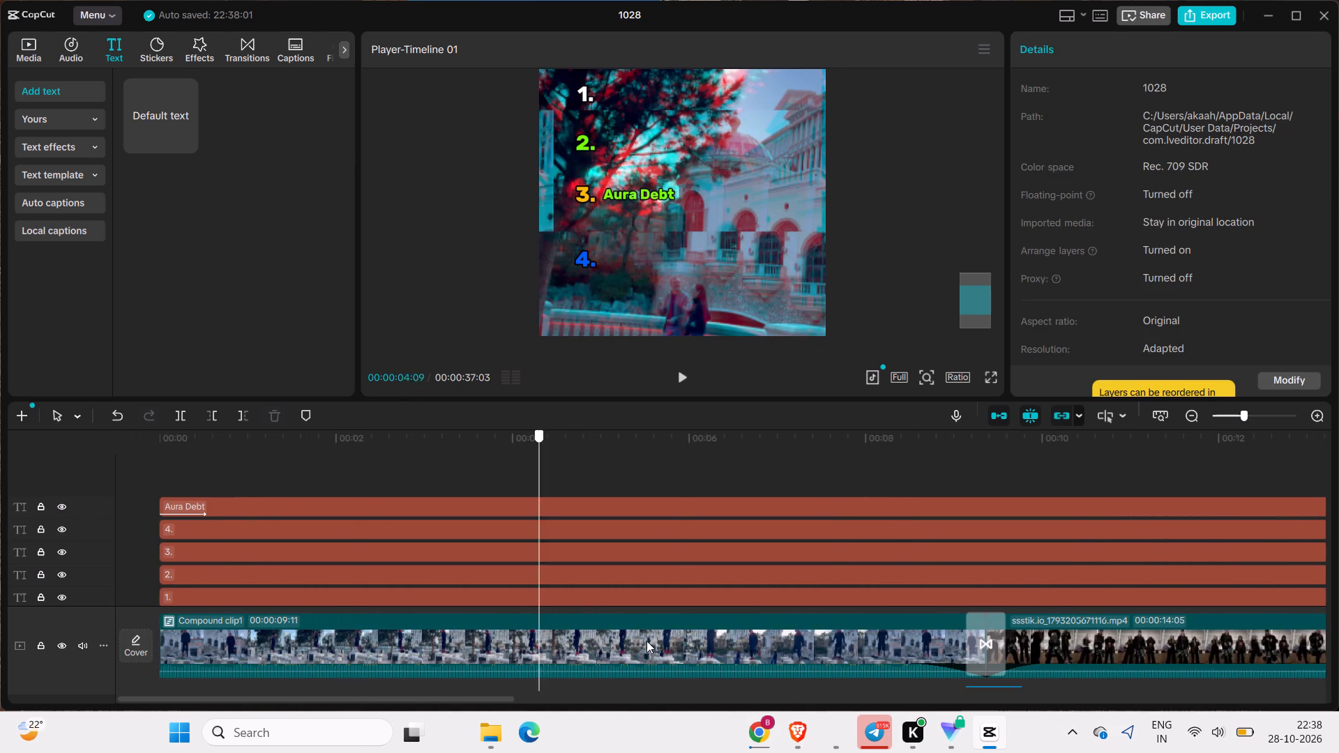
pyautogui.moveTo(646, 641); pyautogui.dragTo(988, 683)
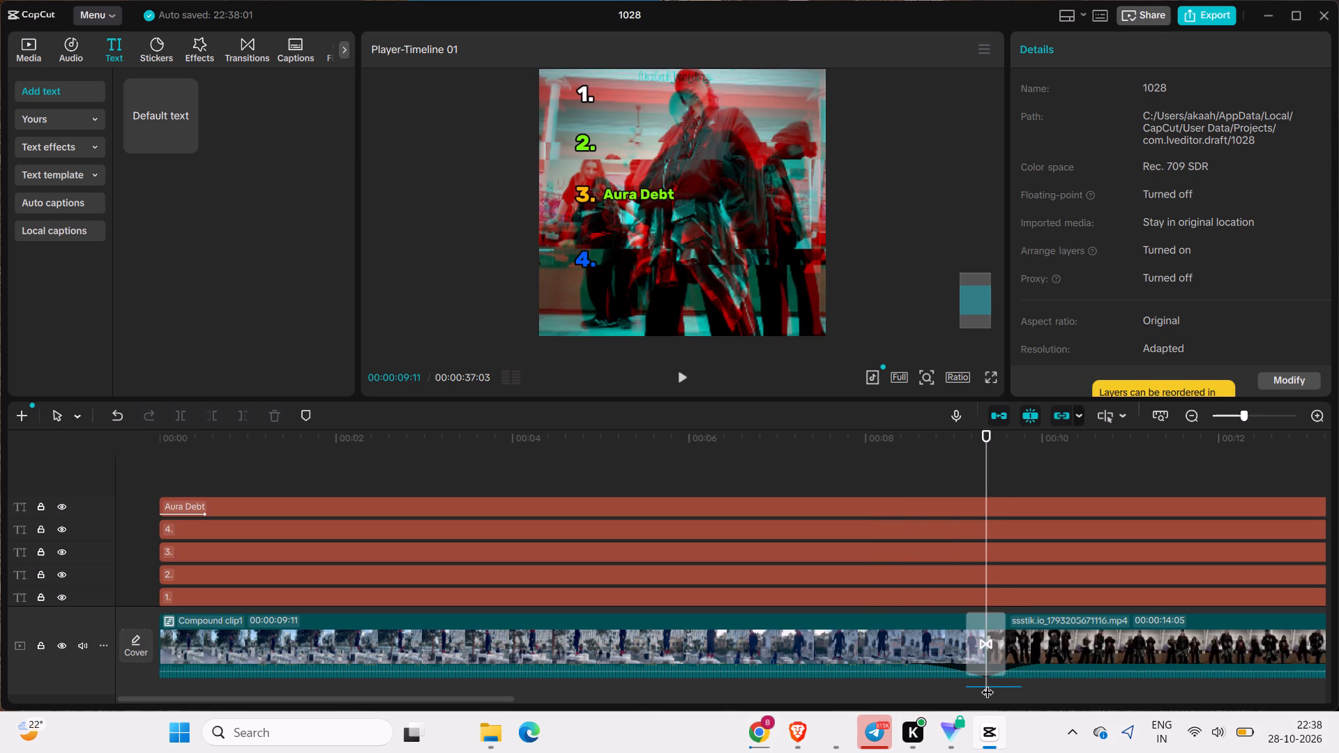
pyautogui.click(1004, 510)
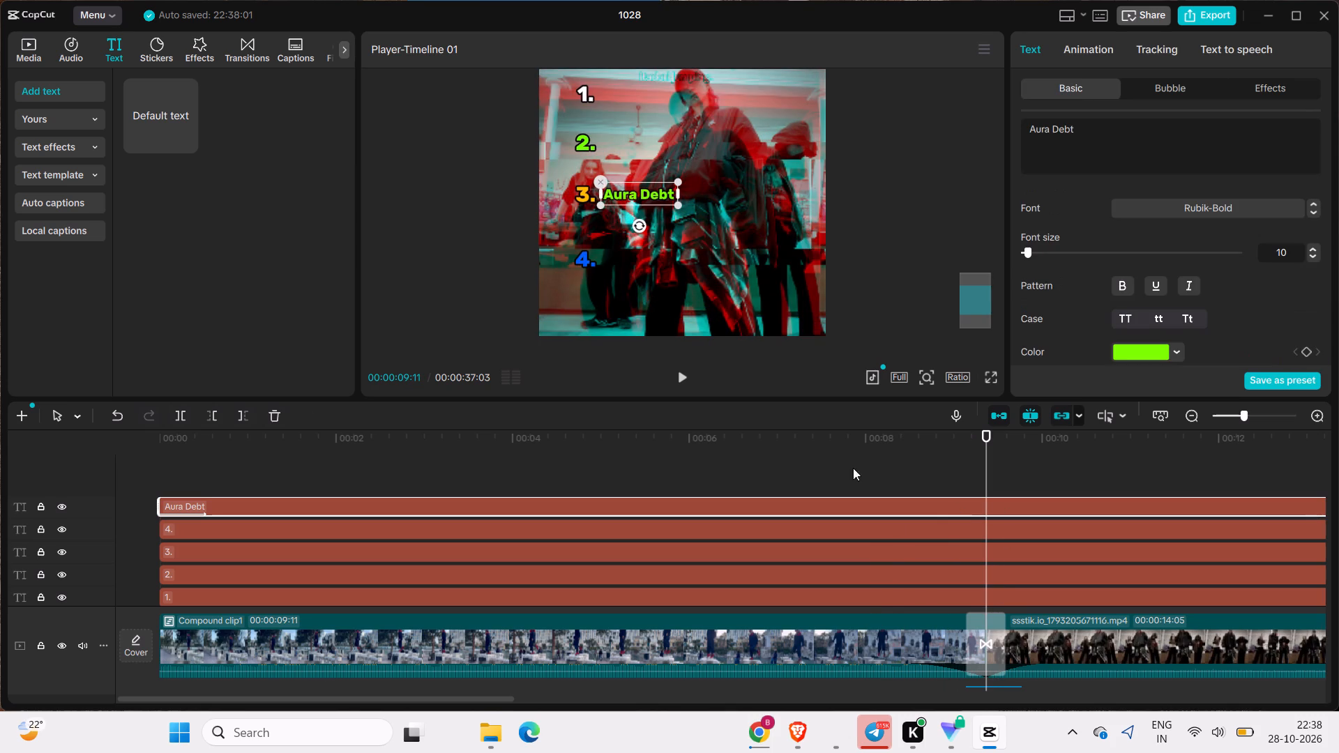
pyautogui.click(183, 411)
pyautogui.hotkey('ctrl', 'c')
pyautogui.hotkey('ctrl', 'v')
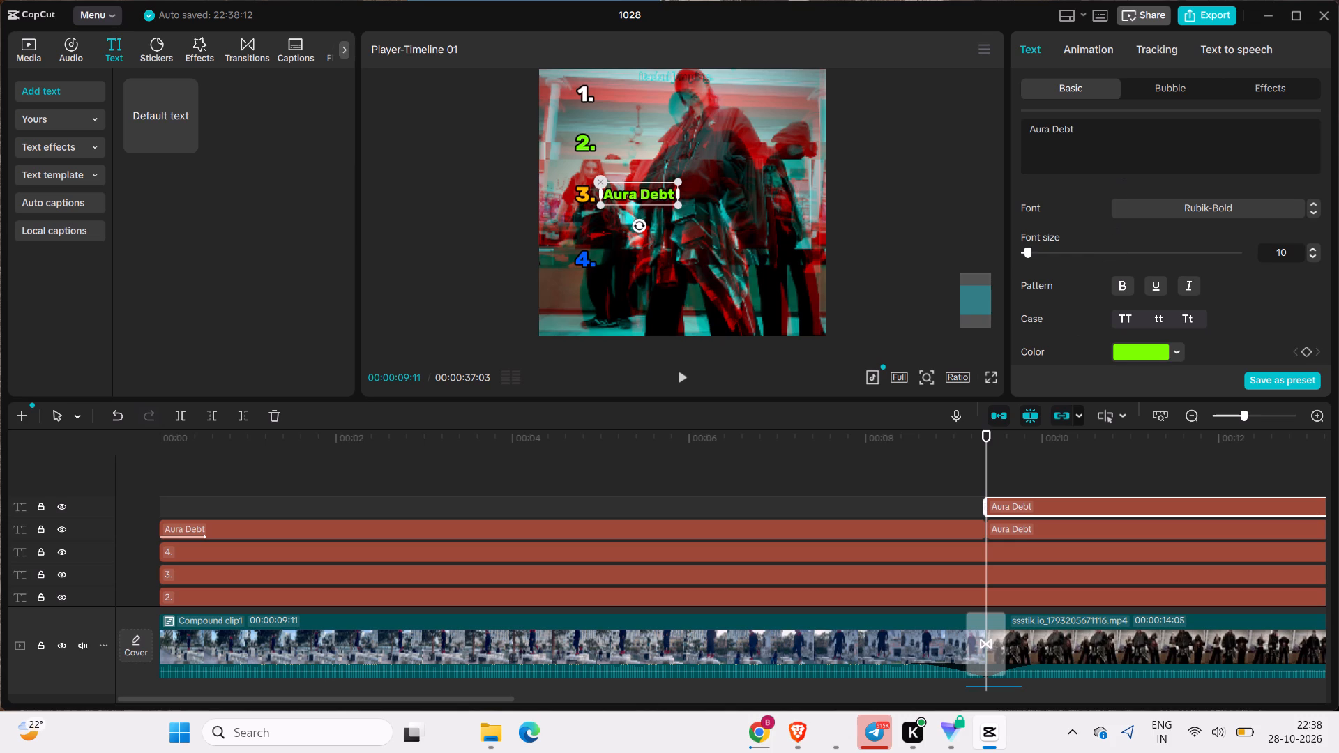
# Replace the duplicated text's wording with "Jujutsu jumping university".
pyautogui.click(1126, 137)
pyautogui.press('BackSpace')
pyautogui.press('BackSpace')
pyautogui.press('BackSpace')
pyautogui.press('BackSpace')
pyautogui.press('BackSpace')
pyautogui.press('BackSpace')
pyautogui.press('BackSpace')
pyautogui.press('BackSpace')
pyautogui.press('BackSpace')
pyautogui.press('BackSpace')
pyautogui.press('BackSpace')
pyautogui.press('BackSpace')
pyautogui.press('BackSpace')
pyautogui.press('BackSpace')
pyautogui.press('BackSpace')
pyautogui.press('BackSpace')
pyautogui.press('BackSpace')
pyautogui.press('BackSpace')
pyautogui.press('BackSpace')
pyautogui.press('BackSpace')
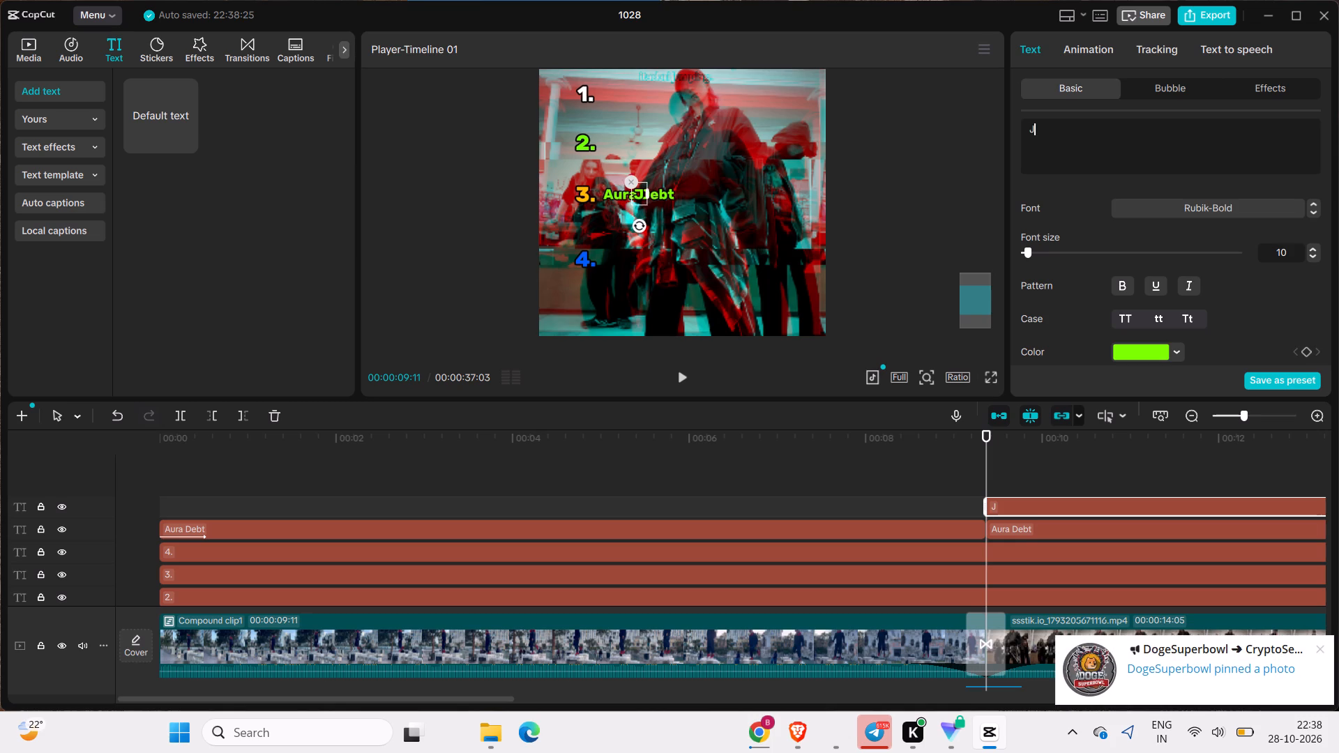
pyautogui.press('u')
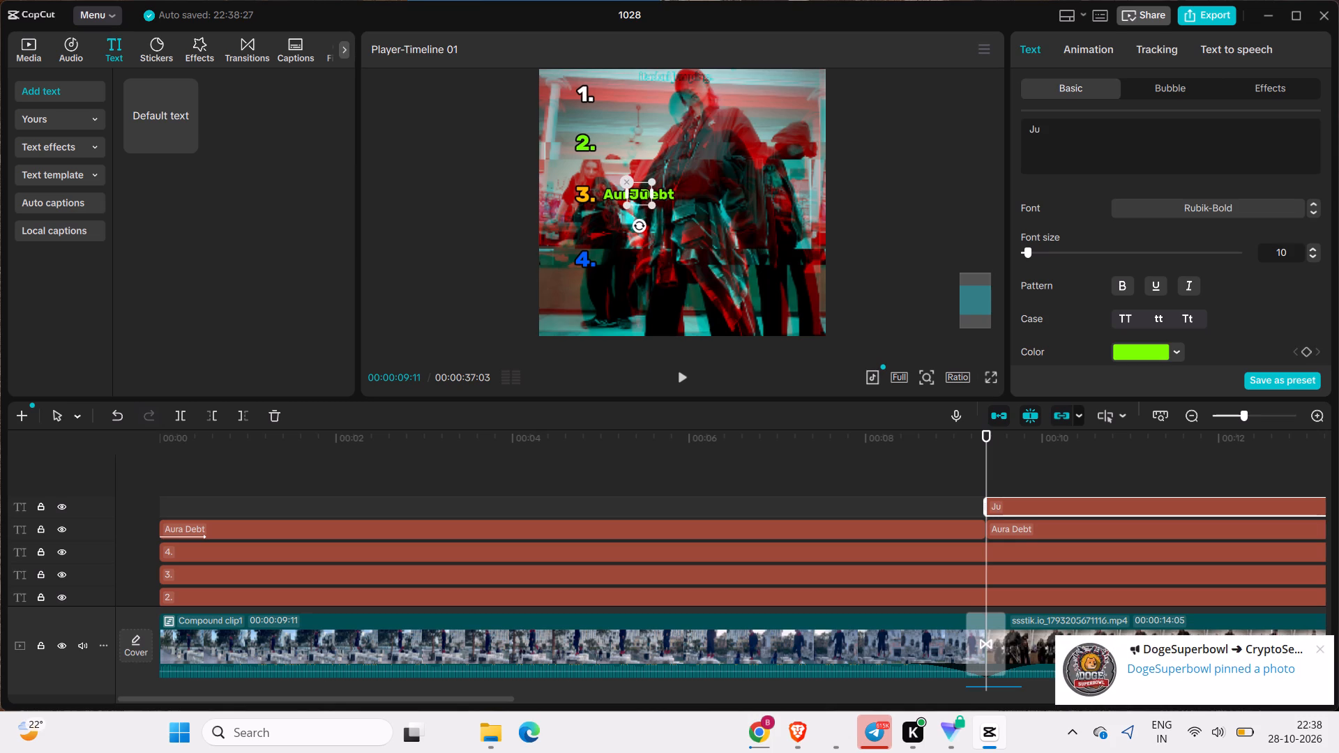
pyautogui.write('ju')
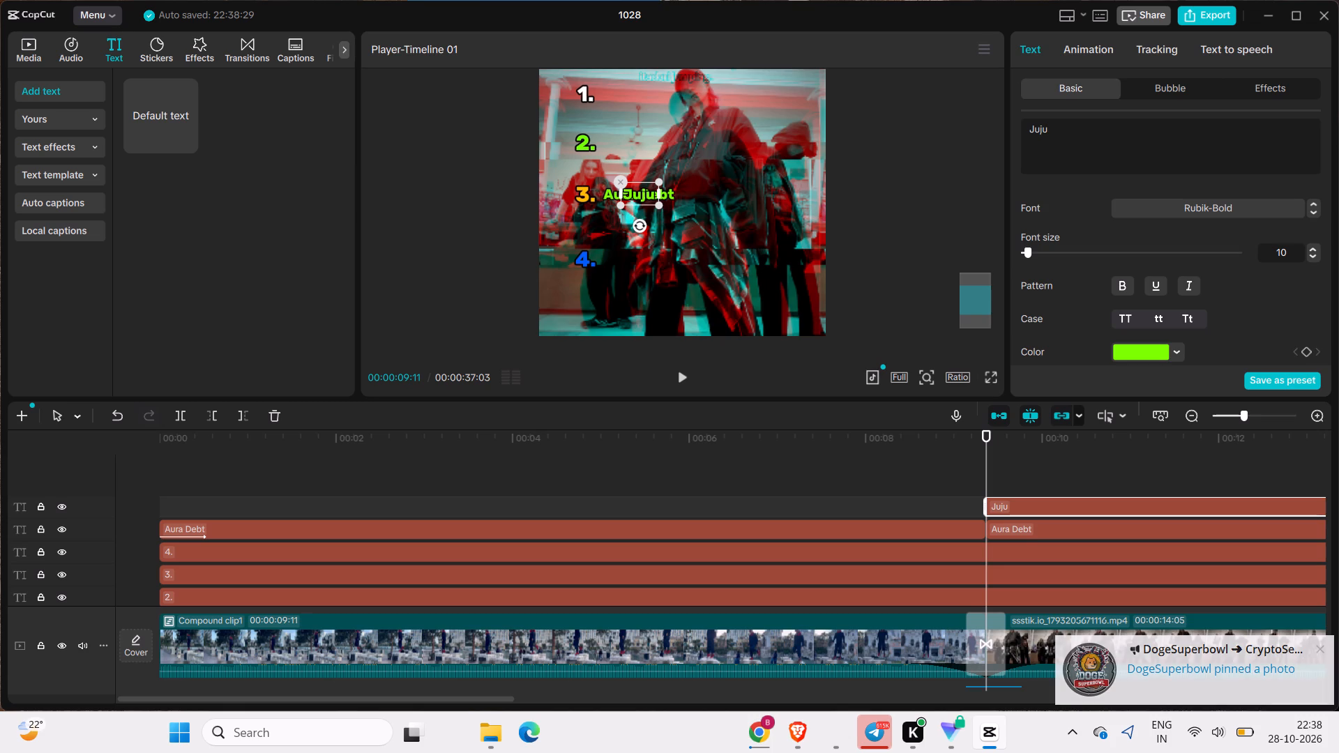
pyautogui.press('t')
pyautogui.write('su')
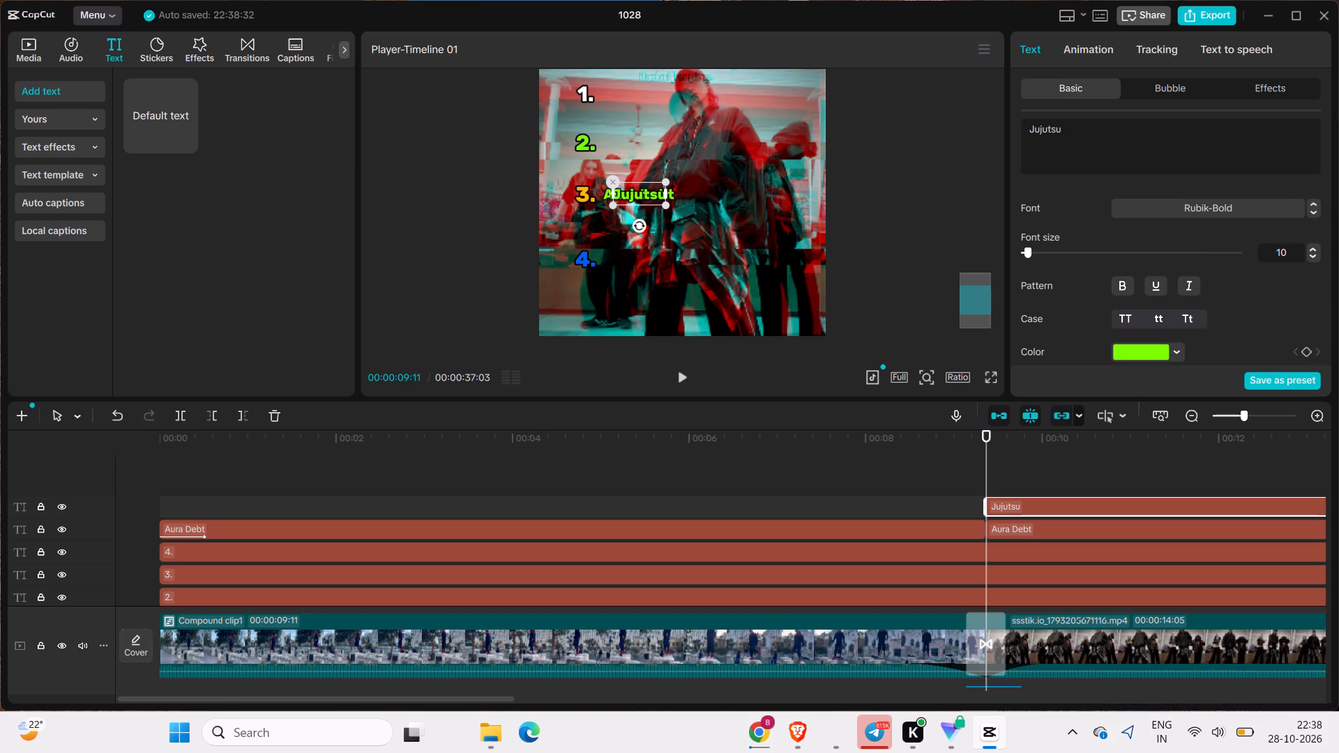
pyautogui.press('space')
pyautogui.write('jum')
pyautogui.write('ping')
pyautogui.press('space')
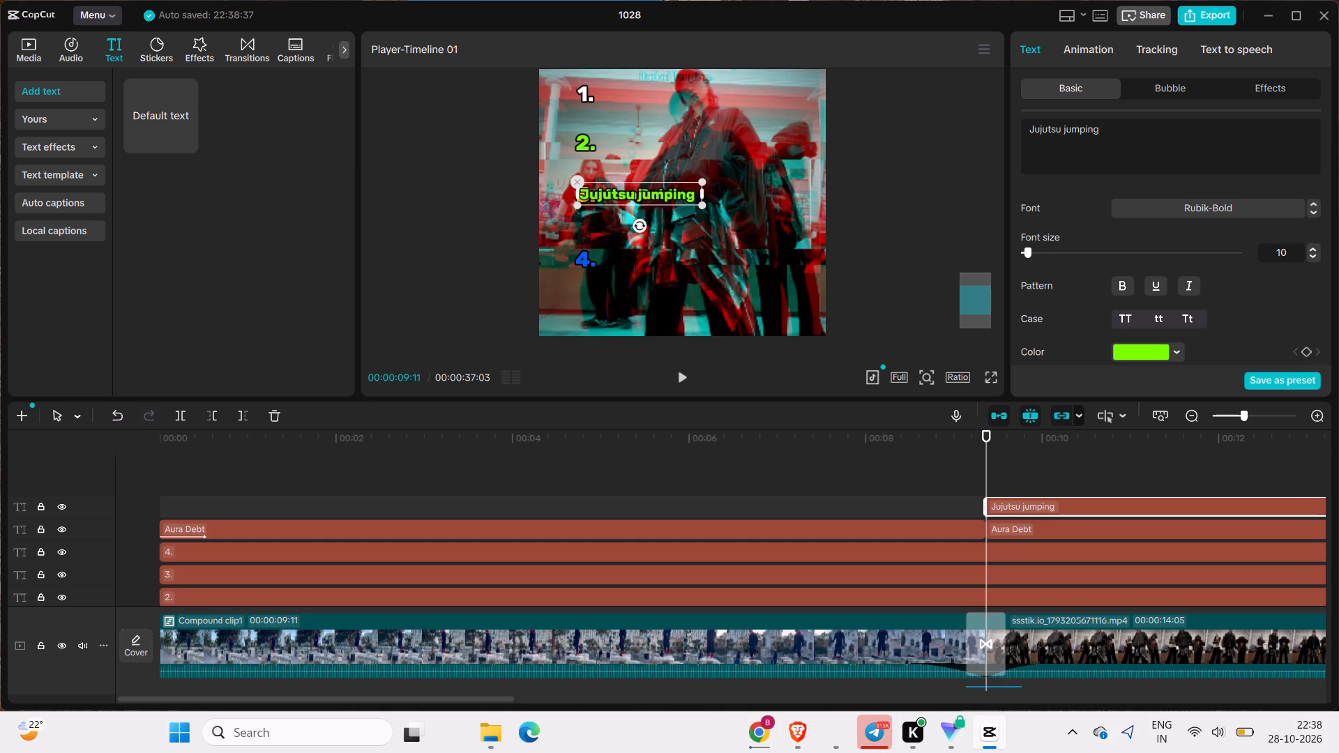
pyautogui.write('uni')
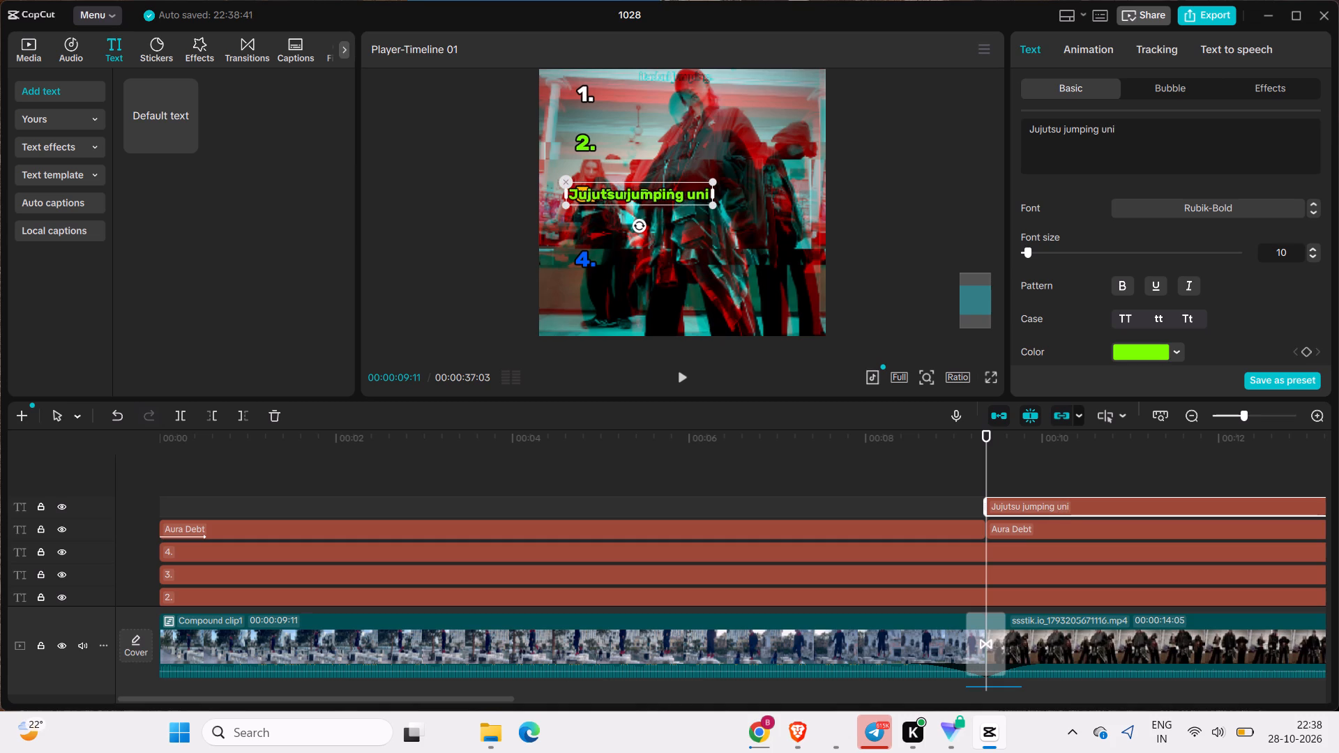
pyautogui.press('v')
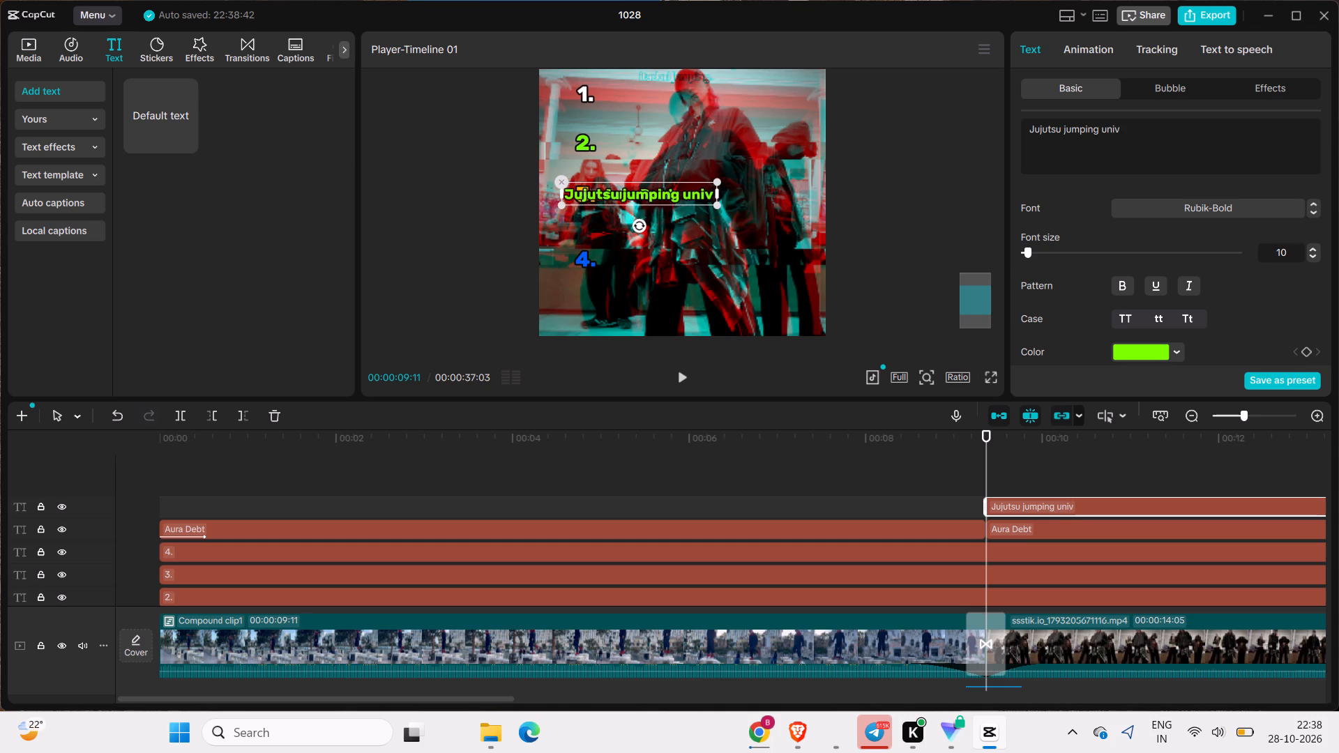
pyautogui.write('er')
pyautogui.write('sity')
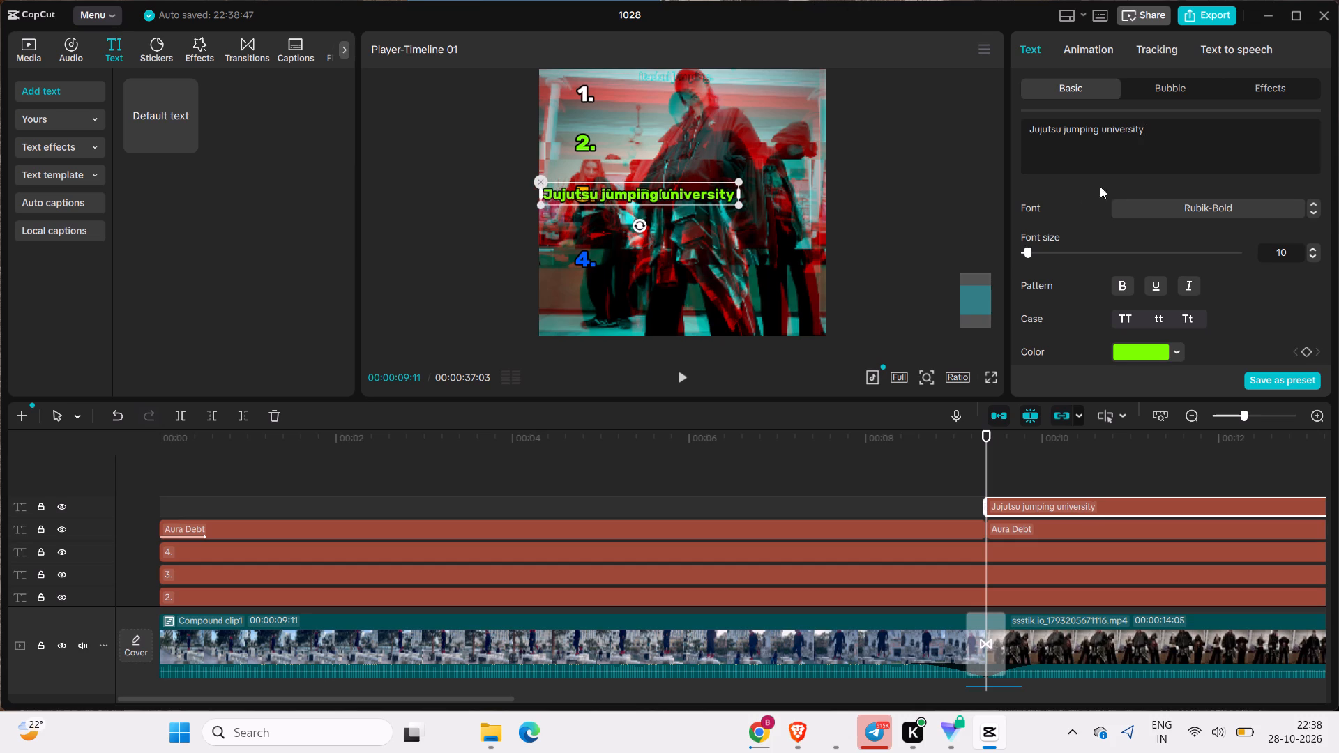
# Reduce the "Jujutsu jumping university" text's font size to 9.
pyautogui.click(1309, 255)
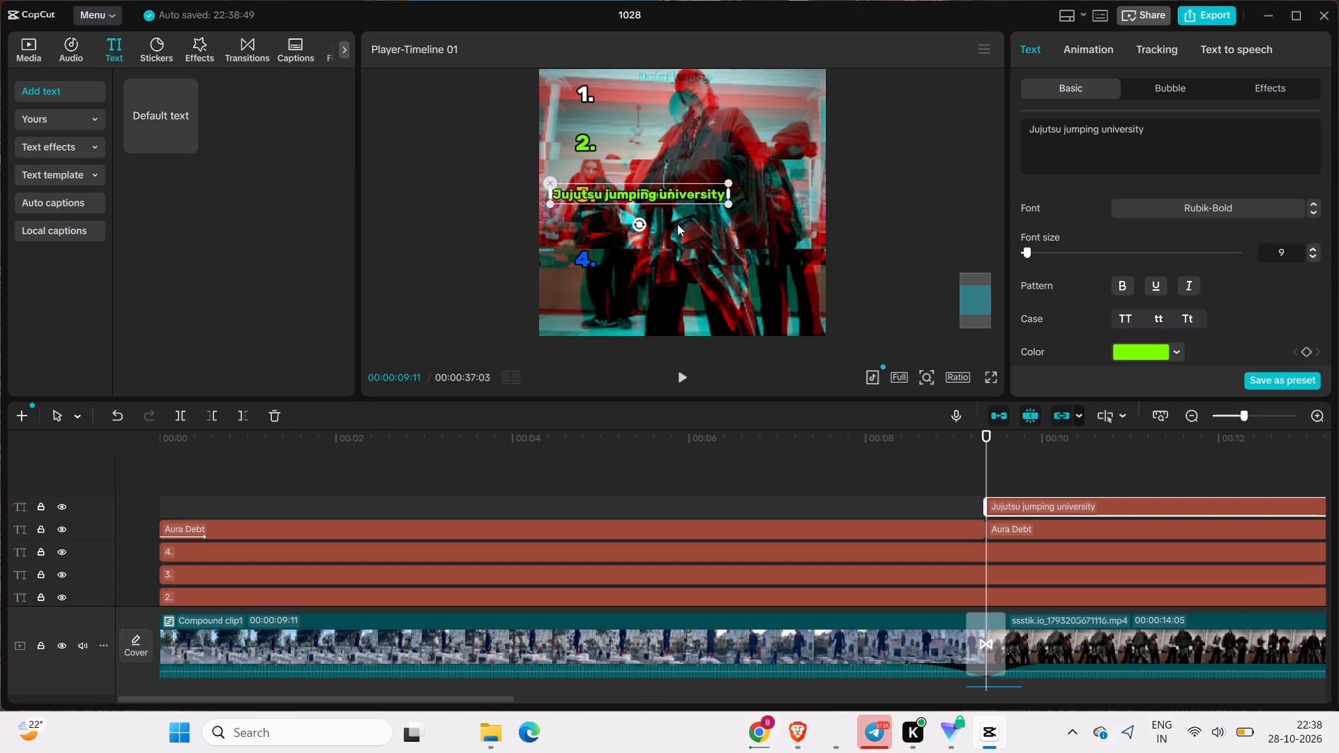
# Apply the favourited Typewriter entrance animation to the "Jujutsu jumping university" text with a duration of 3.5 s.
pyautogui.click(1114, 47)
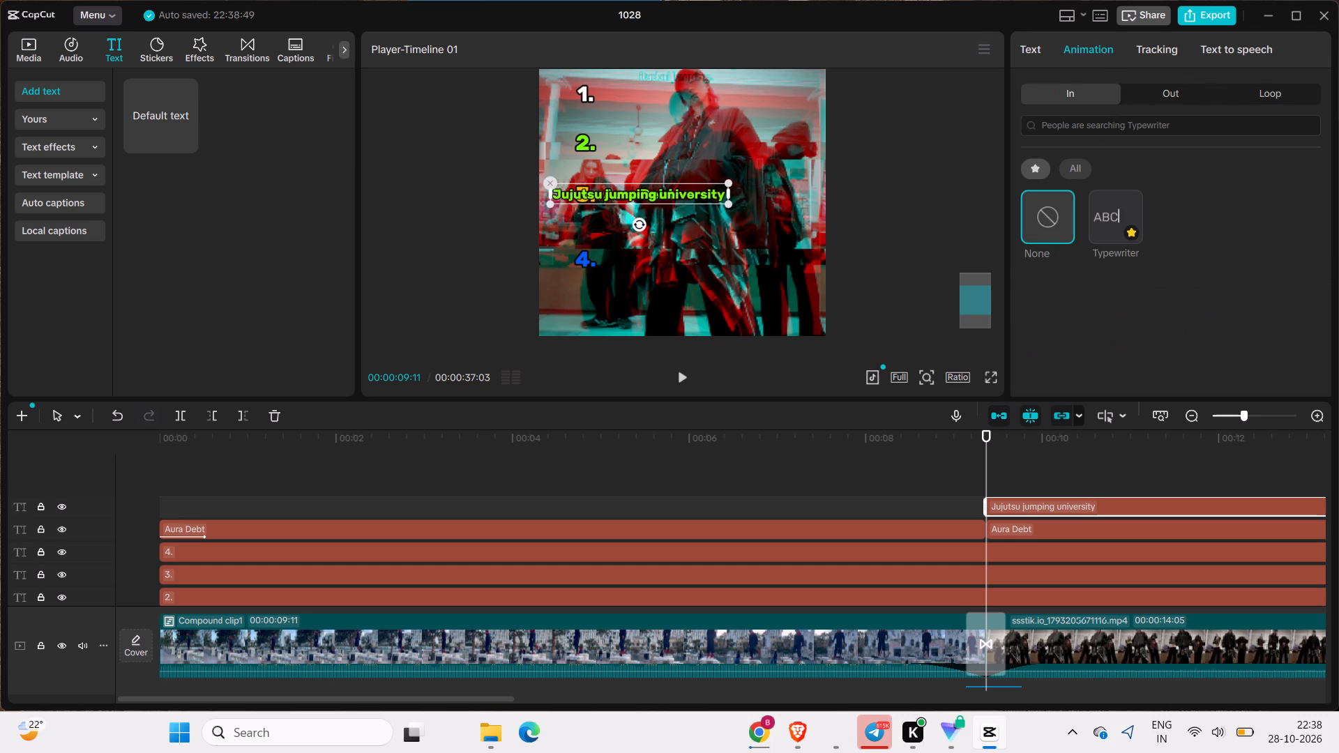
pyautogui.click(1098, 213)
pyautogui.click(1157, 372)
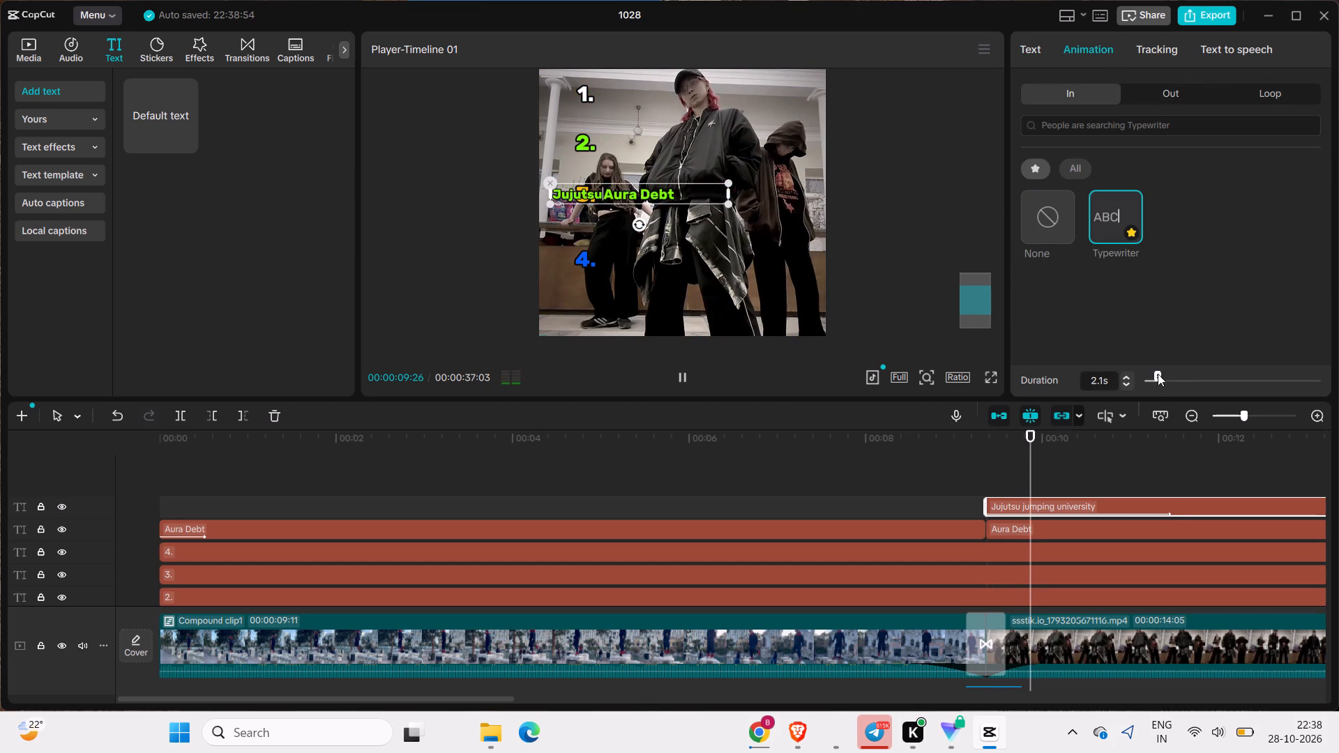
pyautogui.click(1164, 376)
pyautogui.click(1167, 377)
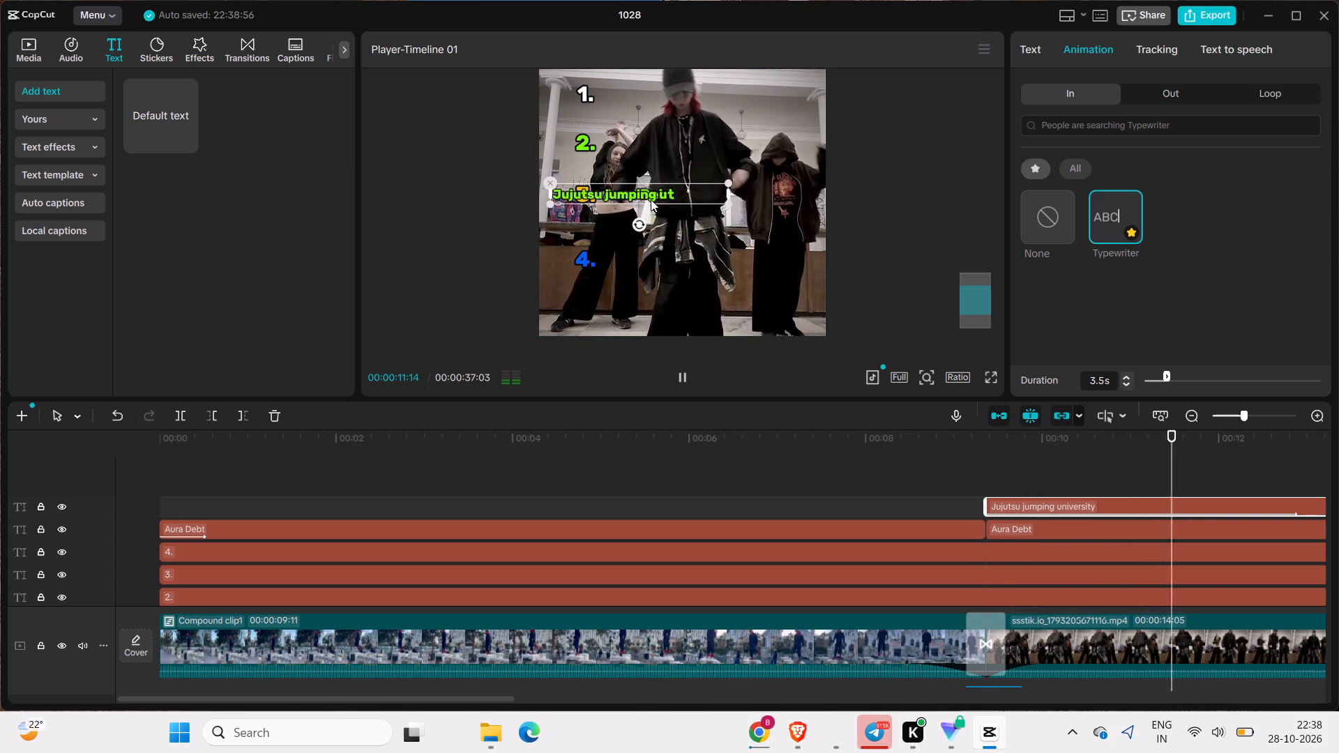
# Move the "Jujutsu jumping university" text directly beside the blue "4." in the ranking list, level with the number.
pyautogui.moveTo(715, 191); pyautogui.dragTo(722, 220)
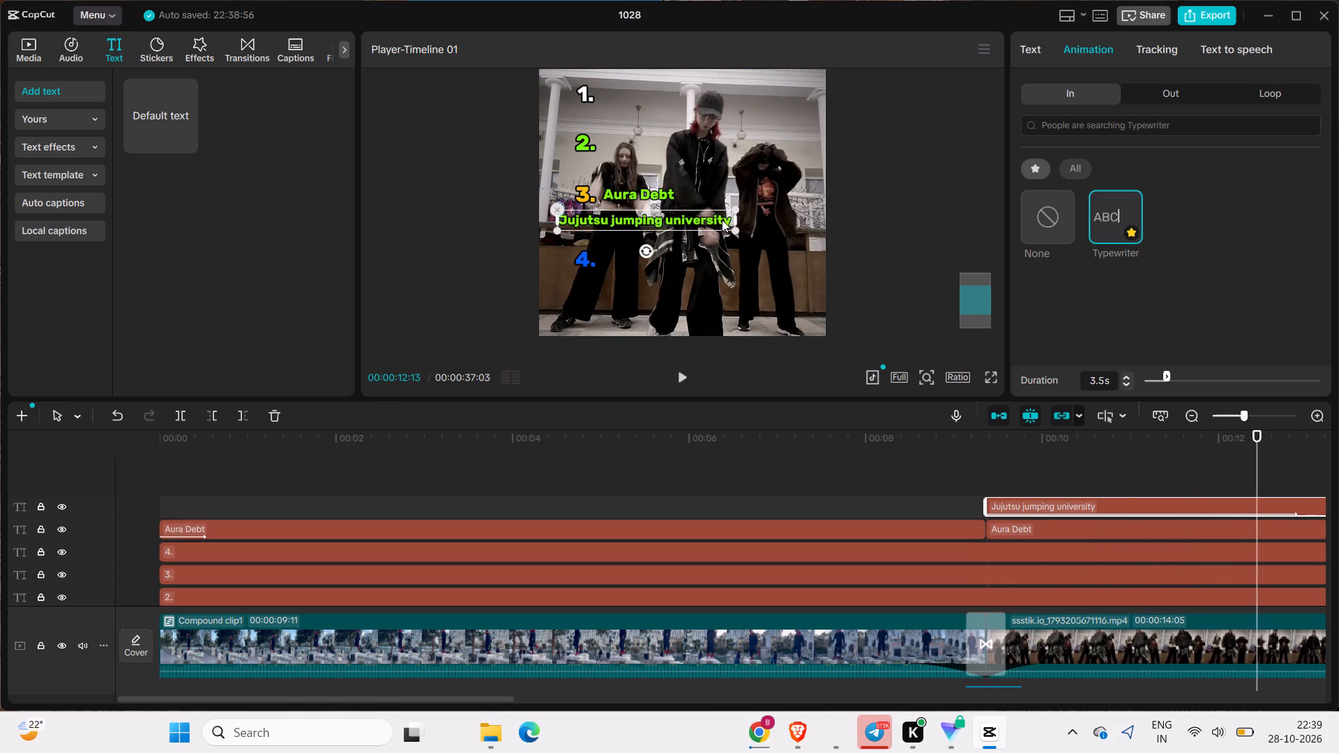
pyautogui.moveTo(722, 220); pyautogui.dragTo(760, 253)
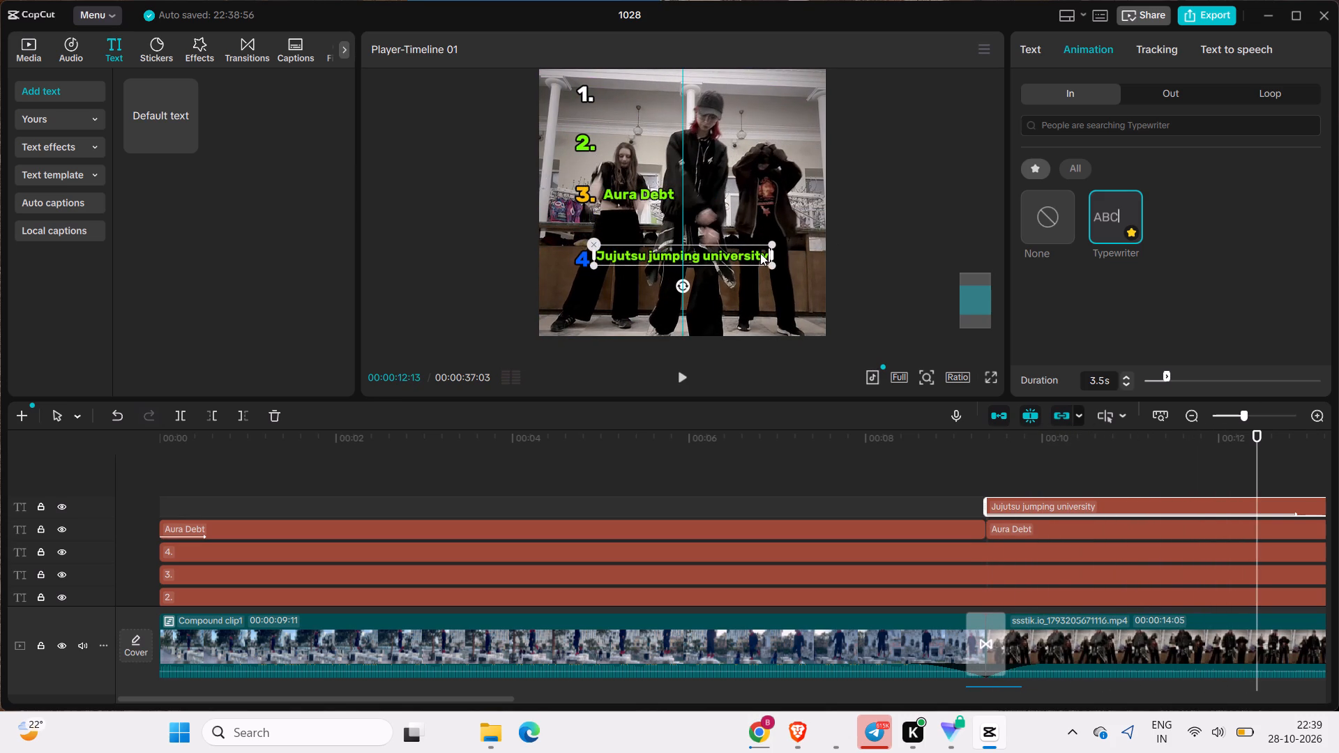
pyautogui.moveTo(760, 253); pyautogui.dragTo(763, 254)
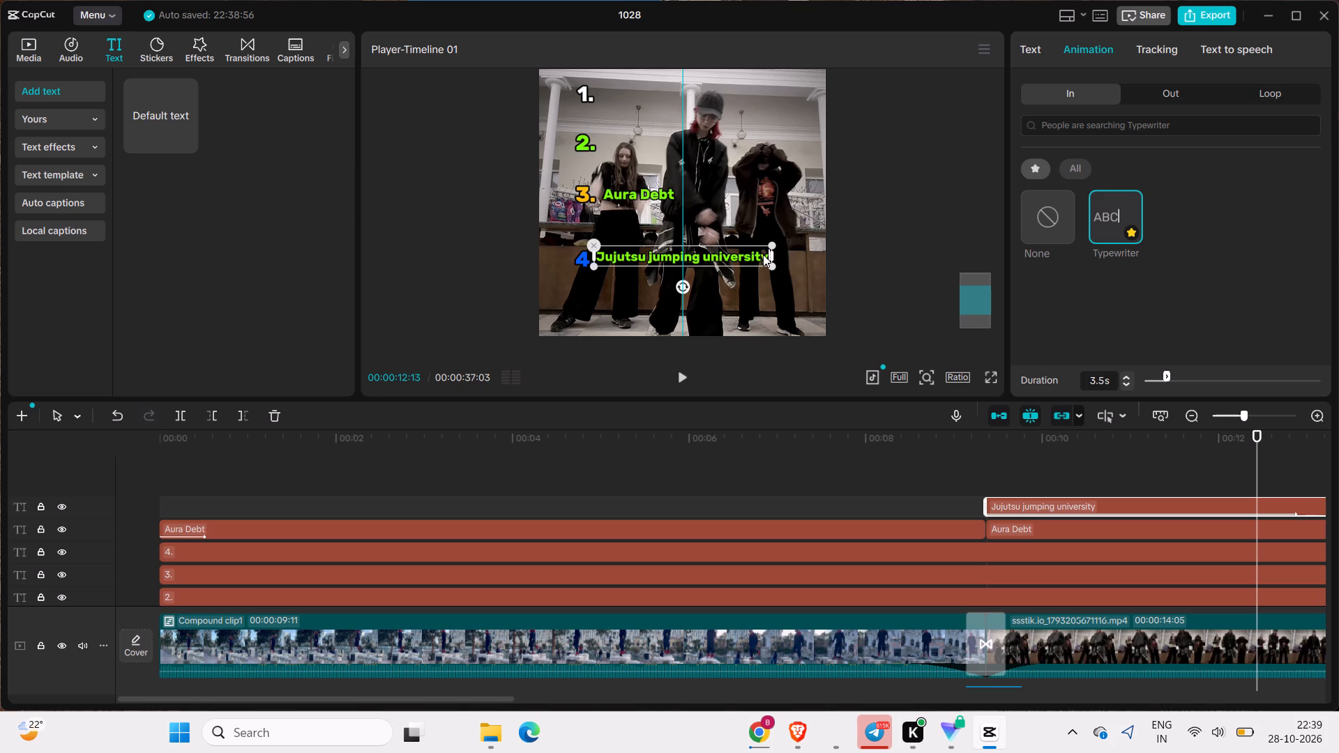
pyautogui.moveTo(763, 254); pyautogui.dragTo(759, 256)
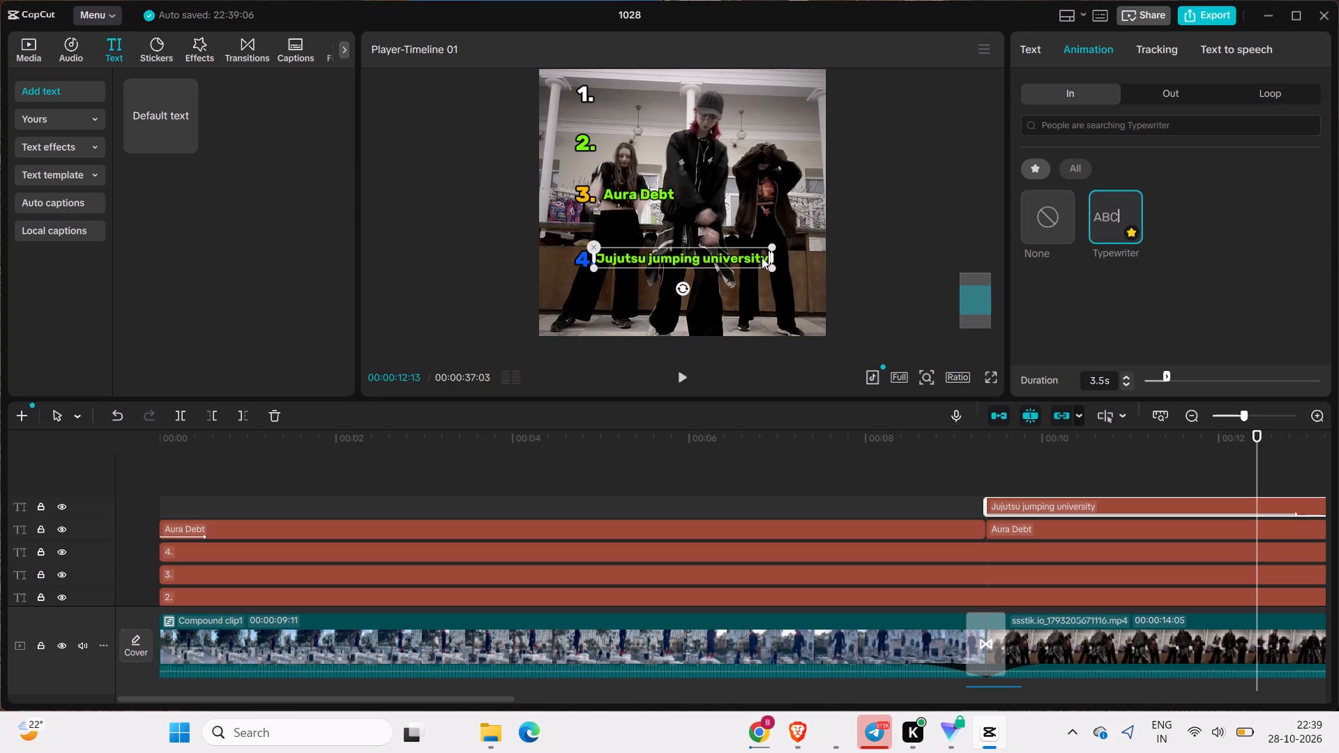
pyautogui.click(761, 304)
pyautogui.click(725, 257)
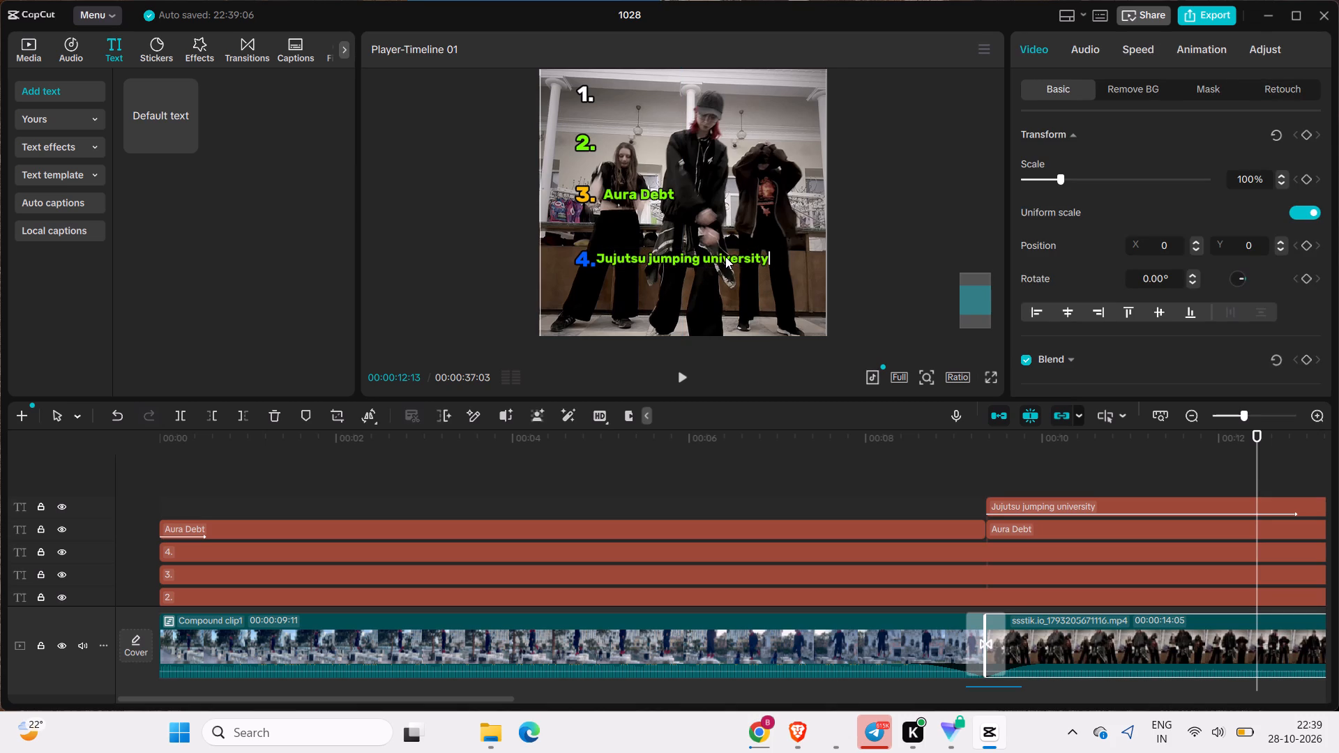
pyautogui.click(725, 256)
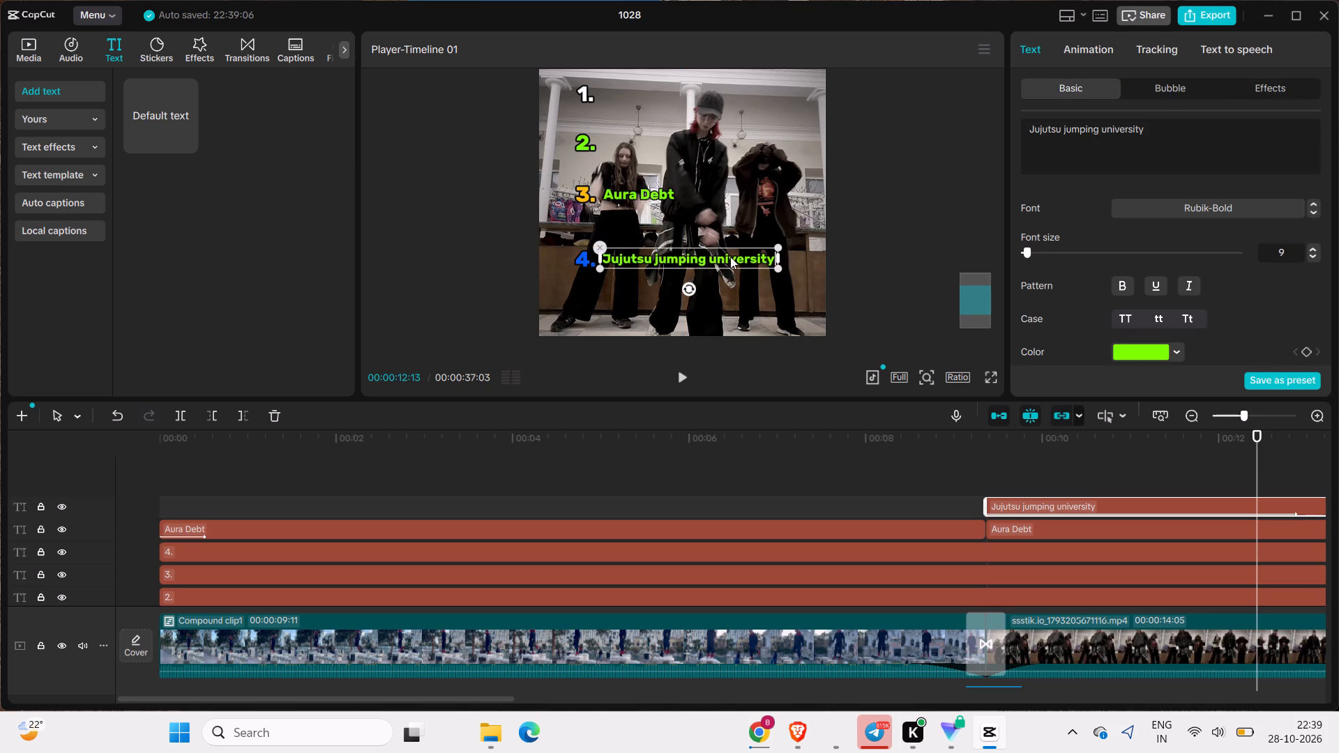
pyautogui.click(749, 298)
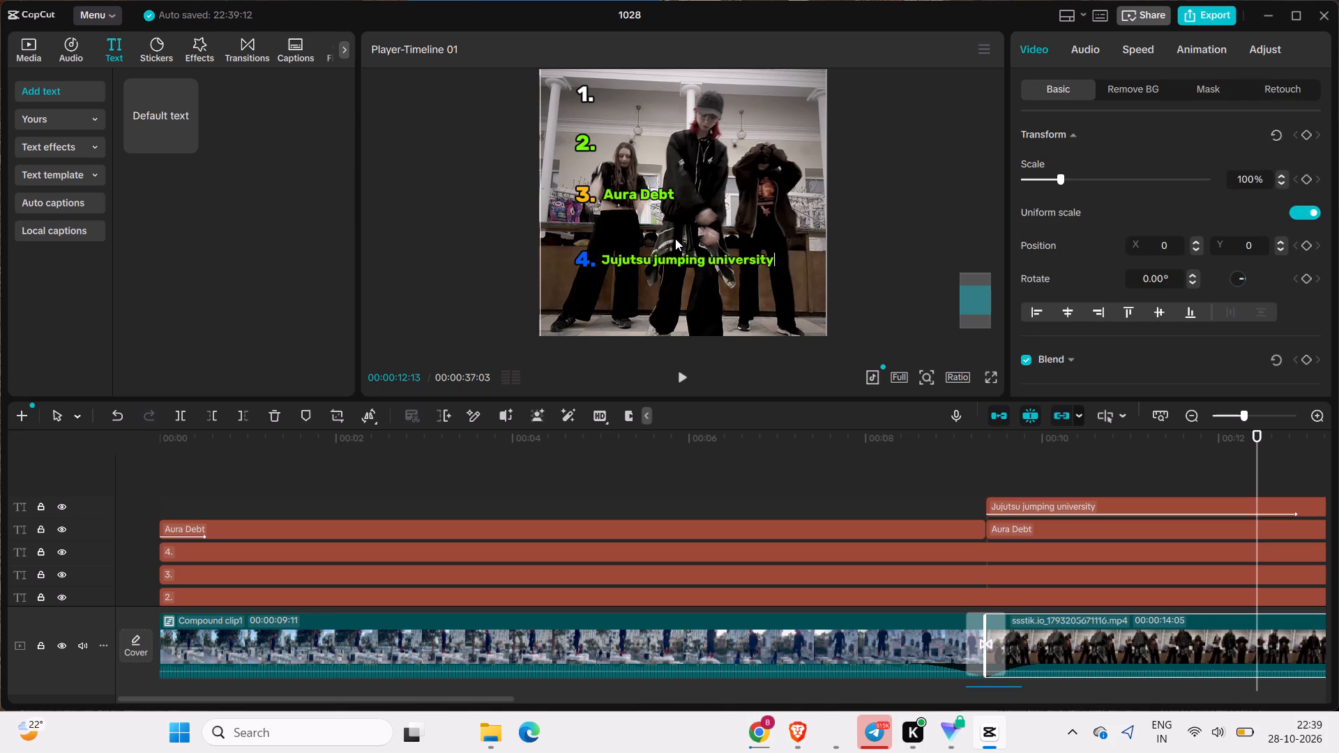
# Split the "Jujutsu jumping university" text at 00:00:23:16, where Compound clip2 starts, and duplicate its second part onto a new track.
pyautogui.moveTo(1254, 437); pyautogui.dragTo(1285, 443)
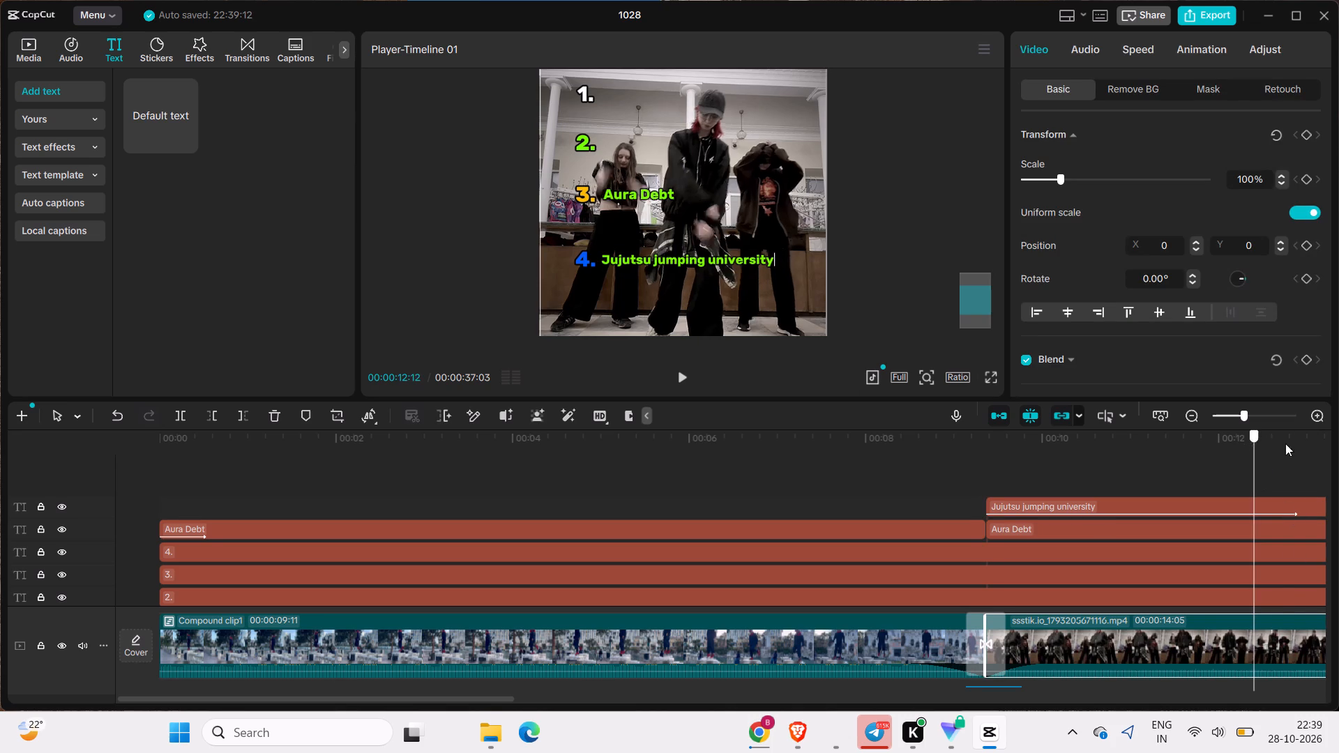
pyautogui.moveTo(1285, 443); pyautogui.dragTo(1312, 482)
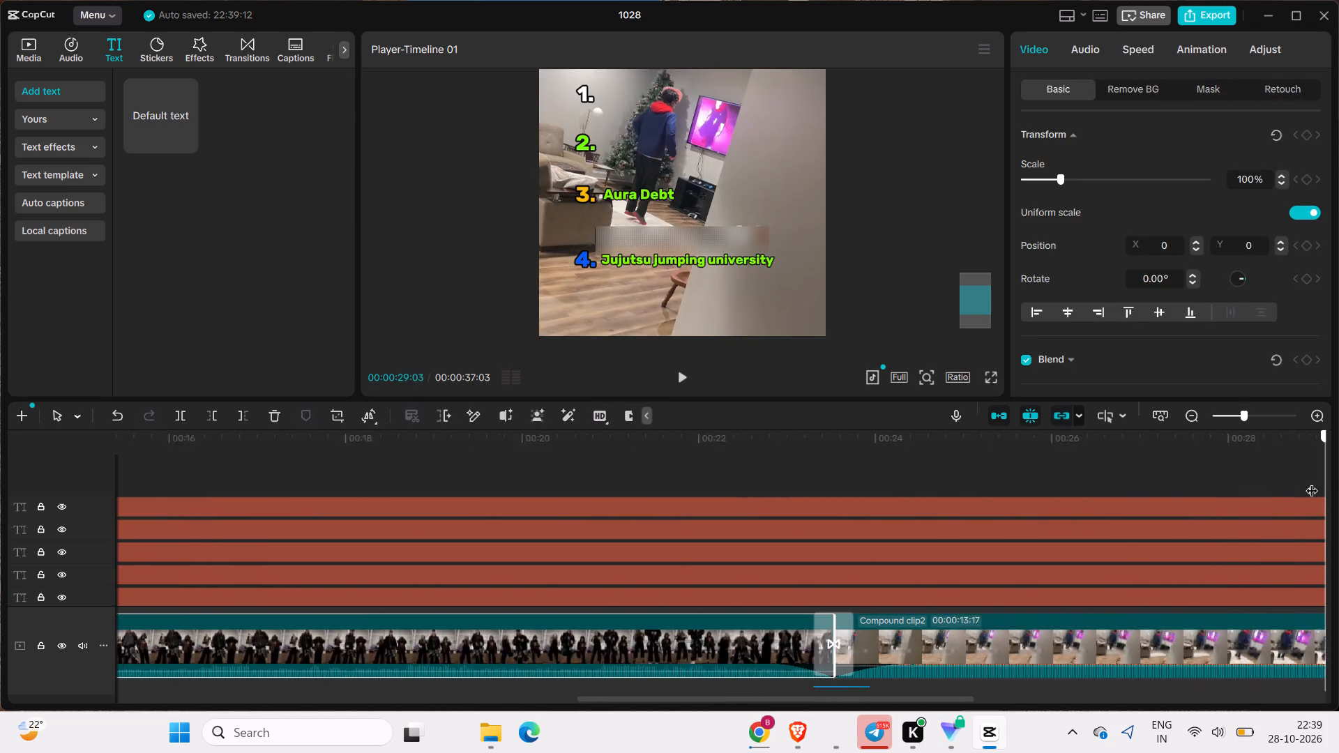
pyautogui.moveTo(1312, 482); pyautogui.dragTo(765, 558)
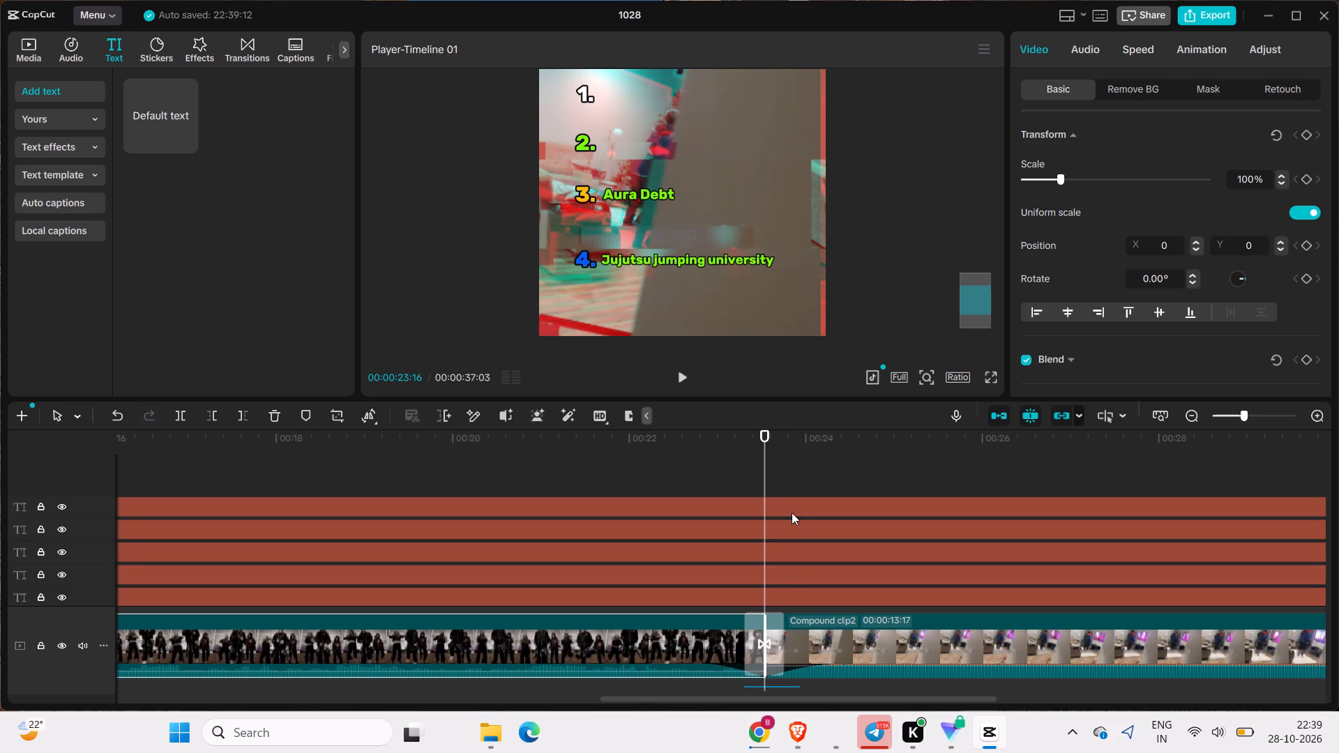
pyautogui.click(795, 503)
pyautogui.hotkey('ctrl', 'c')
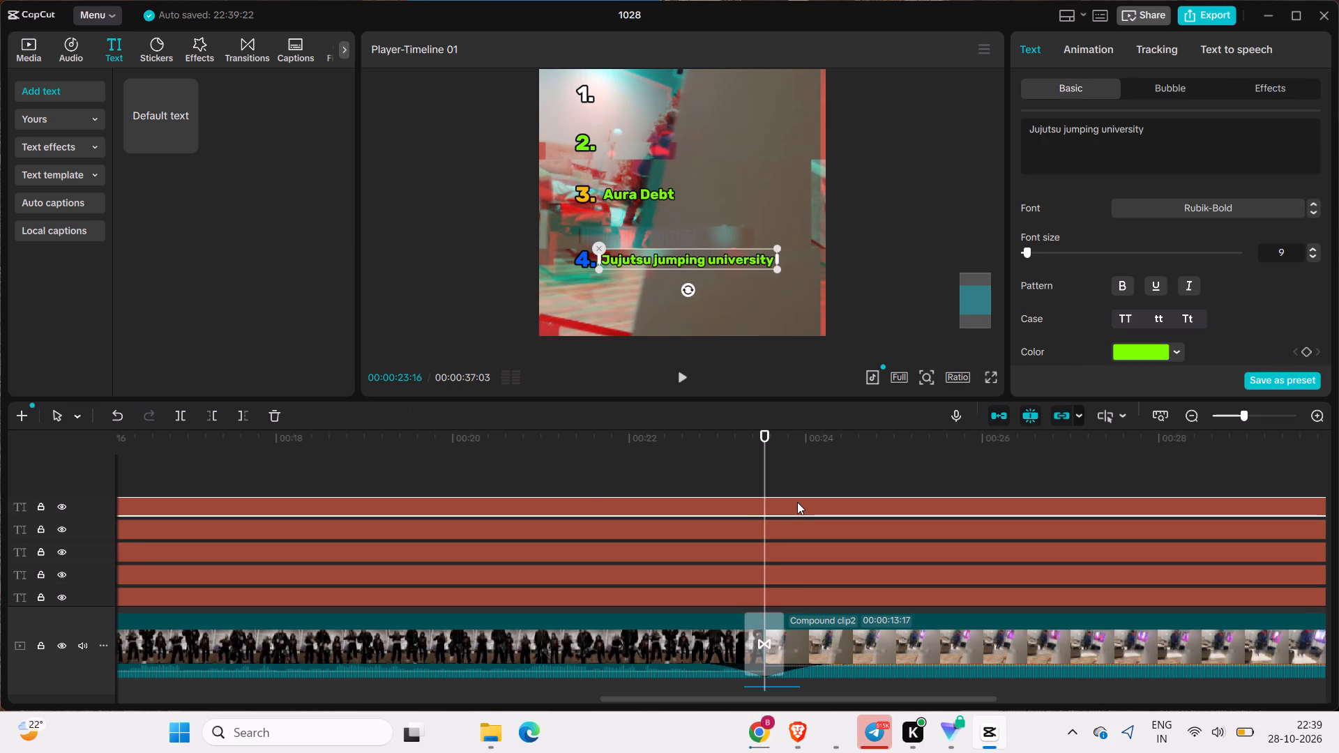
pyautogui.click(180, 418)
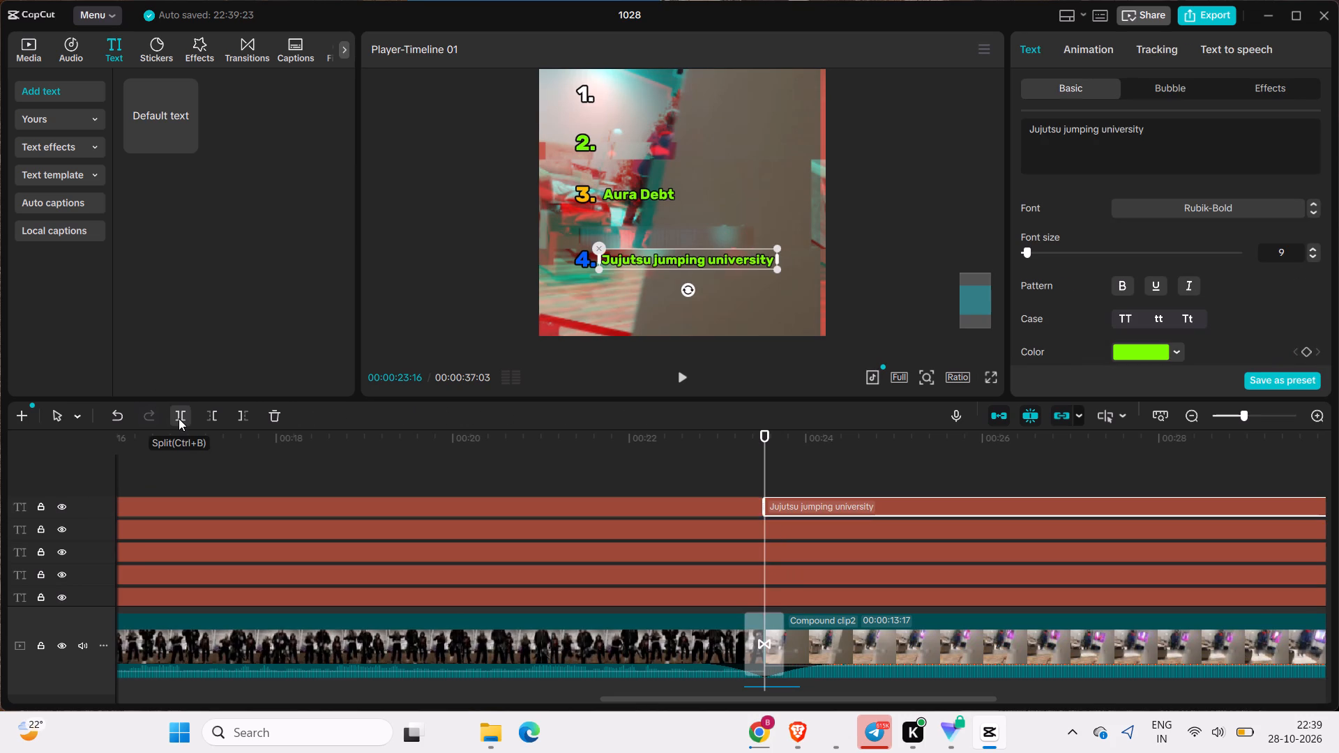
pyautogui.hotkey('ctrl', 'c')
pyautogui.hotkey('ctrl', 'v')
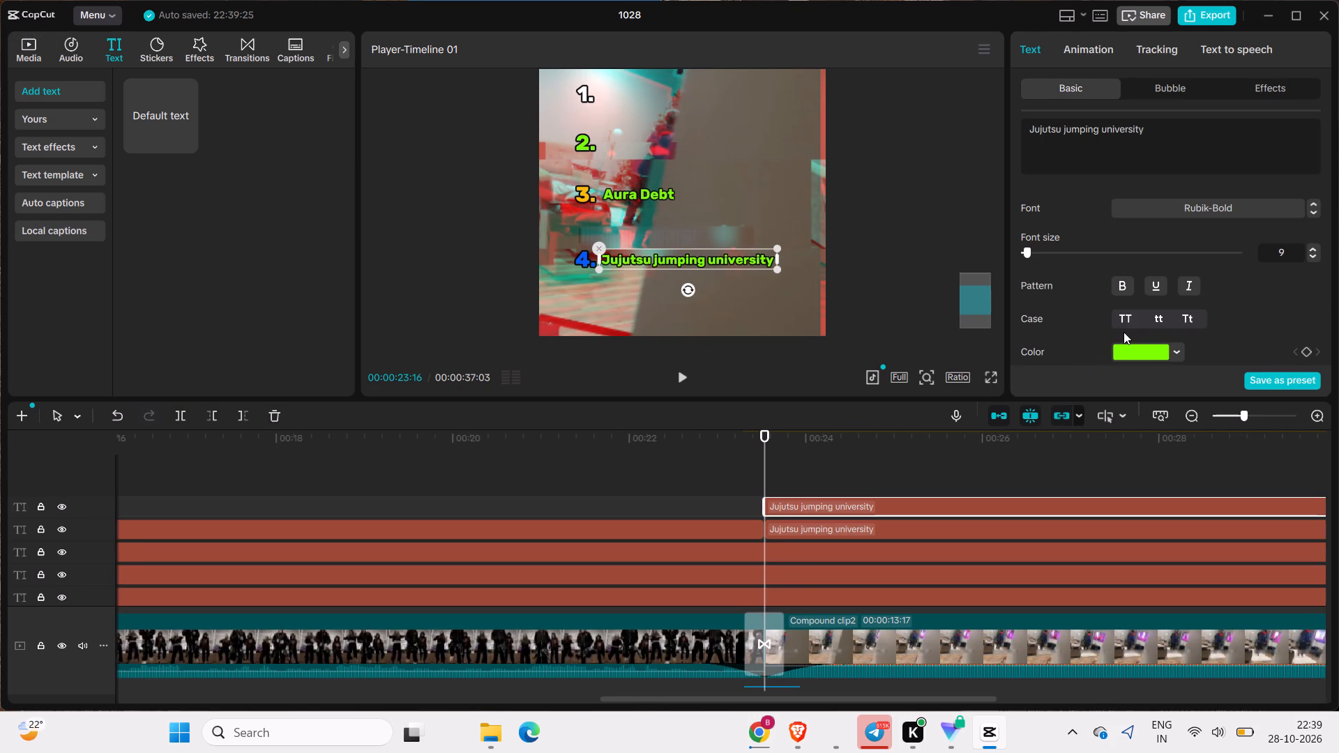
# Move the duplicated "Jujutsu jumping university" text directly beside the green "2." in the ranking list, level with the number.
pyautogui.moveTo(720, 268); pyautogui.dragTo(722, 159)
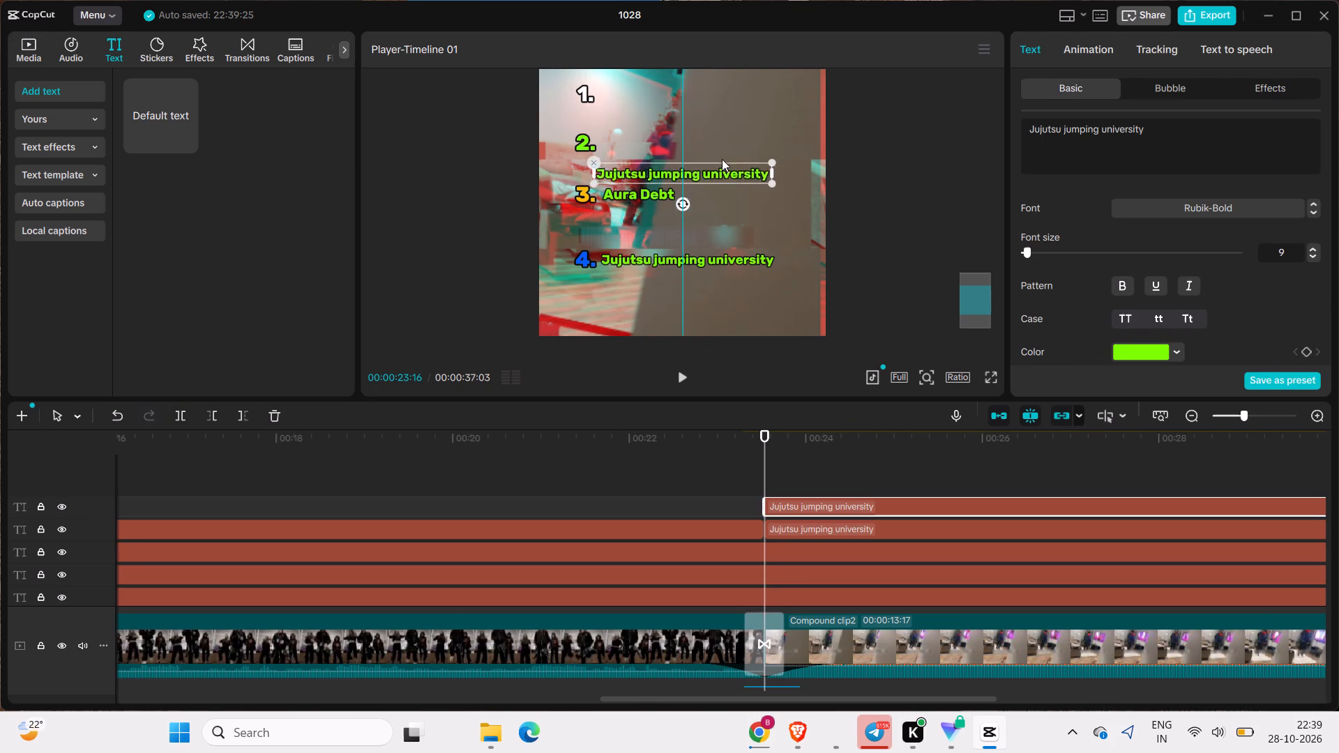
pyautogui.moveTo(722, 159); pyautogui.dragTo(720, 154)
# Replace the duplicated text beside the green "2." with "Bro really thinks he is yuji".
pyautogui.click(1177, 150)
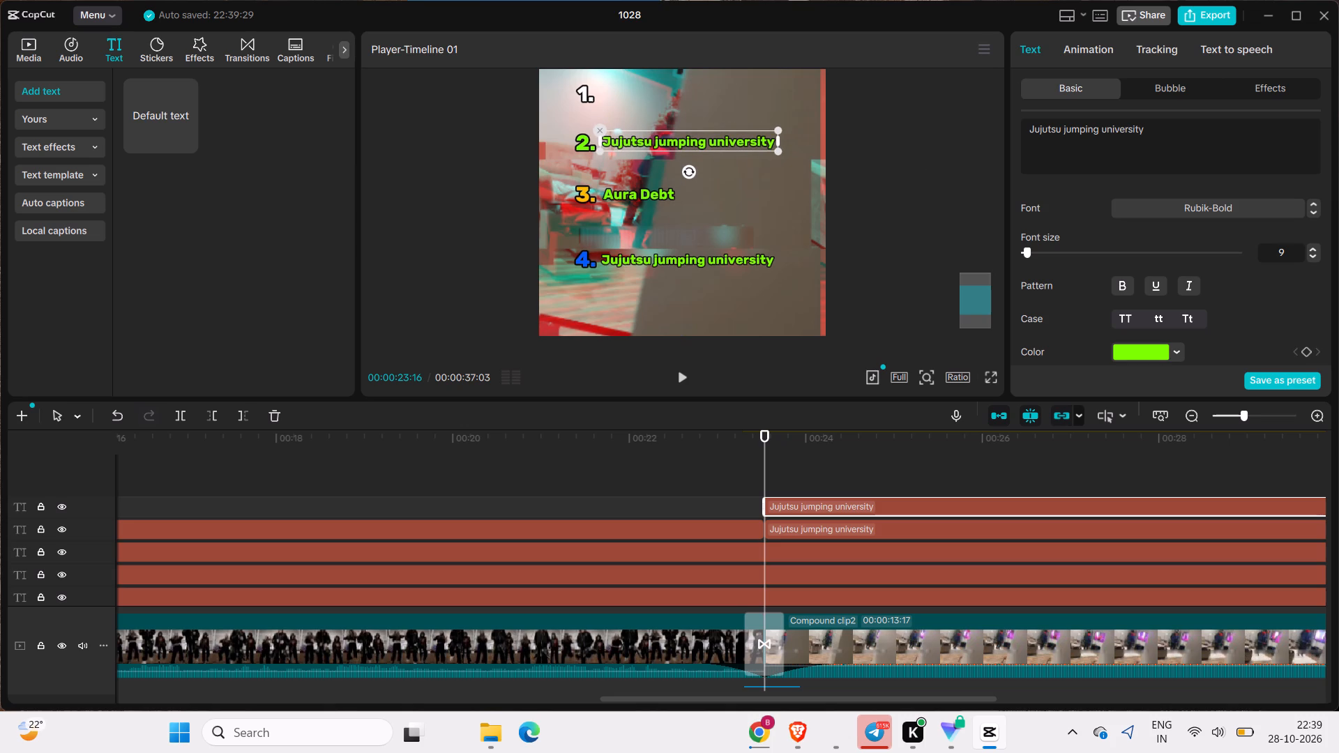
pyautogui.hotkey('ctrl', 'a')
pyautogui.press('BackSpace')
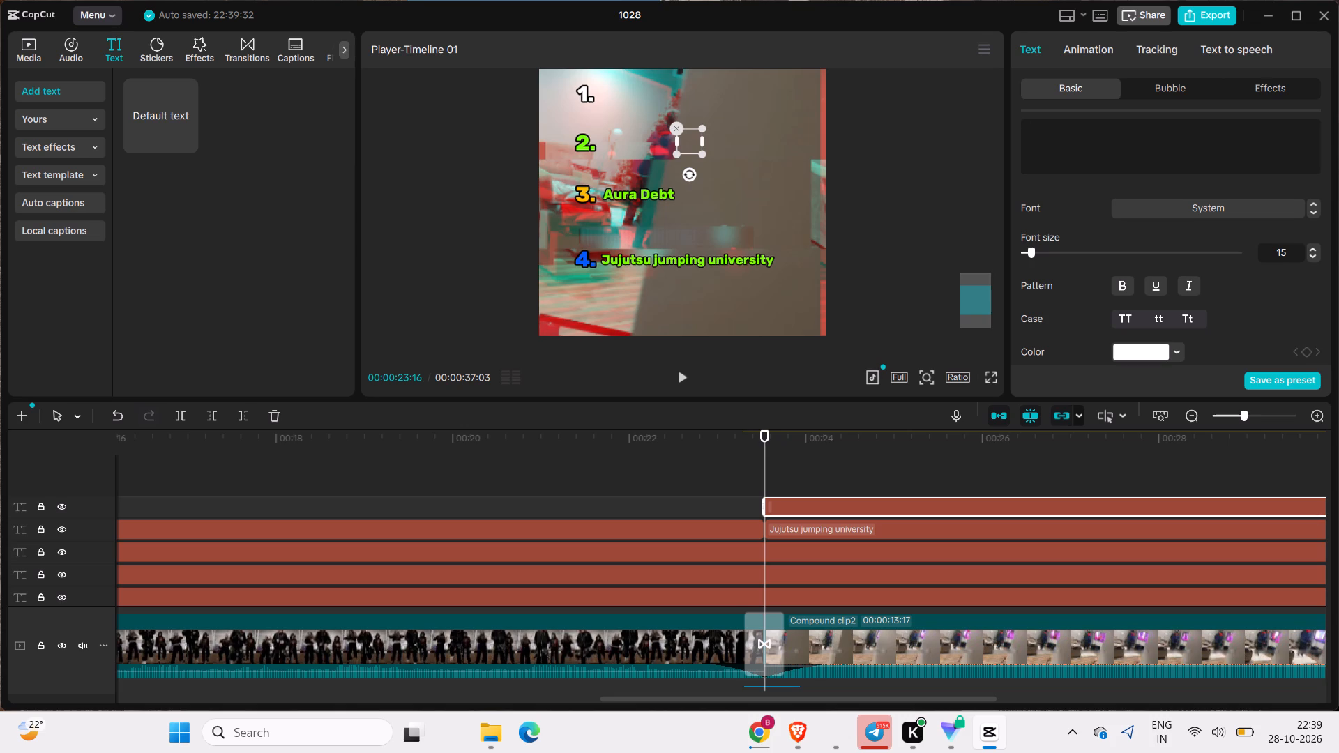
pyautogui.press('b')
pyautogui.write('ro')
pyautogui.press('space')
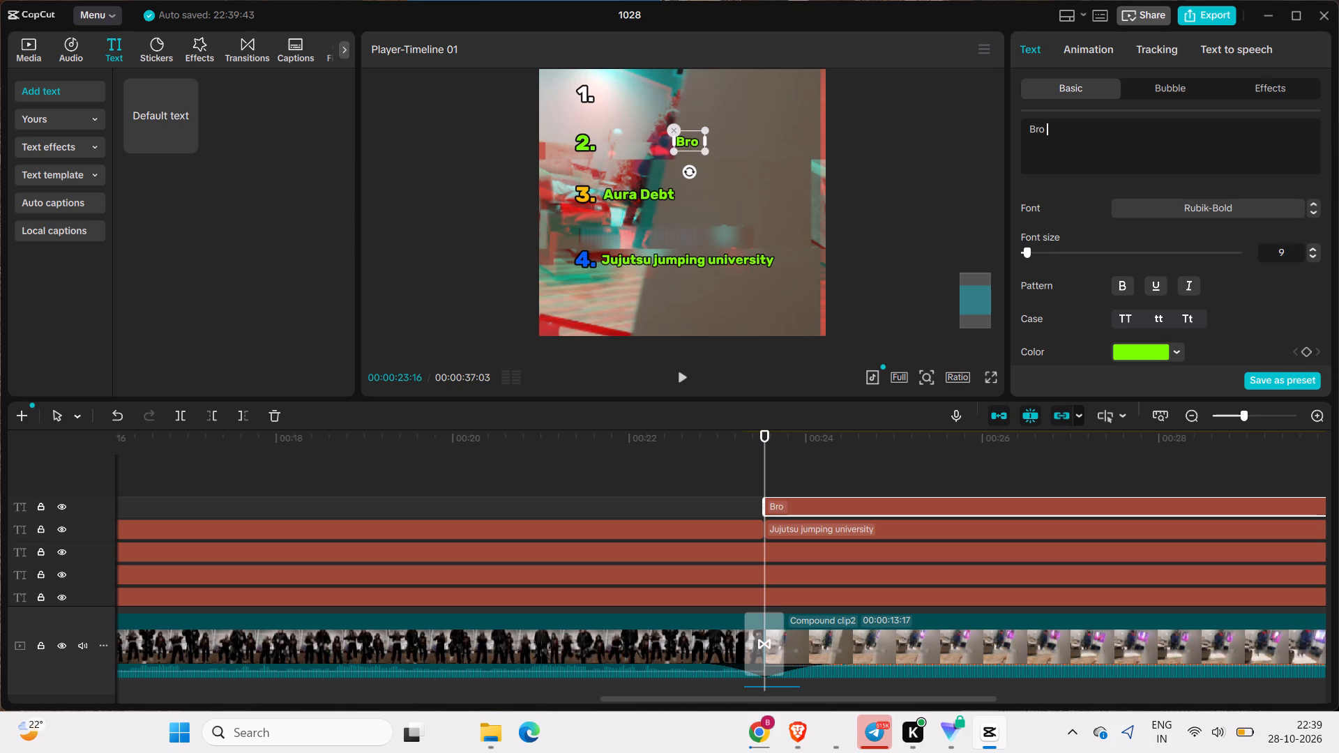
pyautogui.write('re')
pyautogui.write('allyb')
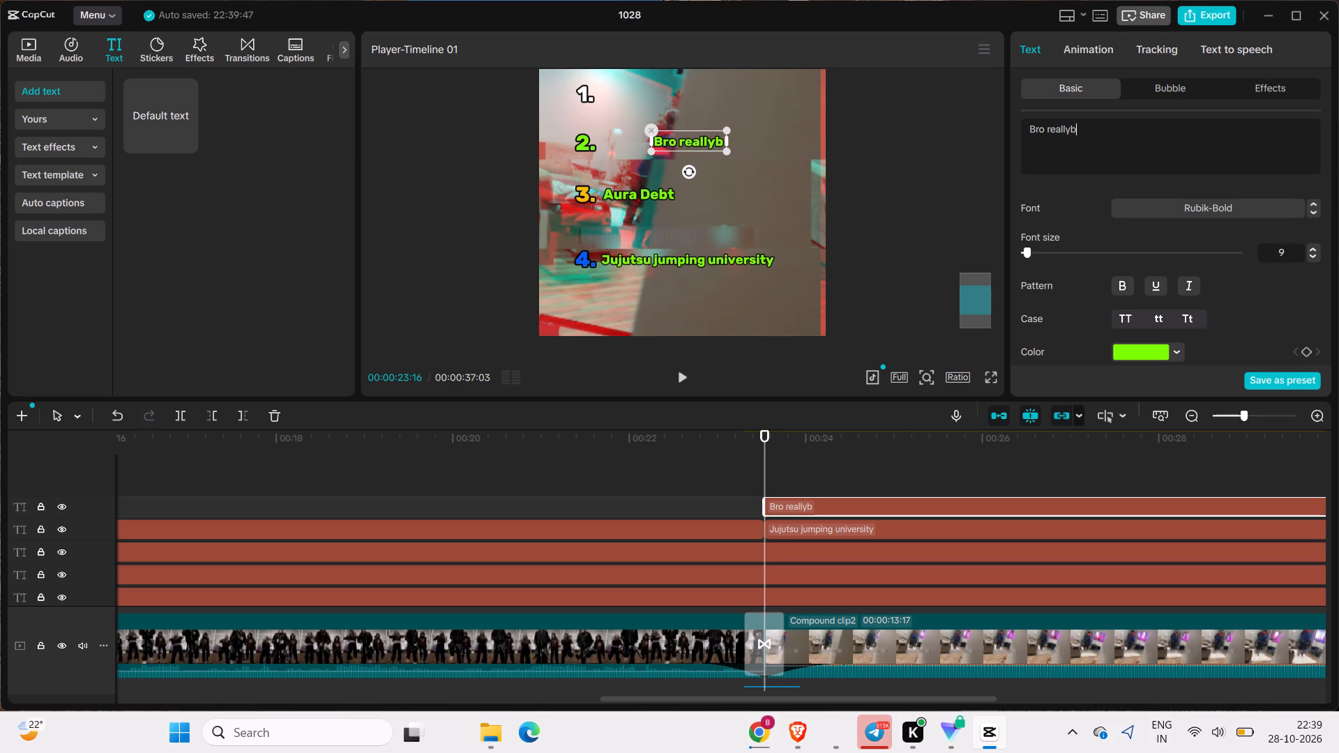
pyautogui.press('BackSpace')
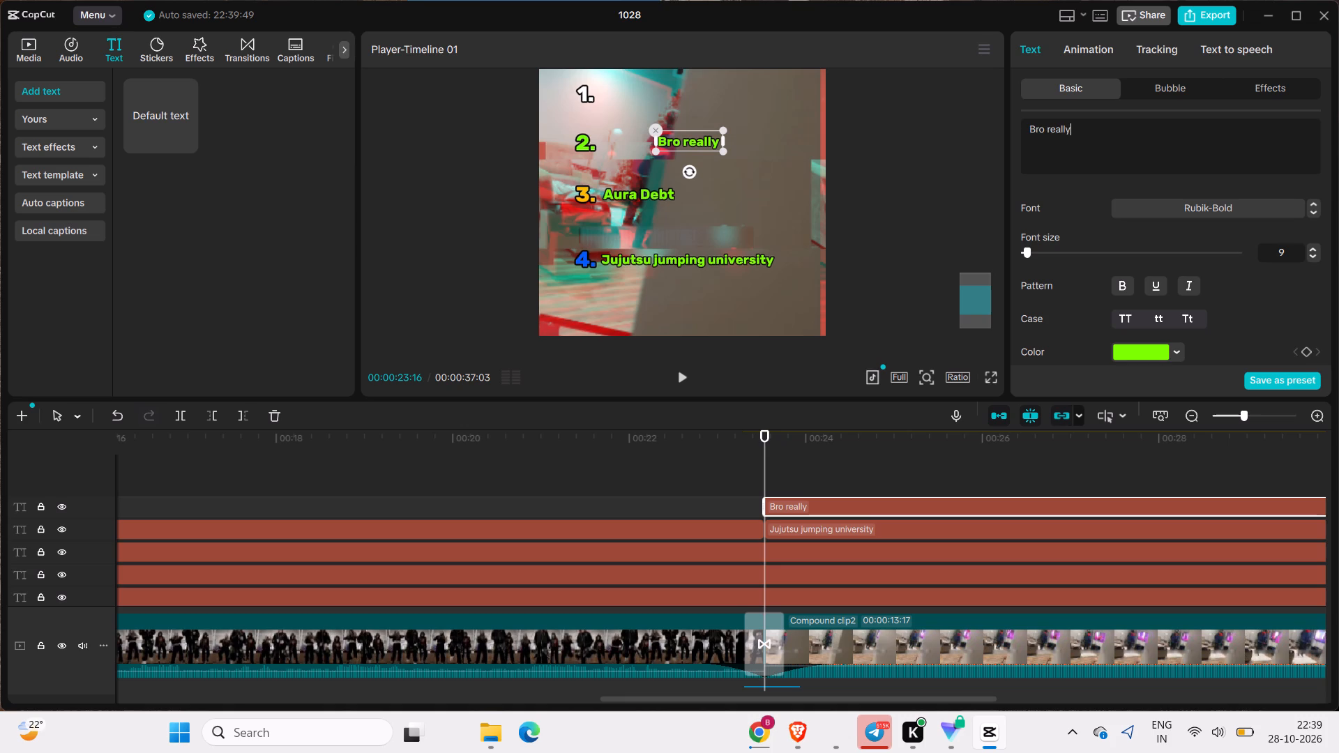
pyautogui.press('space')
pyautogui.write('thi')
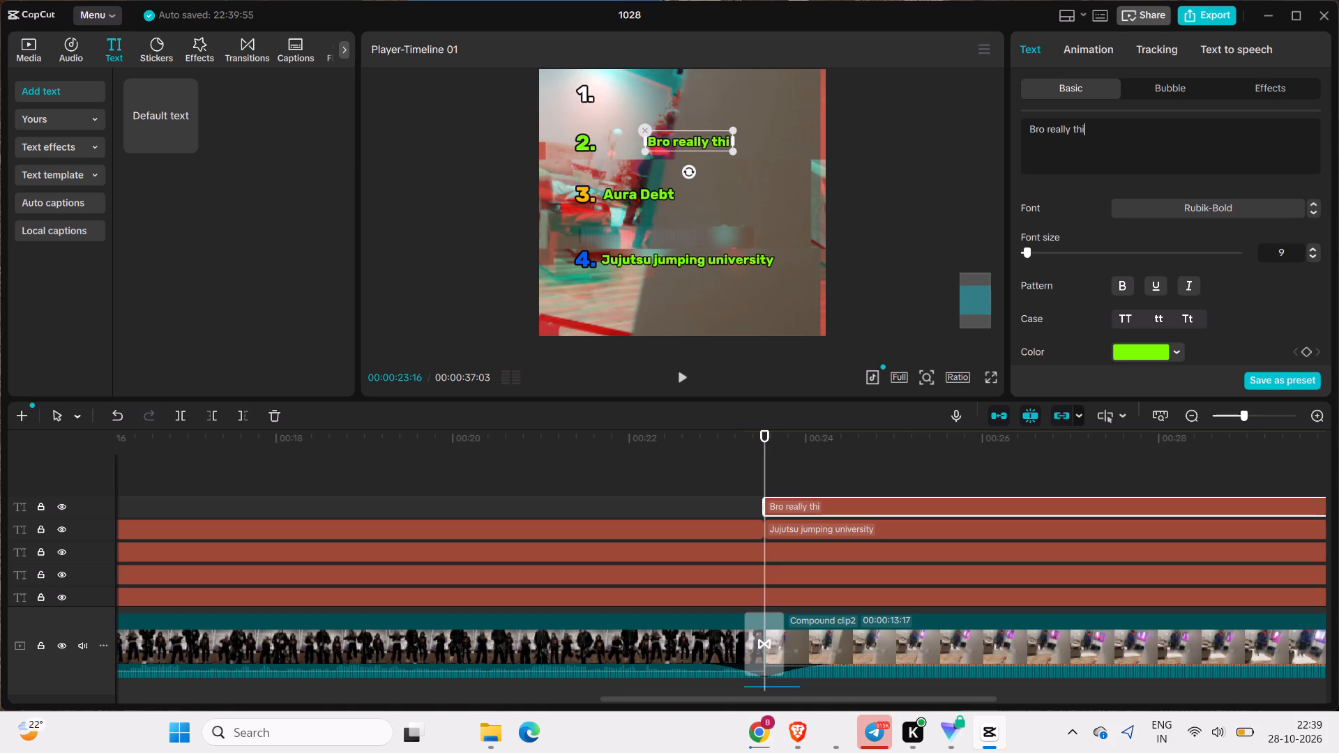
pyautogui.write('nks')
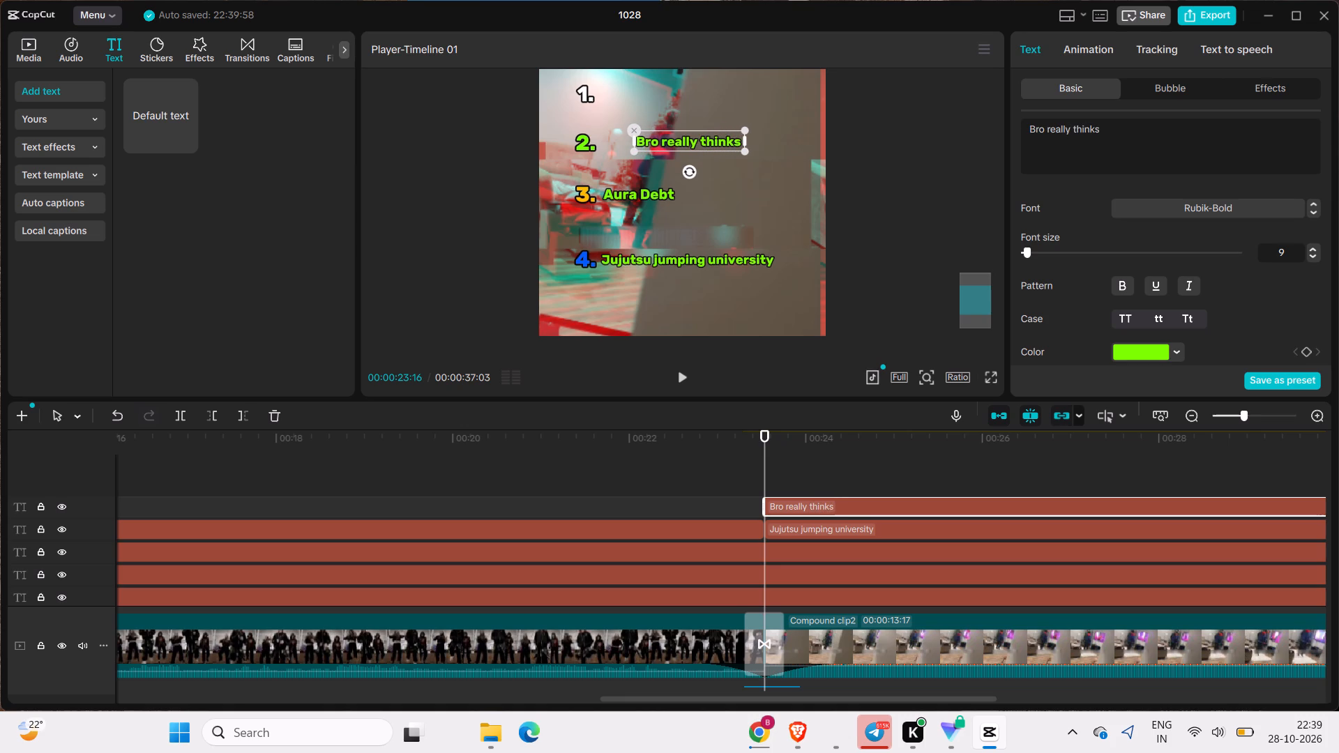
pyautogui.press('space')
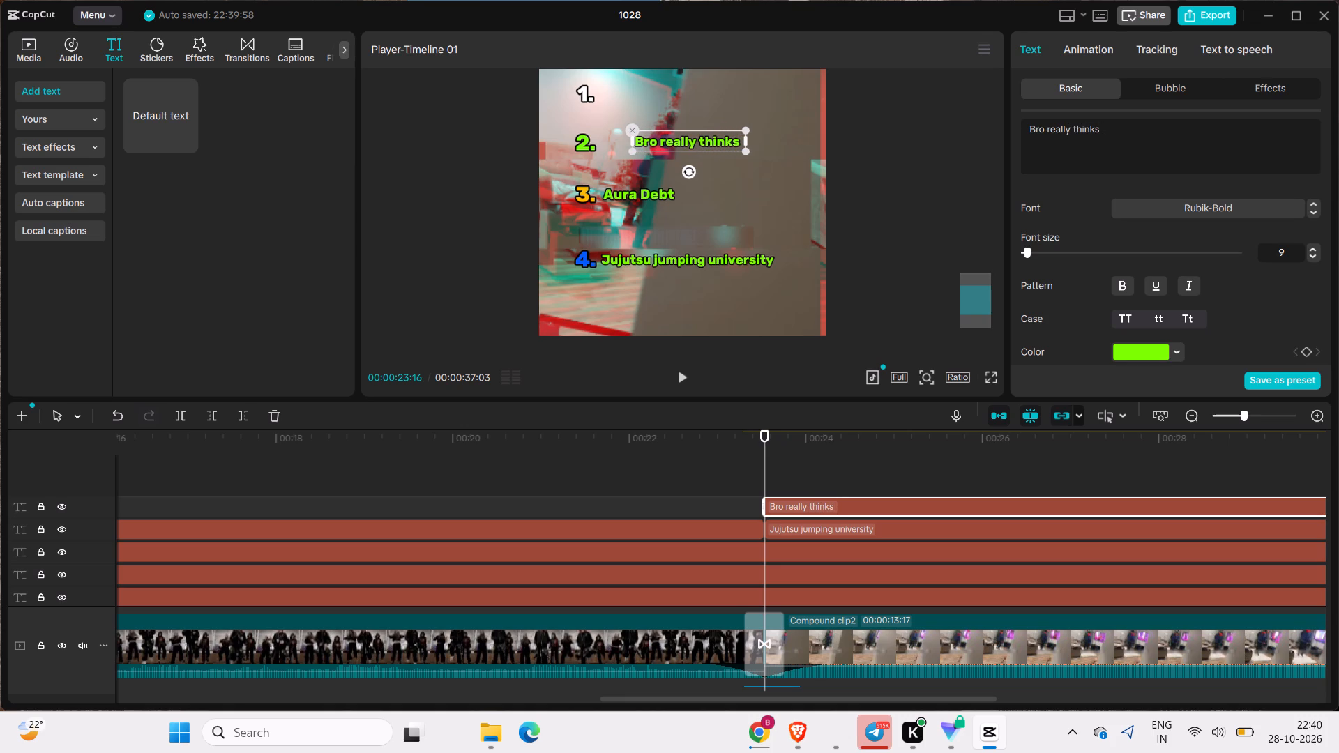
pyautogui.write('he is')
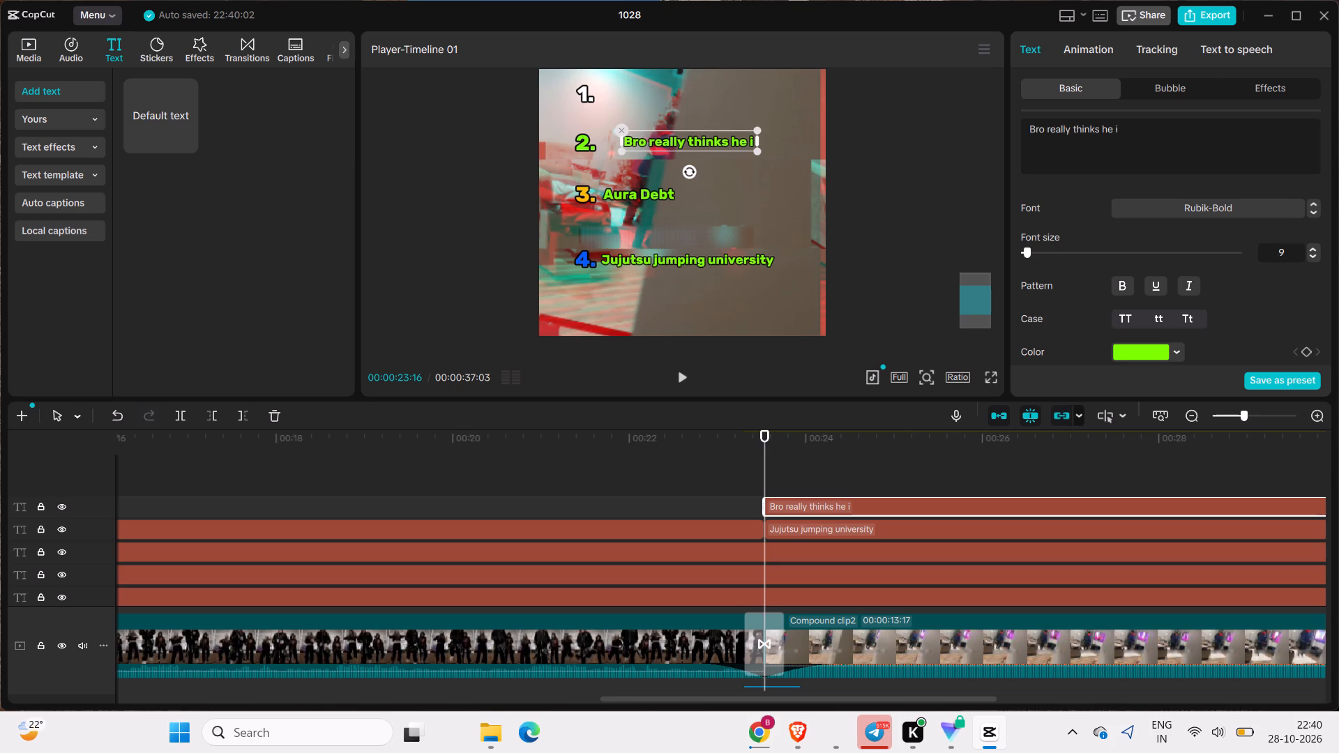
pyautogui.press('space')
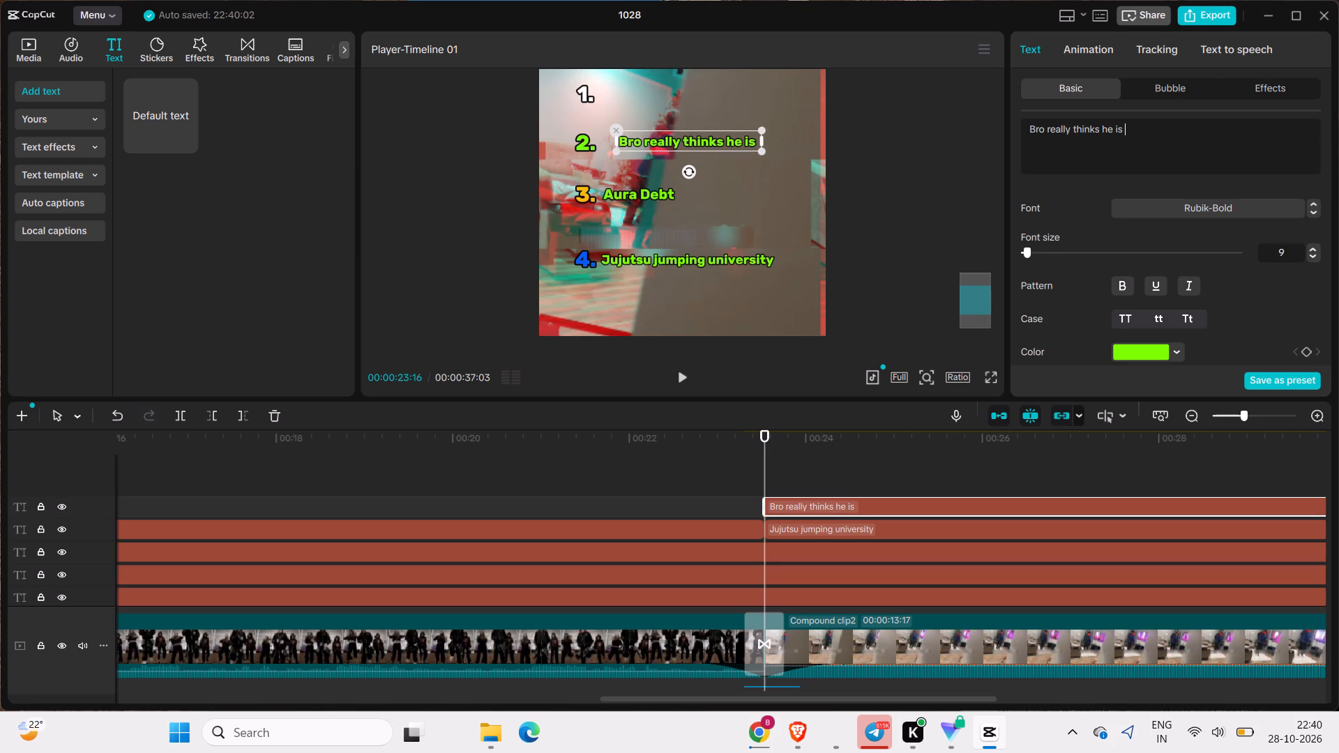
pyautogui.press('y')
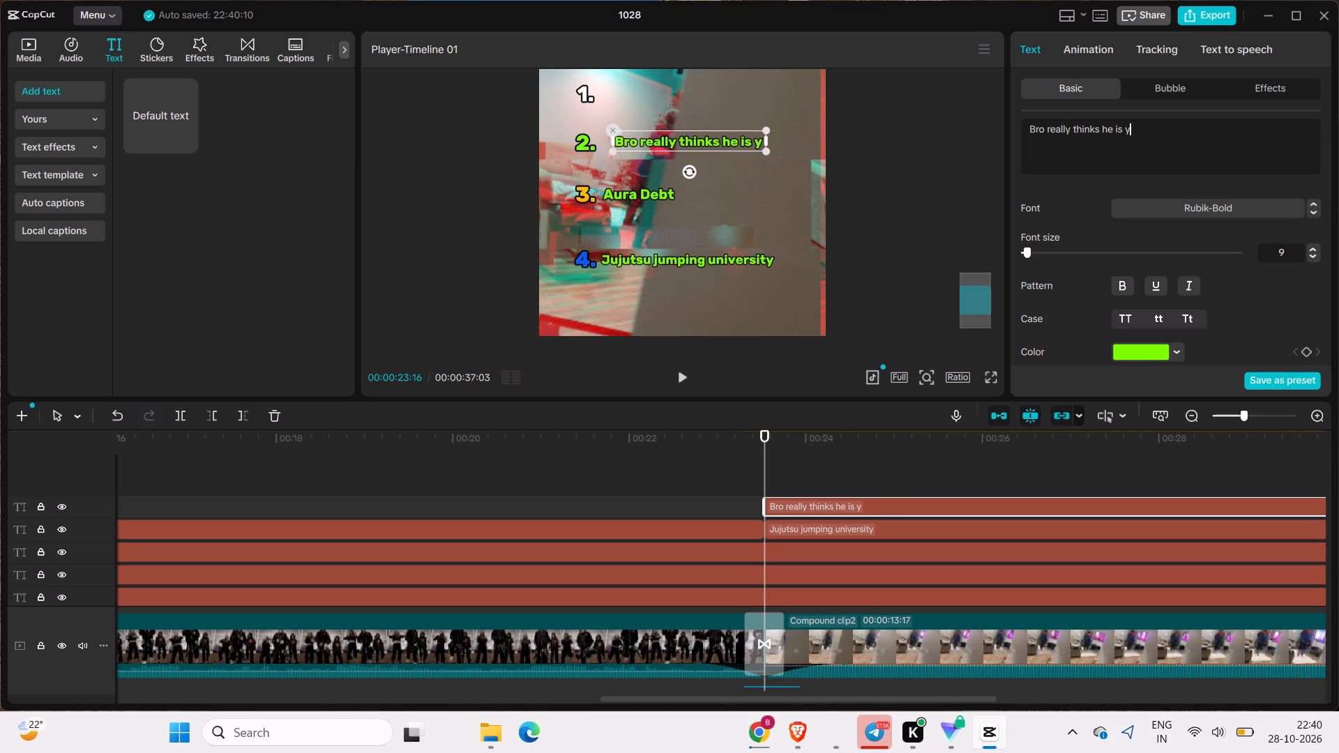
pyautogui.write('uji')
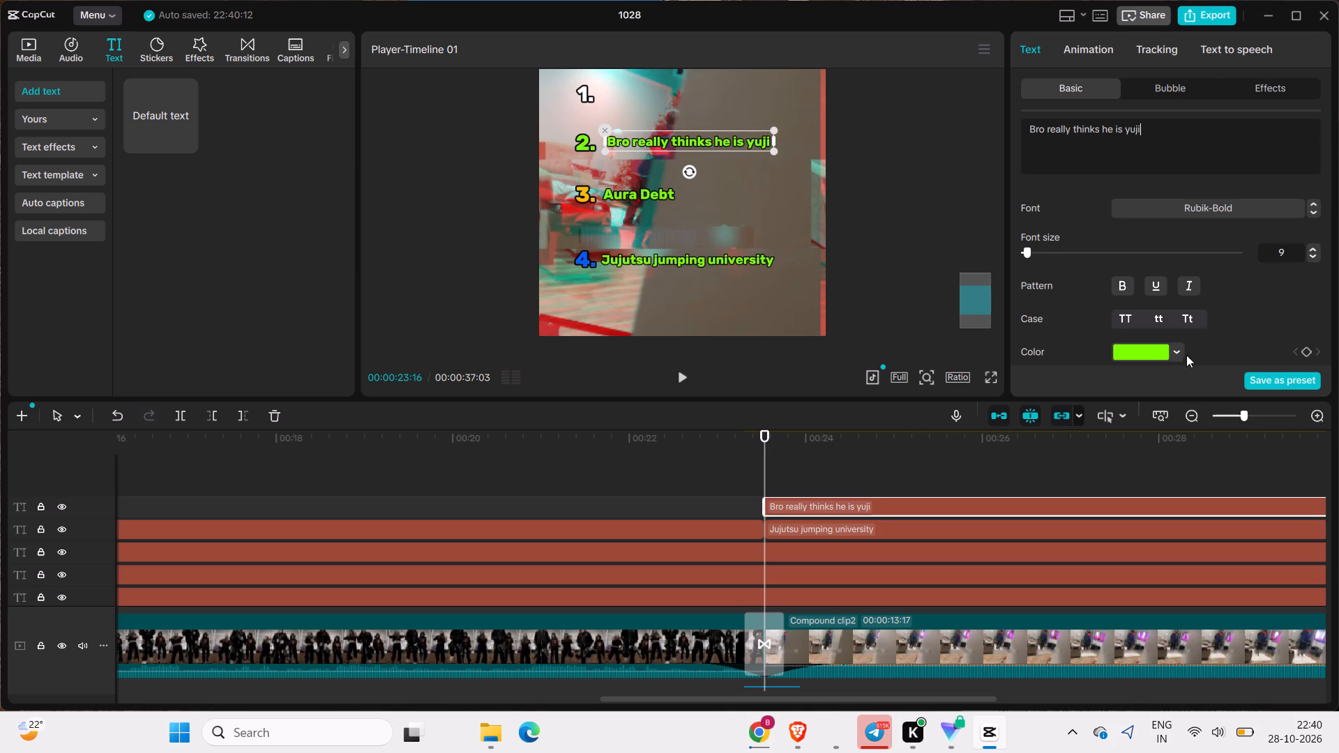
# Colour the "Bro really thinks he is yuji" text yellow.
pyautogui.click(1176, 345)
pyautogui.click(1123, 500)
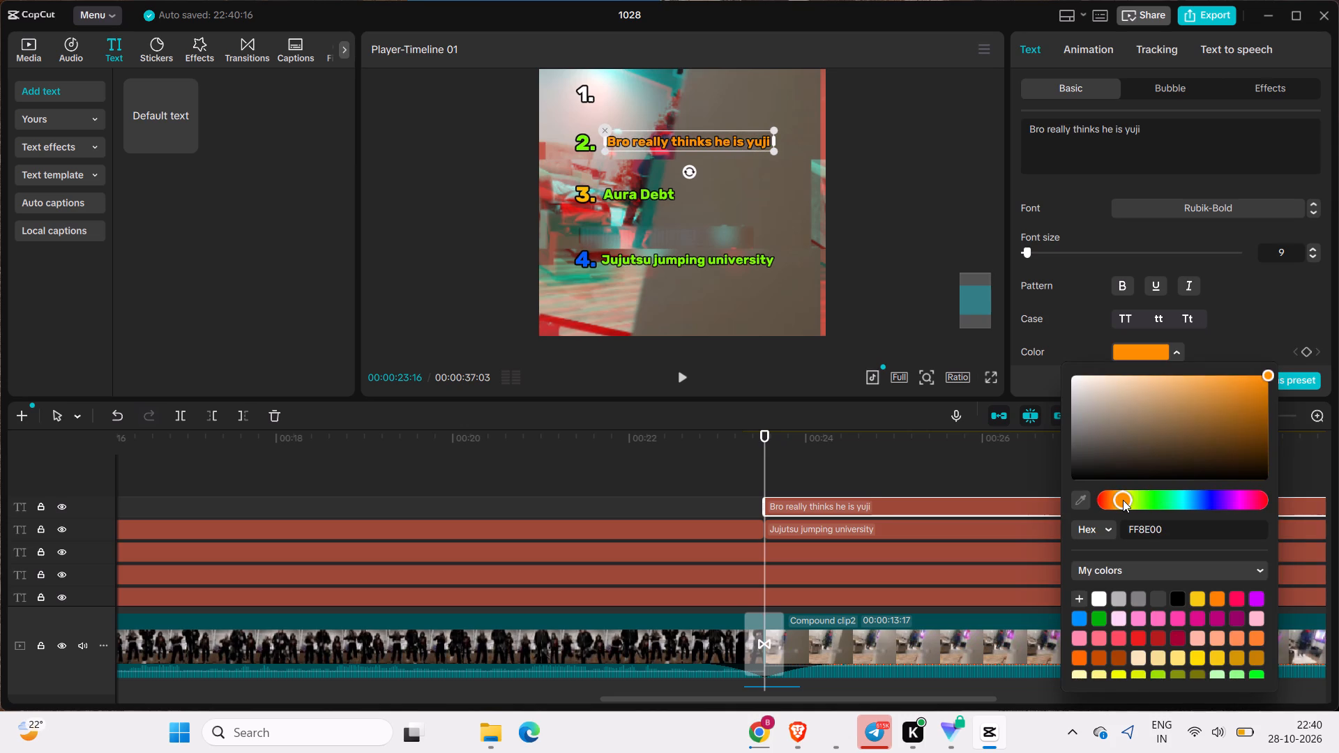
pyautogui.click(1123, 500)
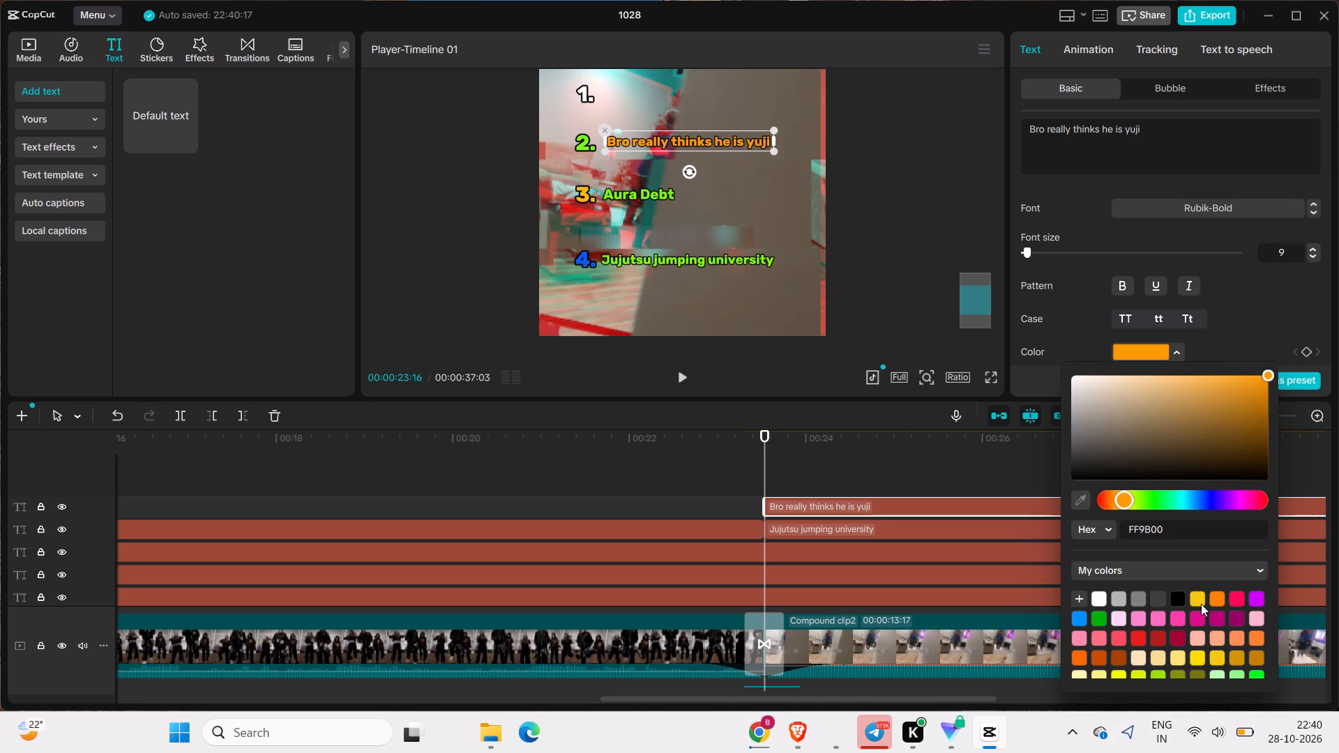
pyautogui.click(1201, 603)
# Apply the favourited Typewriter entrance animation to the "Bro really thinks he is yuji" text with a duration of 2.1 s.
pyautogui.click(1084, 38)
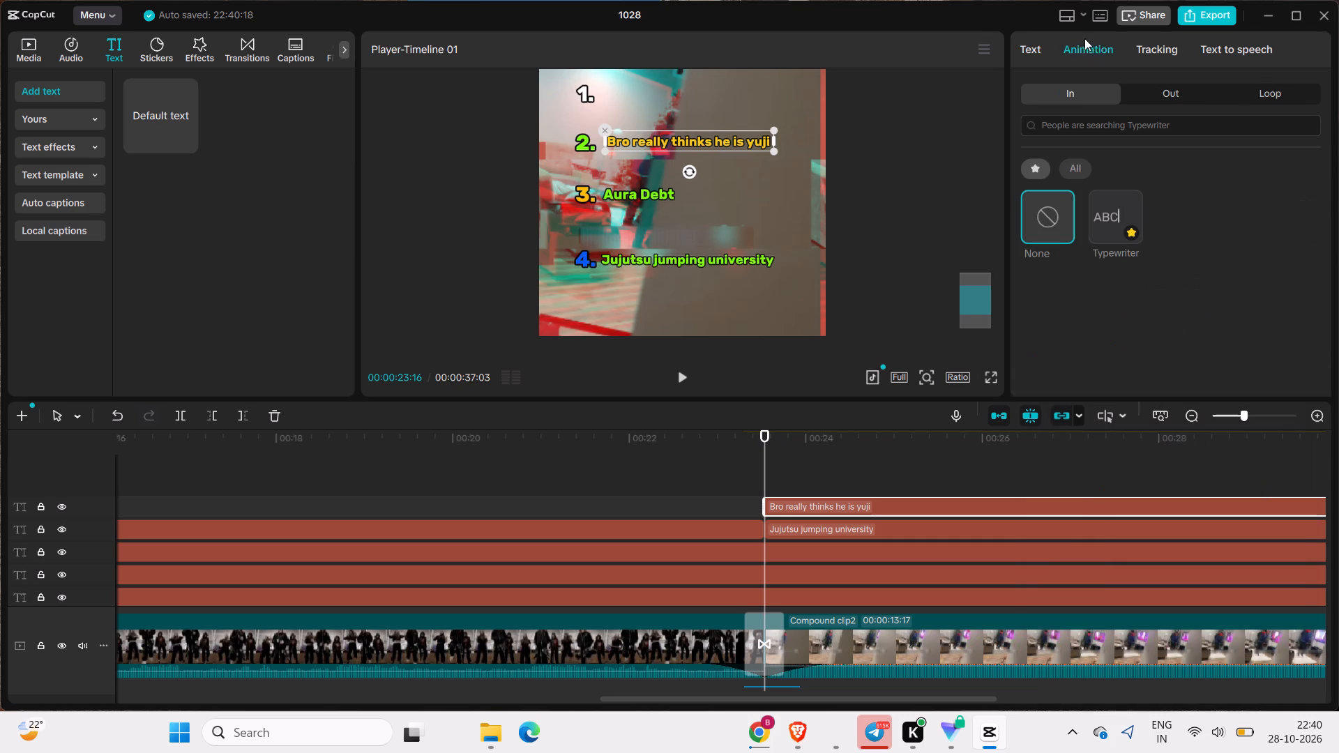
pyautogui.click(1111, 225)
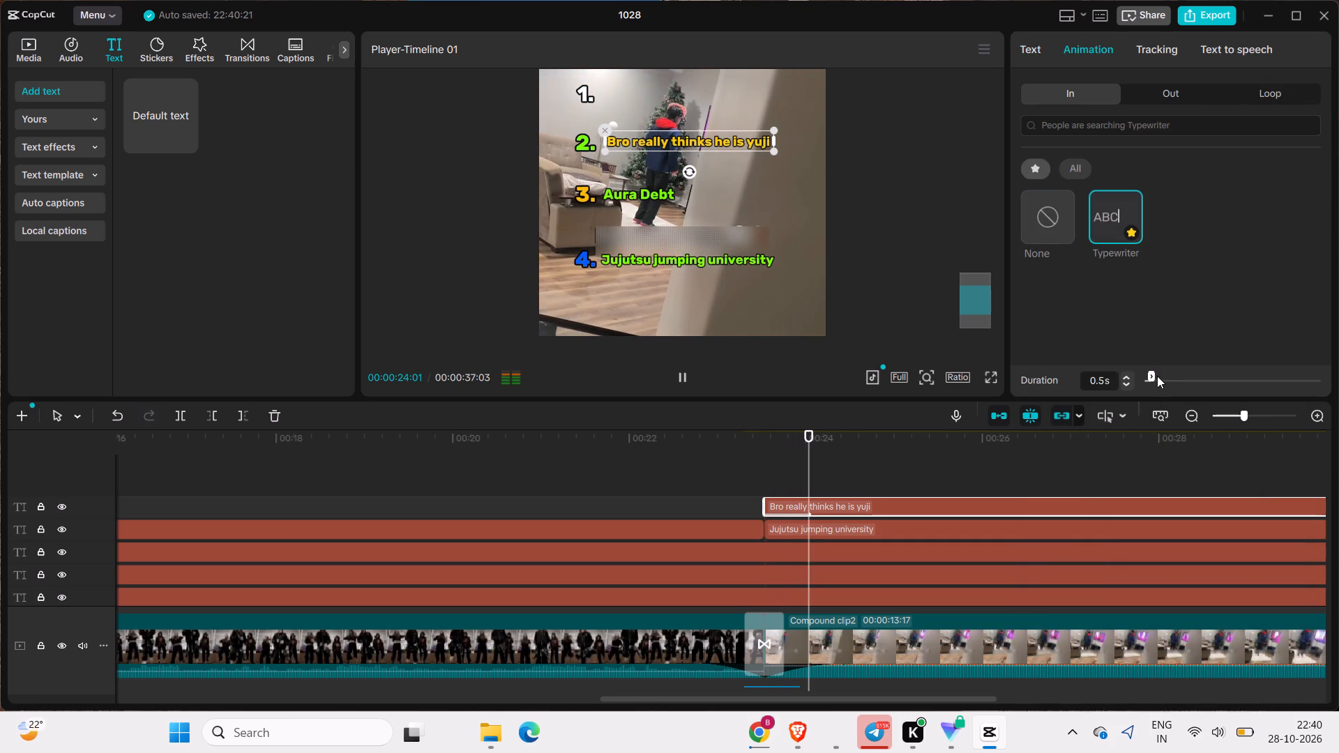
pyautogui.moveTo(1156, 376); pyautogui.dragTo(1163, 379)
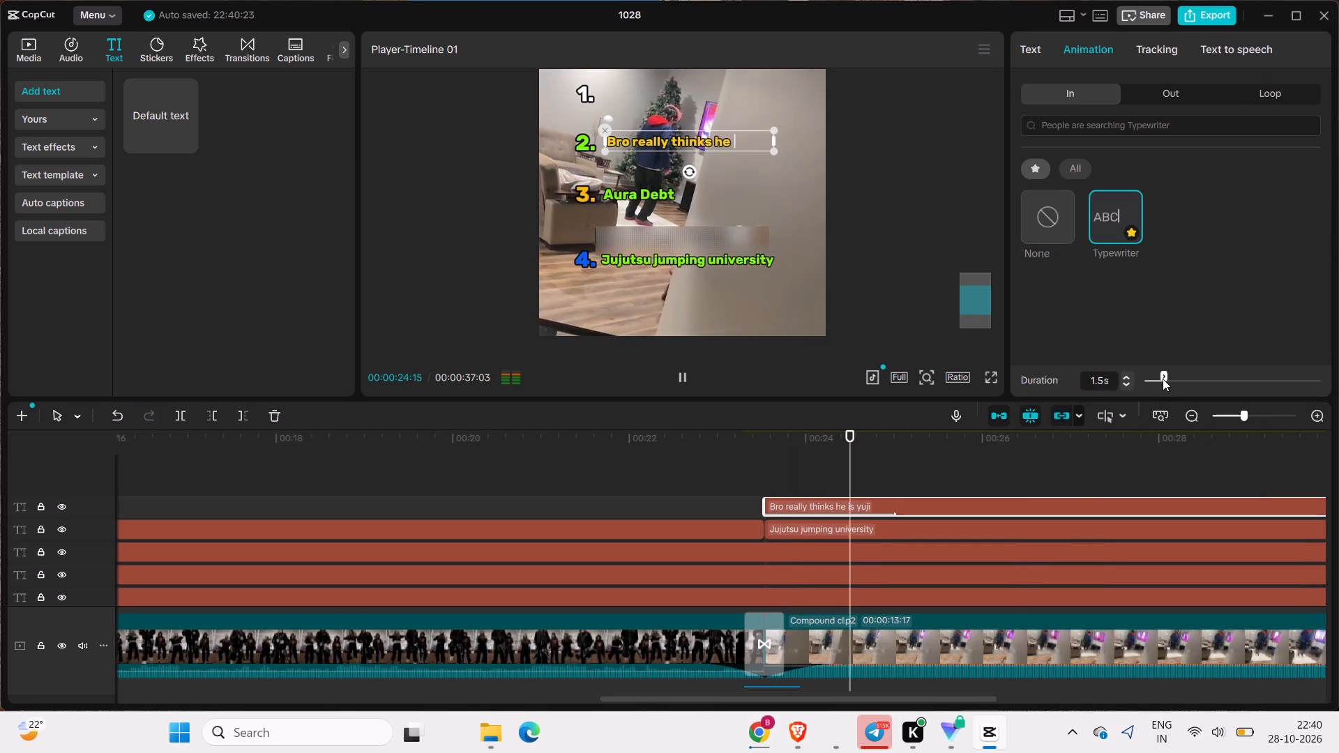
pyautogui.click(1172, 379)
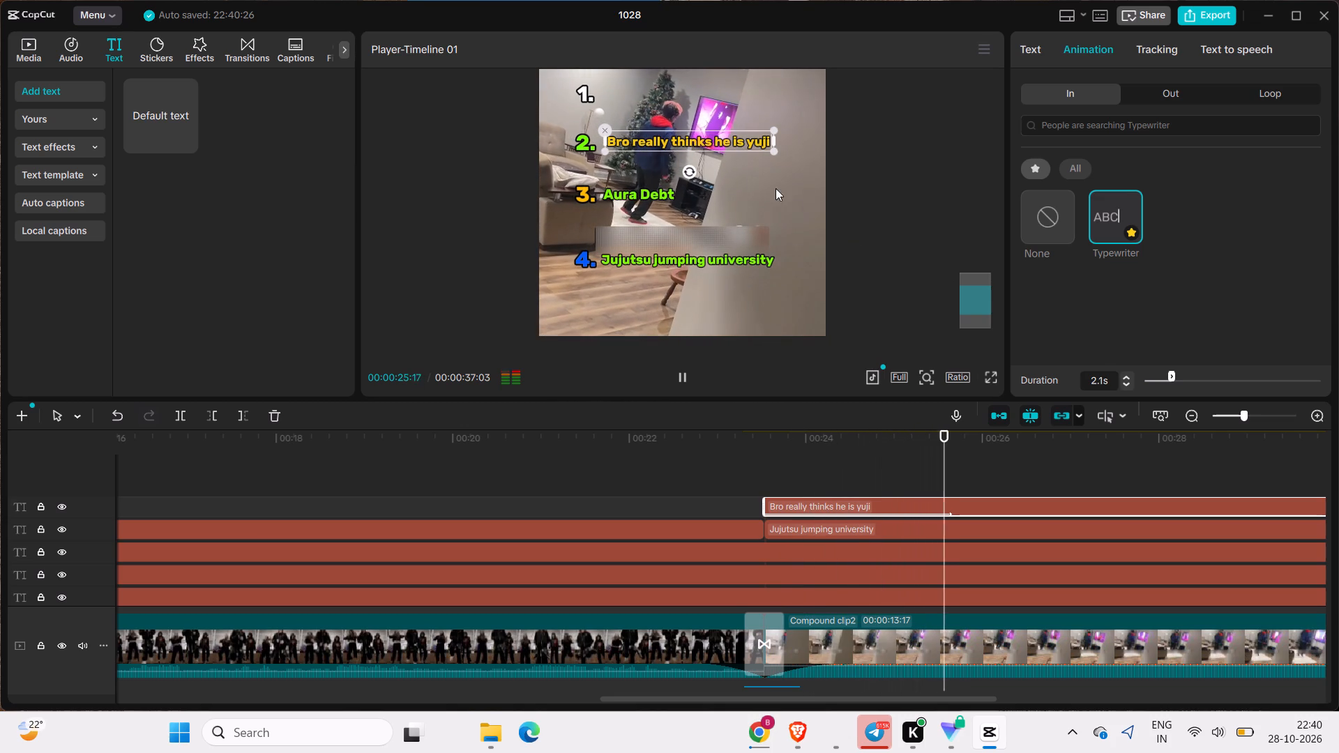
# Colour the second part of the "Jujutsu jumping university" text, beside the blue "4.", magenta pink F40FA9.
pyautogui.click(741, 261)
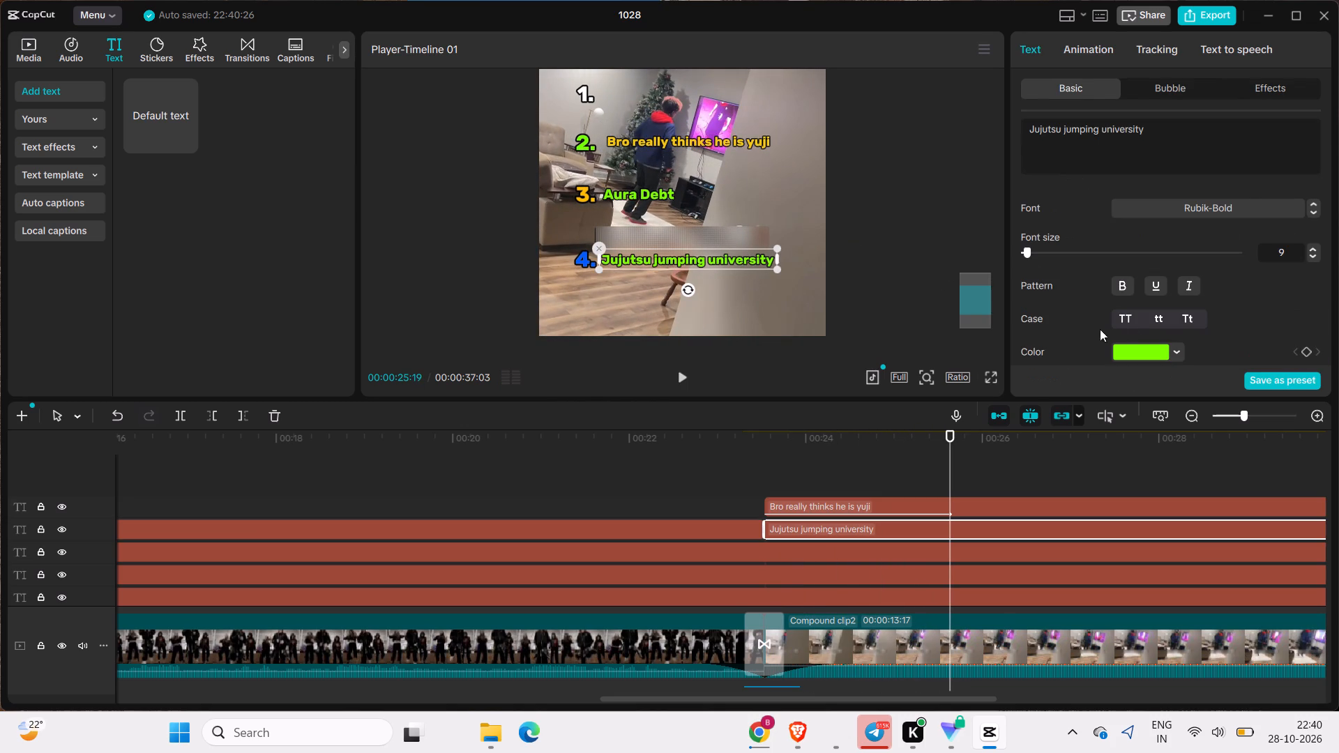
pyautogui.click(1179, 345)
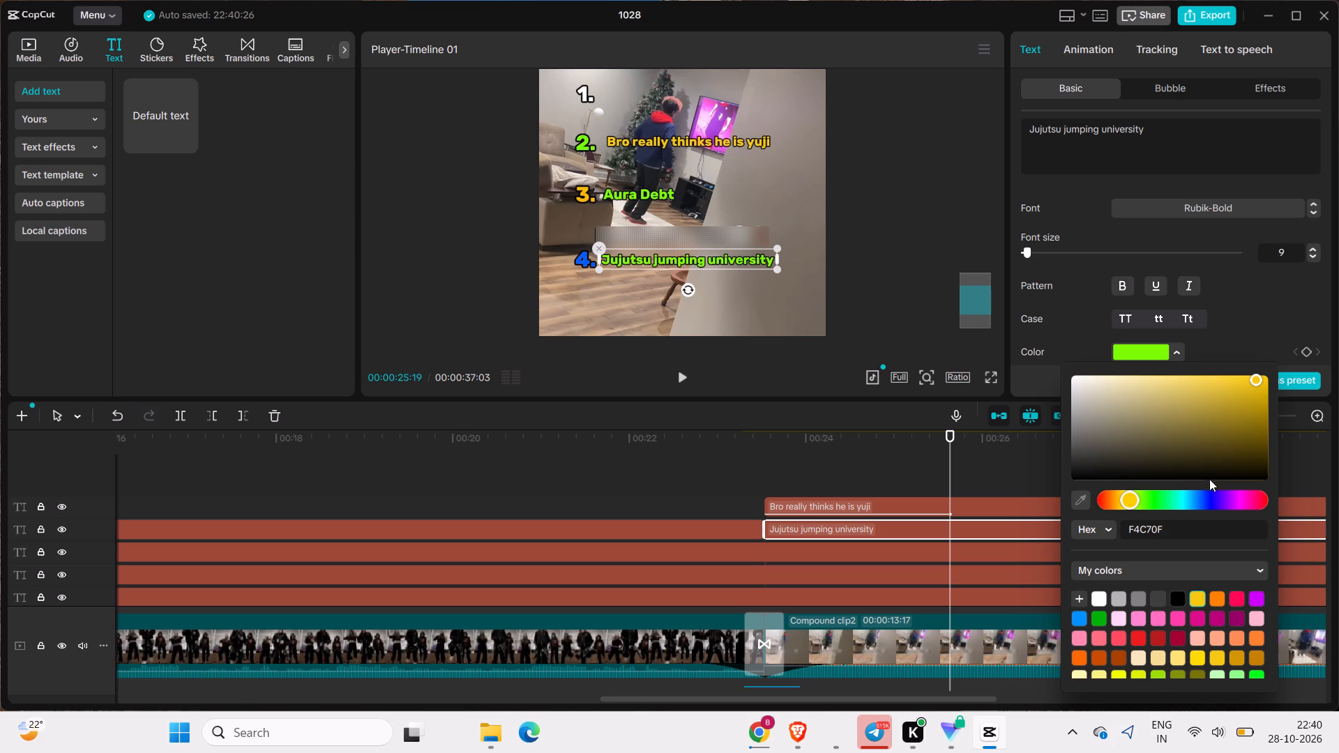
pyautogui.click(1246, 503)
pyautogui.moveTo(1246, 503); pyautogui.dragTo(1338, 521)
# Colour the first part of the "Jujutsu jumping university" text, before the Compound clip2 split, mint green 00FF90.
pyautogui.click(724, 524)
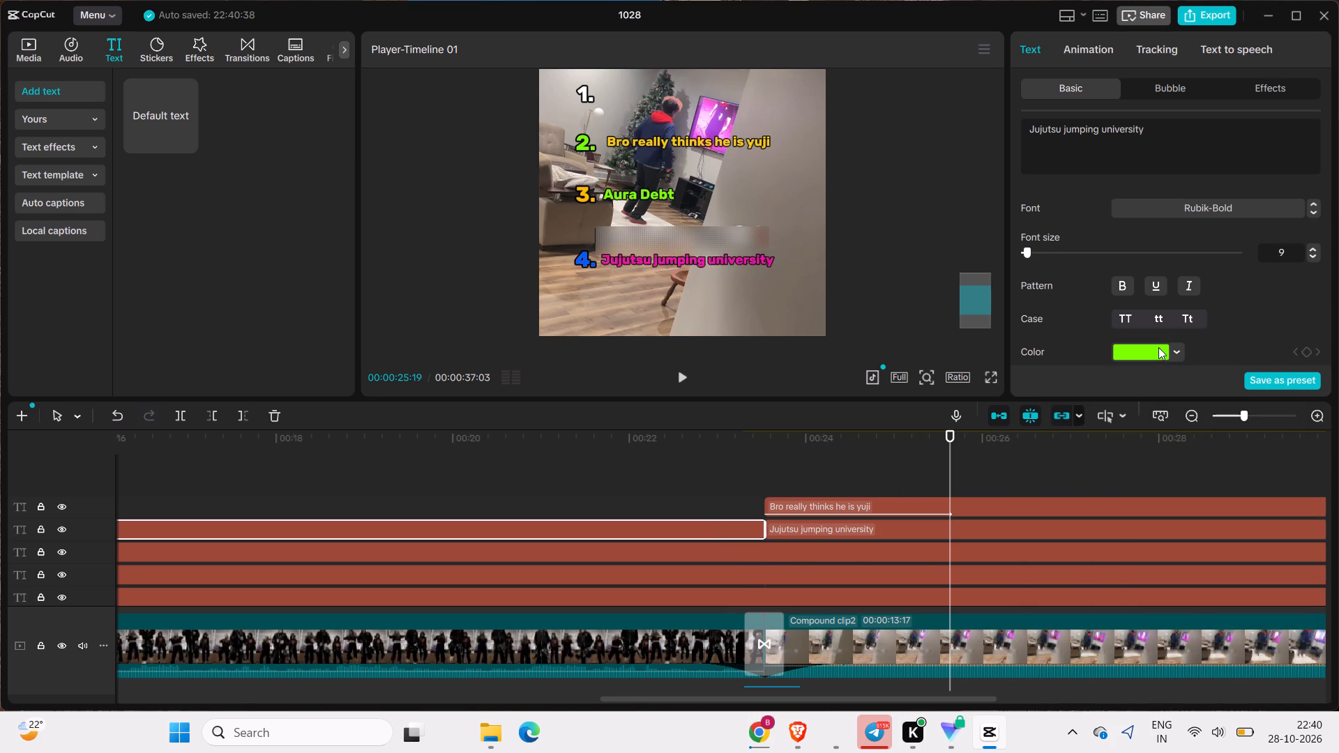
pyautogui.click(1176, 346)
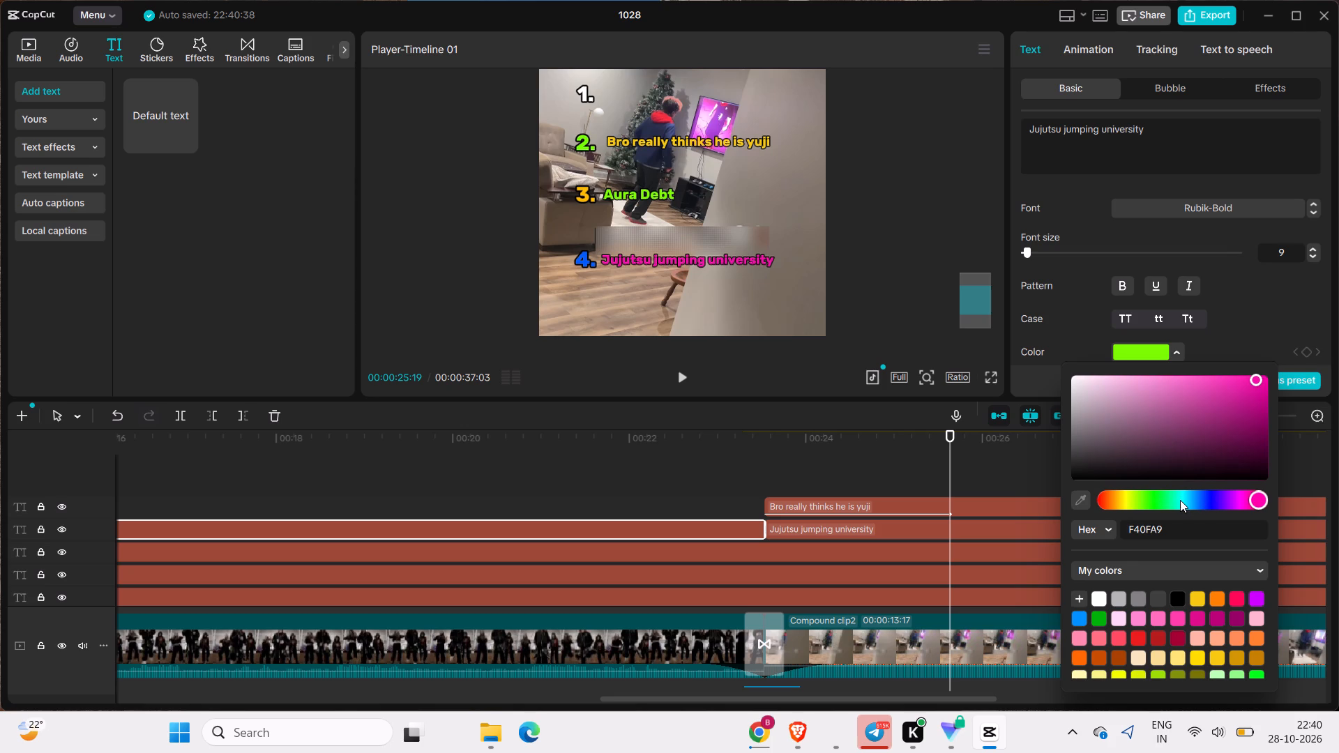
pyautogui.click(1180, 500)
pyautogui.moveTo(1258, 379); pyautogui.dragTo(1307, 371)
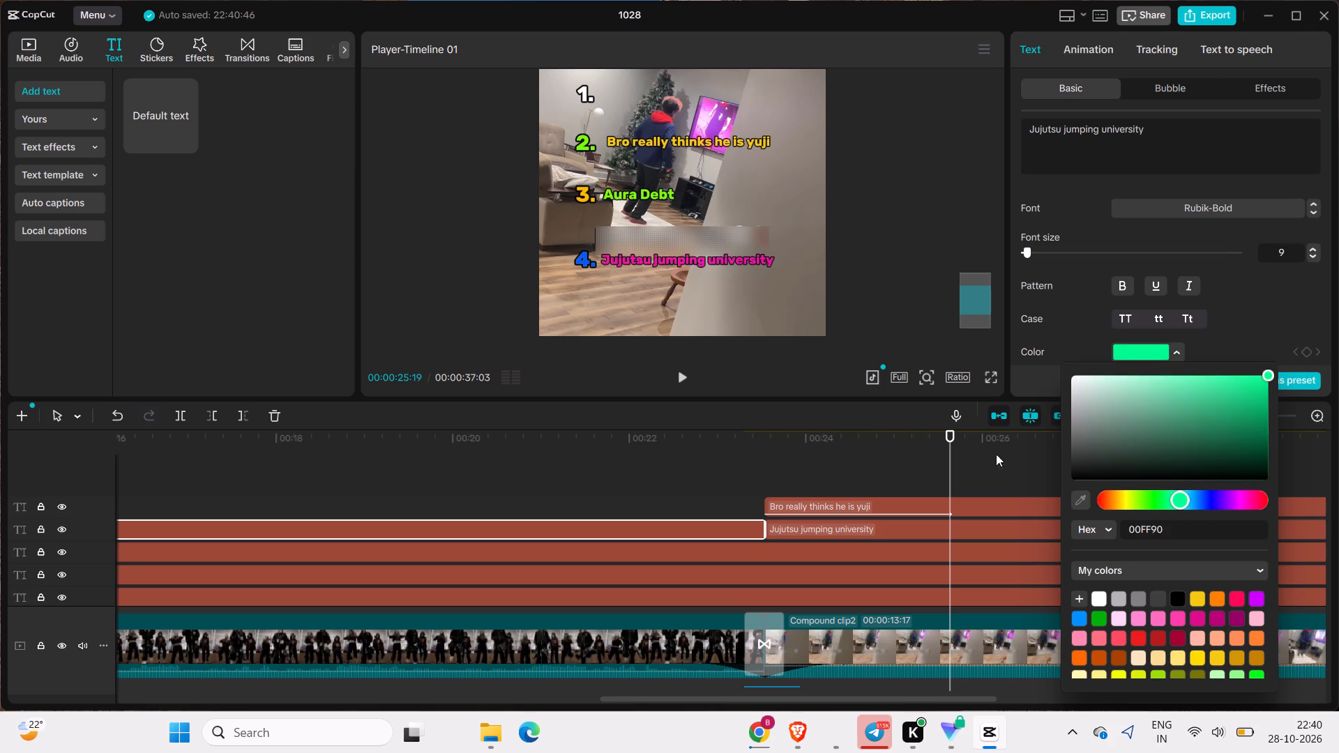
# Scrub through the timeline to the end of the video to check the rank labels over the clips.
pyautogui.click(750, 460)
pyautogui.moveTo(748, 460); pyautogui.dragTo(825, 517)
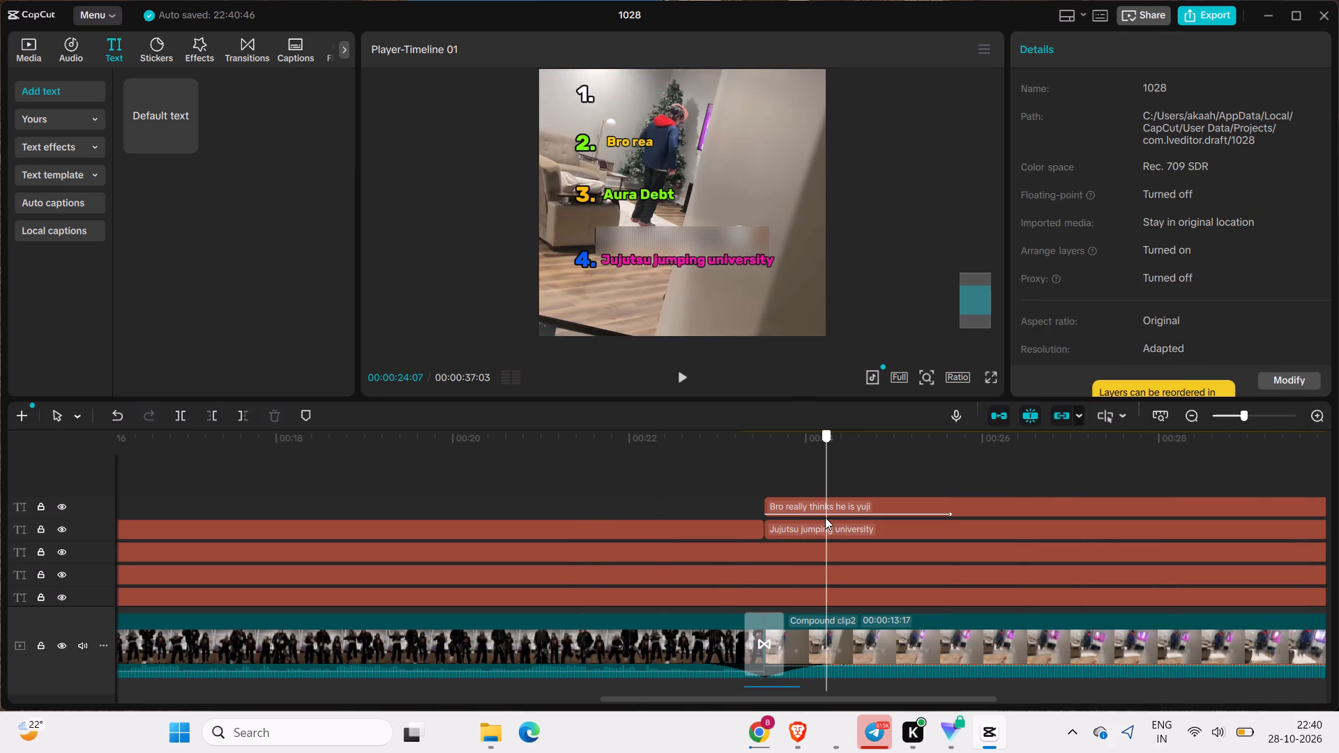
pyautogui.moveTo(825, 517); pyautogui.dragTo(1338, 696)
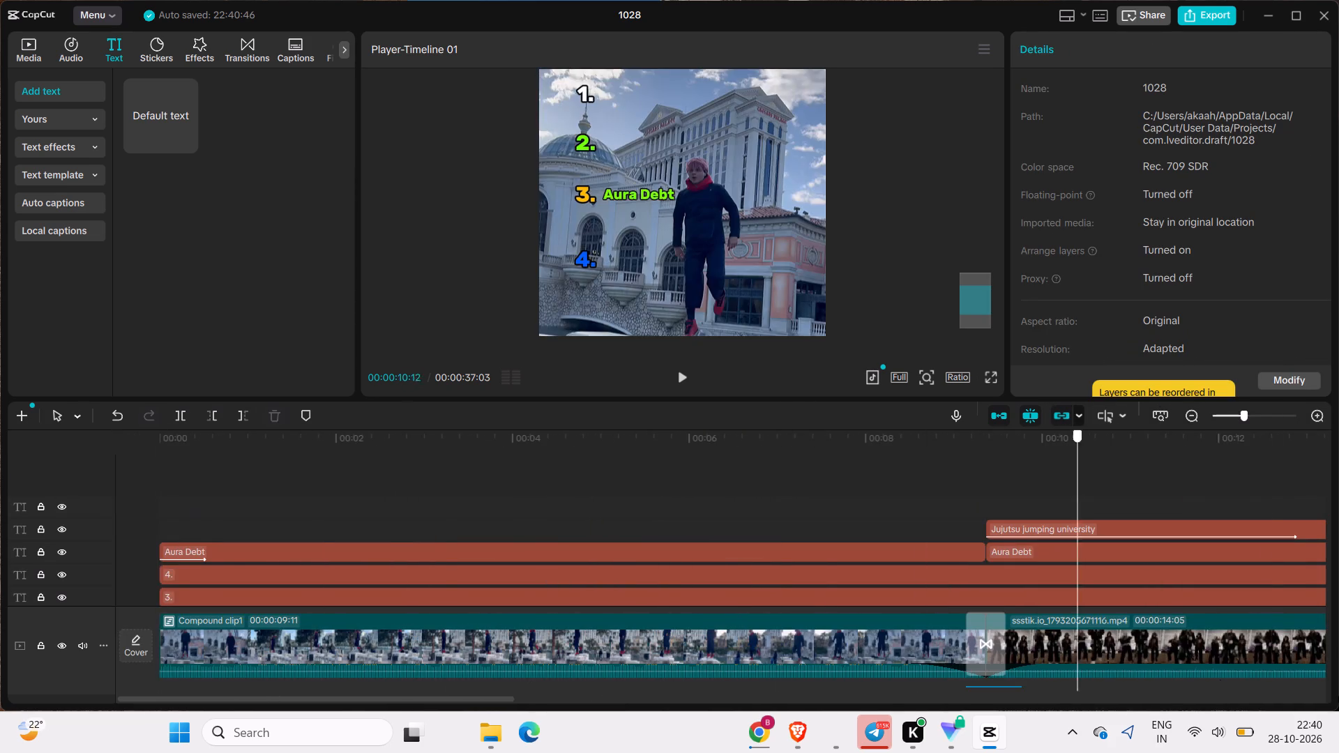
pyautogui.moveTo(1338, 696); pyautogui.dragTo(1338, 752)
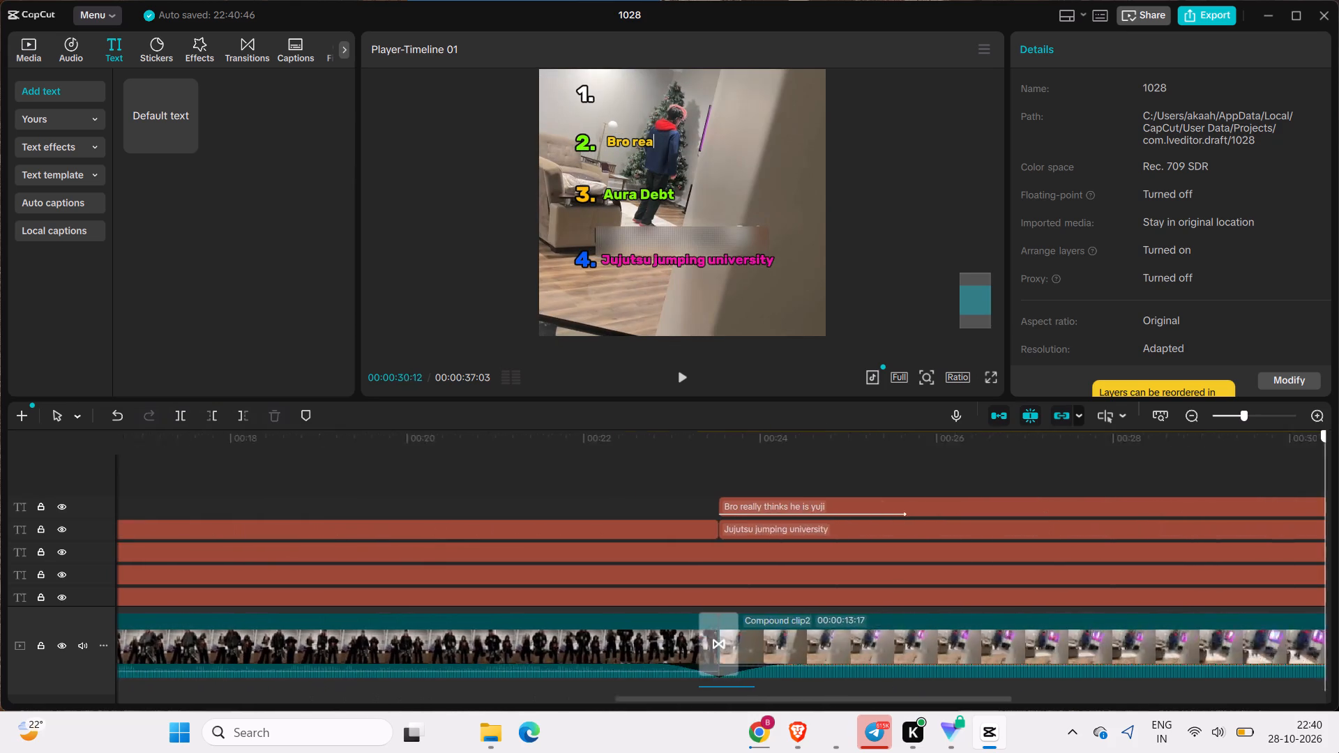
pyautogui.moveTo(1338, 752); pyautogui.dragTo(1338, 751)
pyautogui.moveTo(955, 453); pyautogui.dragTo(956, 452)
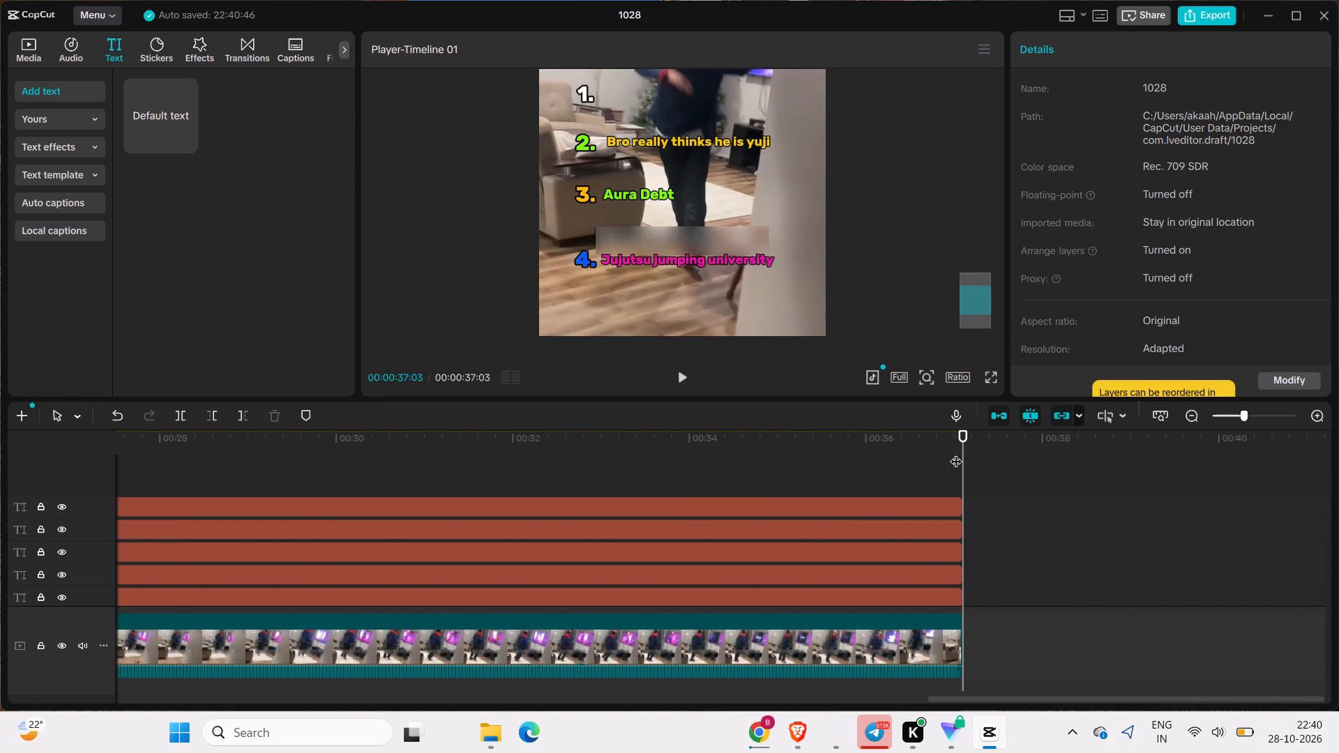
# Add a default text at 00:00:00:00 and move it onto its own track above the other text clips.
pyautogui.moveTo(956, 452); pyautogui.dragTo(0, 509)
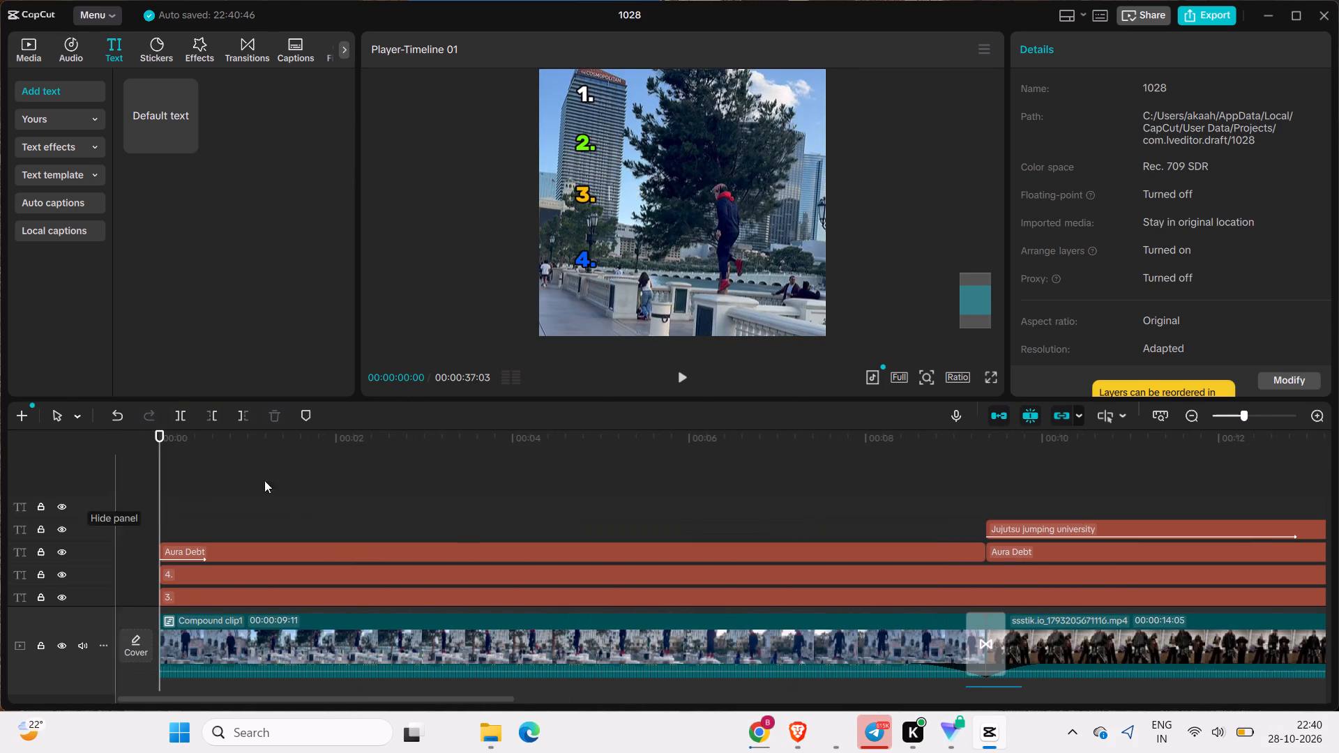
pyautogui.scroll(-12, 495, 486)
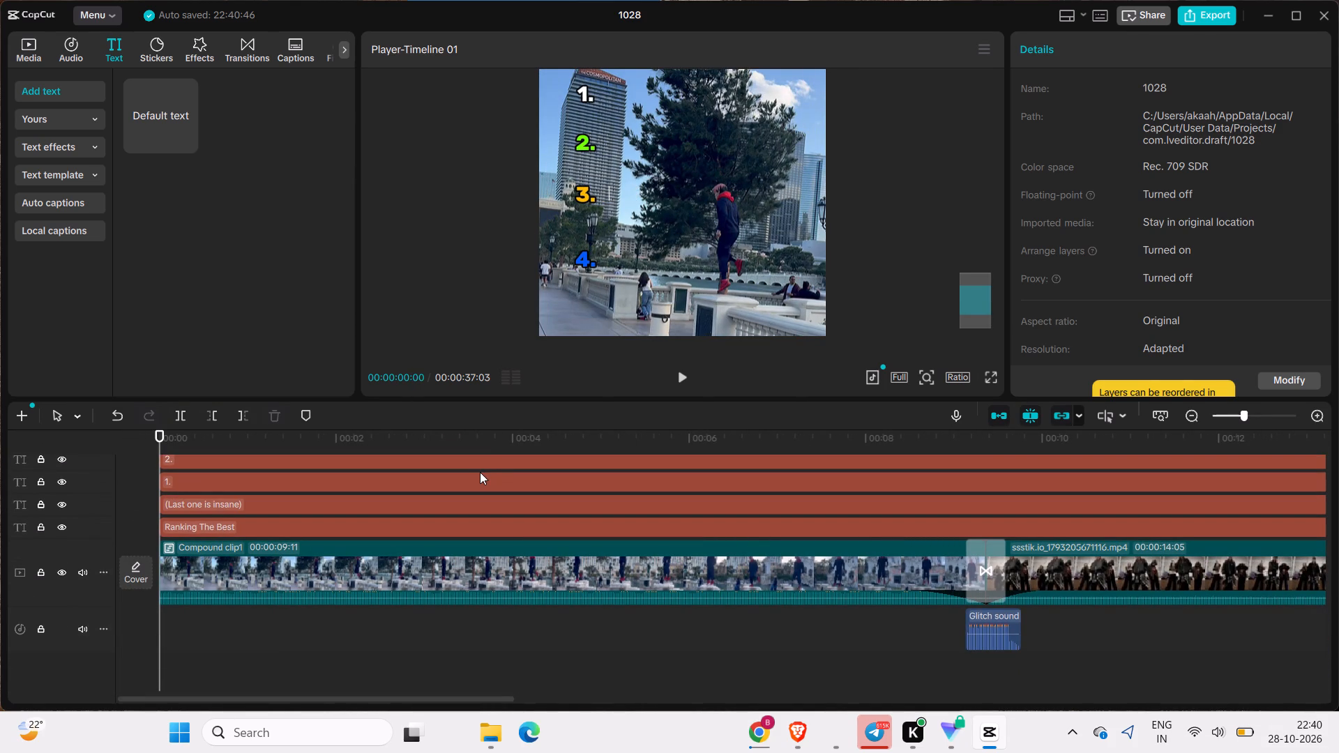
pyautogui.scroll(3, 345, 398)
pyautogui.scroll(15, 350, 529)
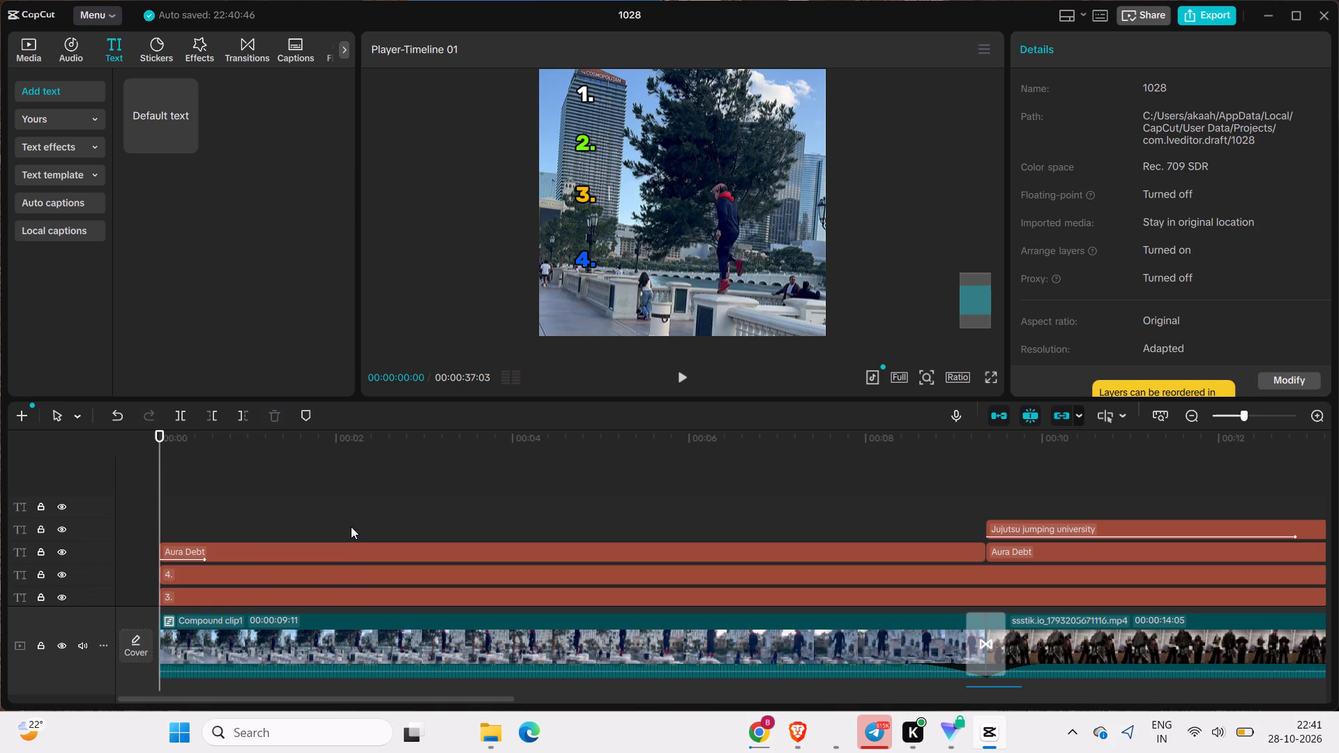
pyautogui.click(181, 144)
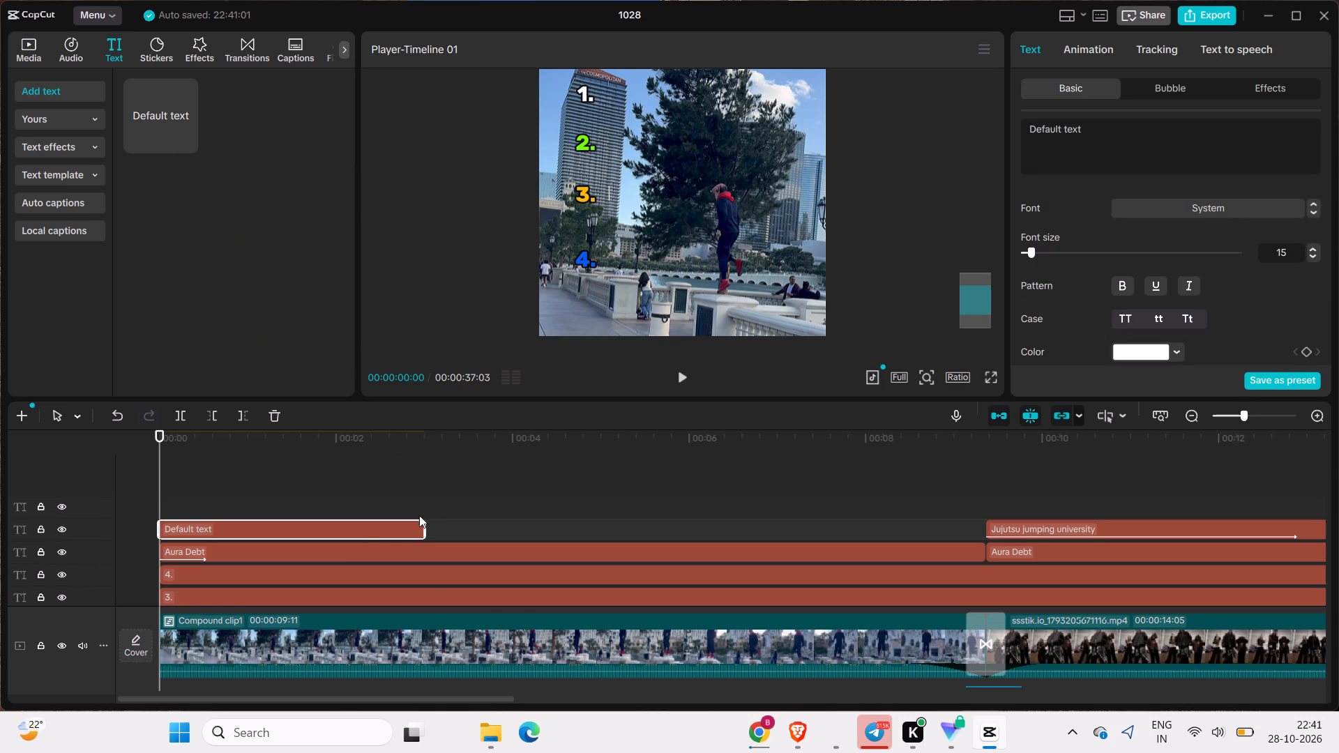
pyautogui.moveTo(365, 519); pyautogui.dragTo(370, 487)
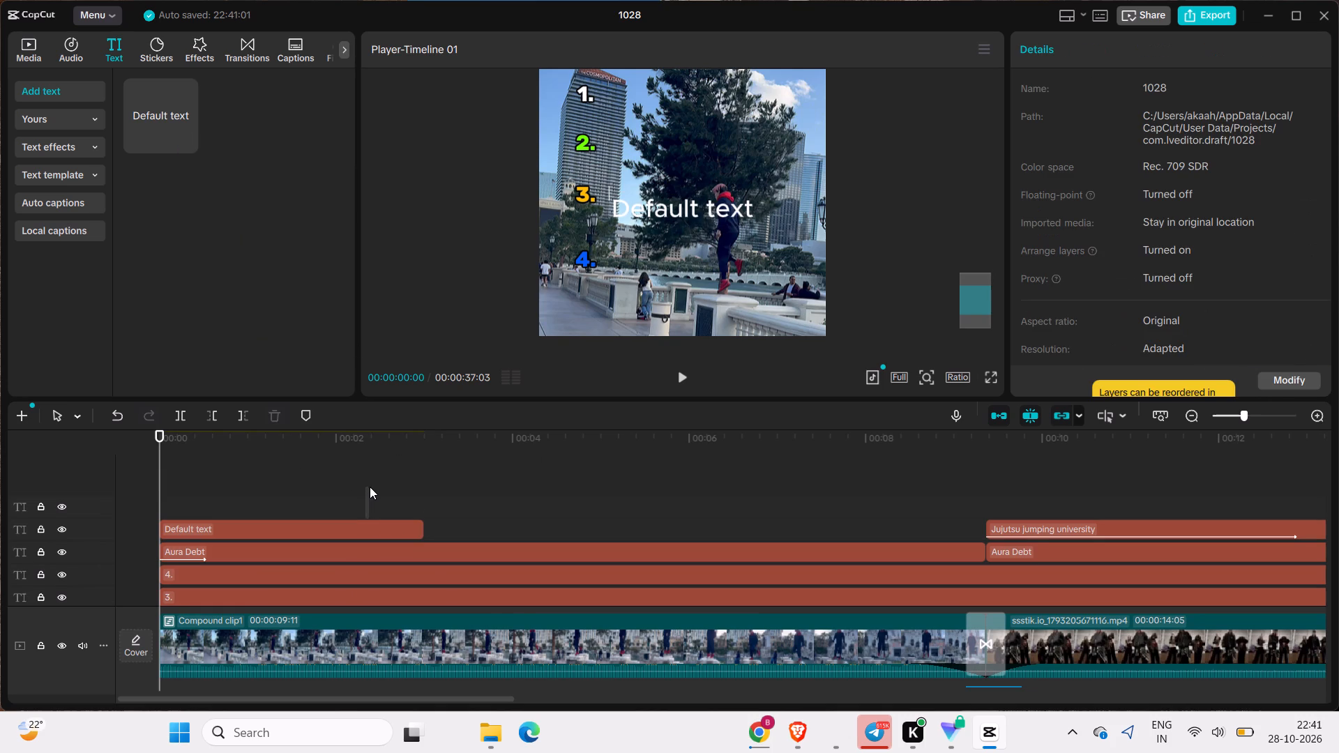
pyautogui.moveTo(370, 487); pyautogui.dragTo(370, 485)
pyautogui.click(368, 530)
pyautogui.moveTo(368, 528); pyautogui.dragTo(368, 510)
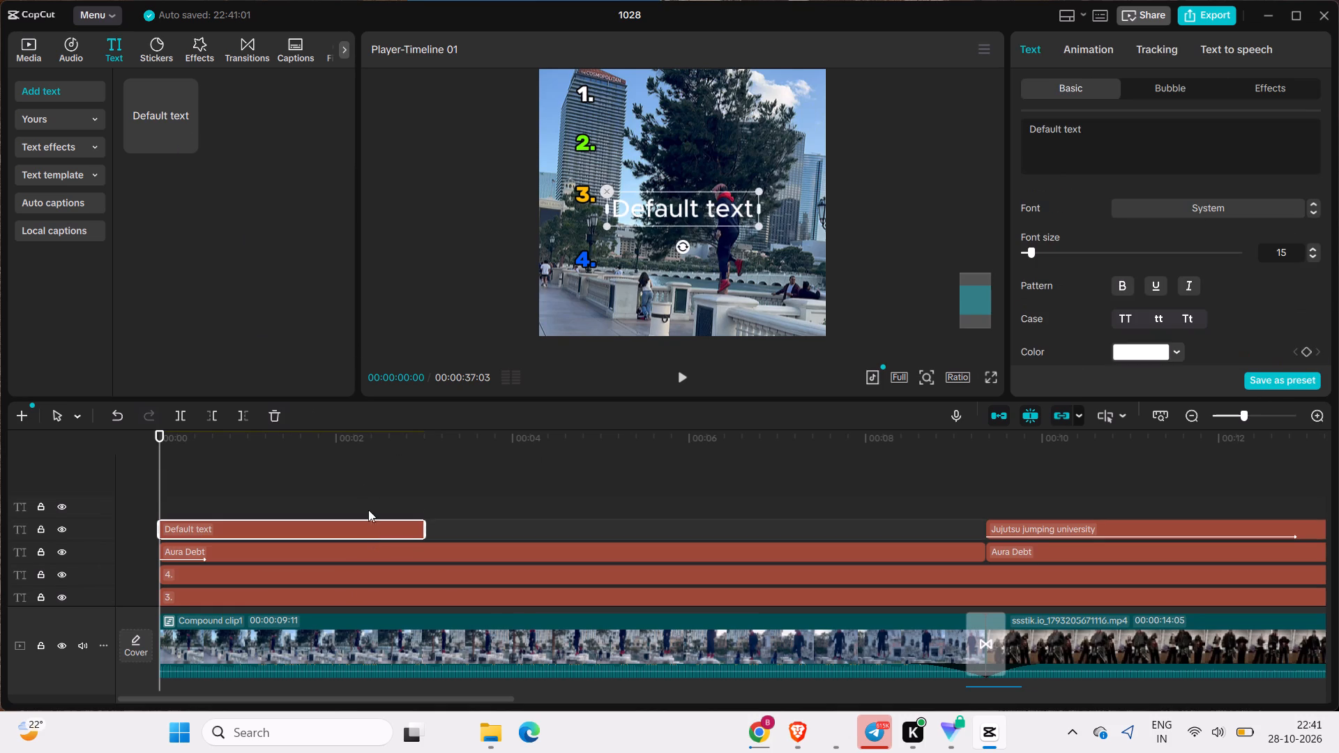
pyautogui.moveTo(368, 510); pyautogui.dragTo(370, 493)
# Extend the new default text clip on the uppermost track to the end of the video.
pyautogui.moveTo(425, 508); pyautogui.dragTo(803, 568)
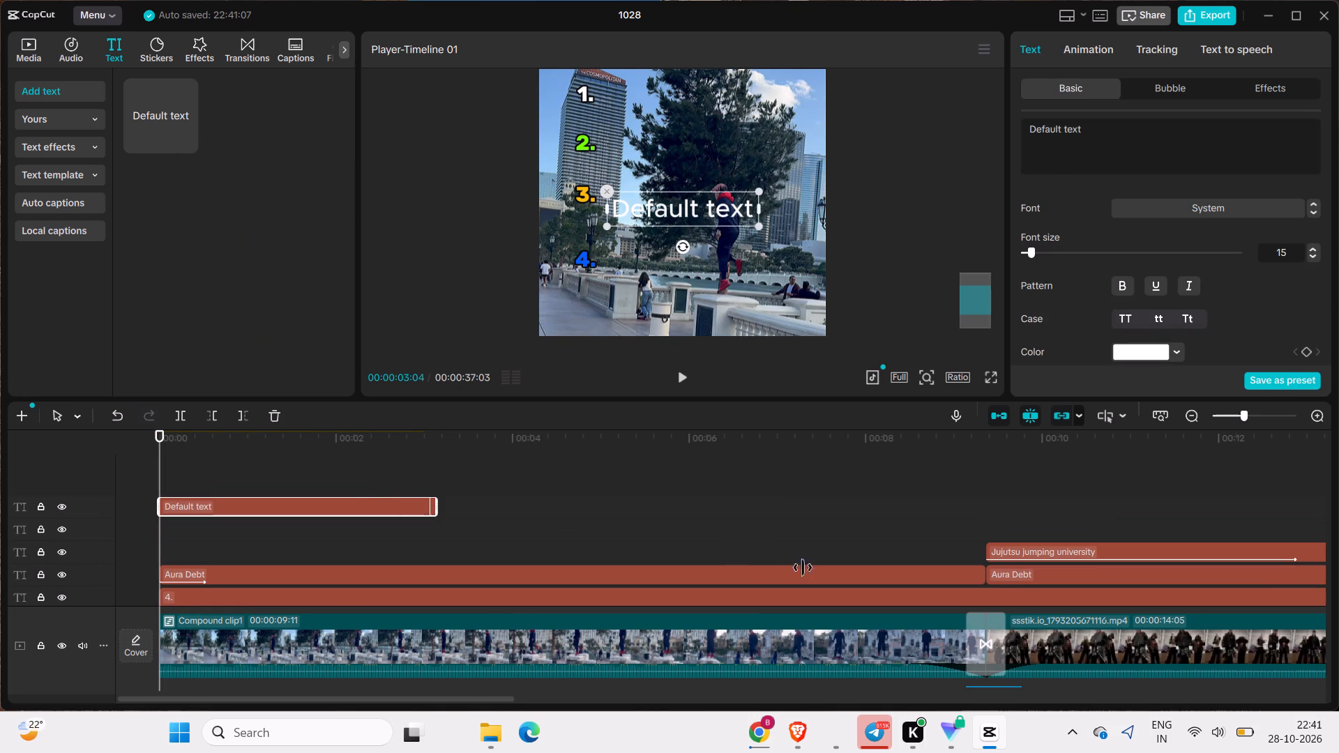
pyautogui.moveTo(803, 568); pyautogui.dragTo(1338, 695)
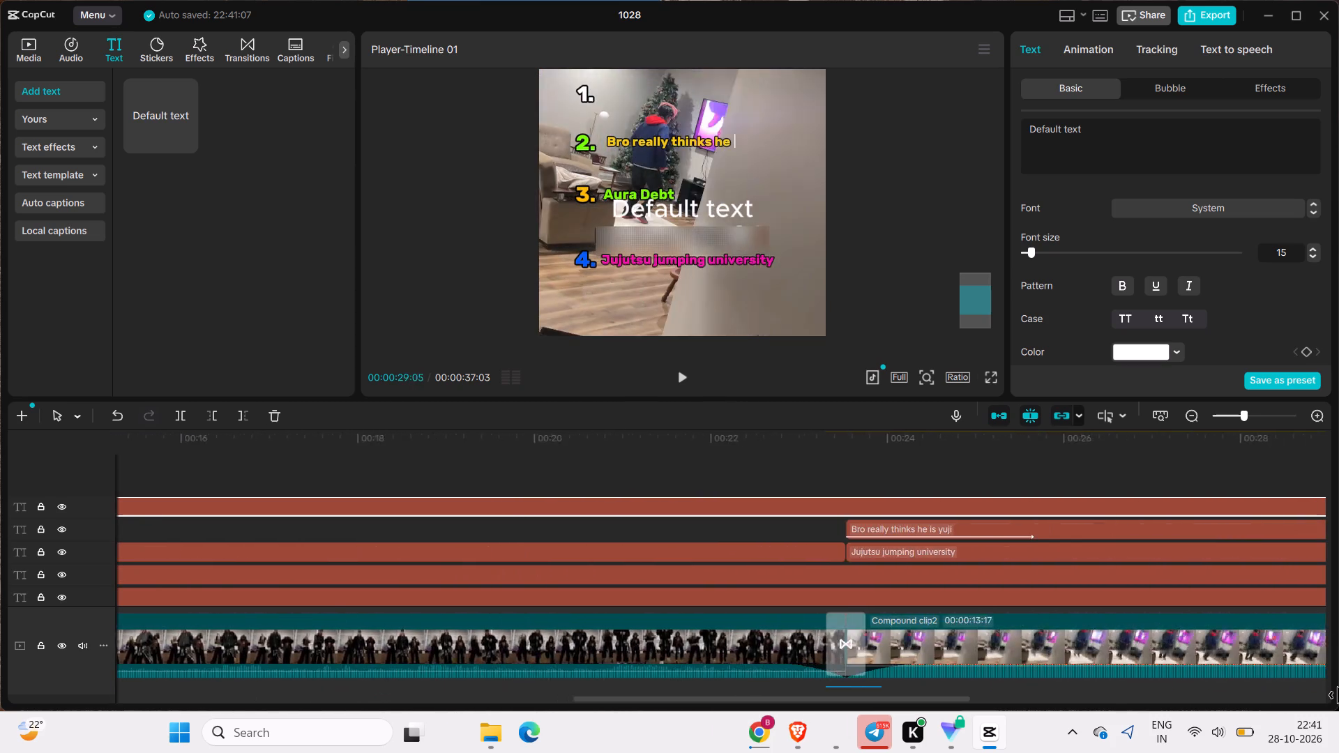
pyautogui.moveTo(1338, 695); pyautogui.dragTo(840, 712)
# Give the full-length default text a black stroke and set its font to Arial Black.
pyautogui.scroll(-9, 1076, 262)
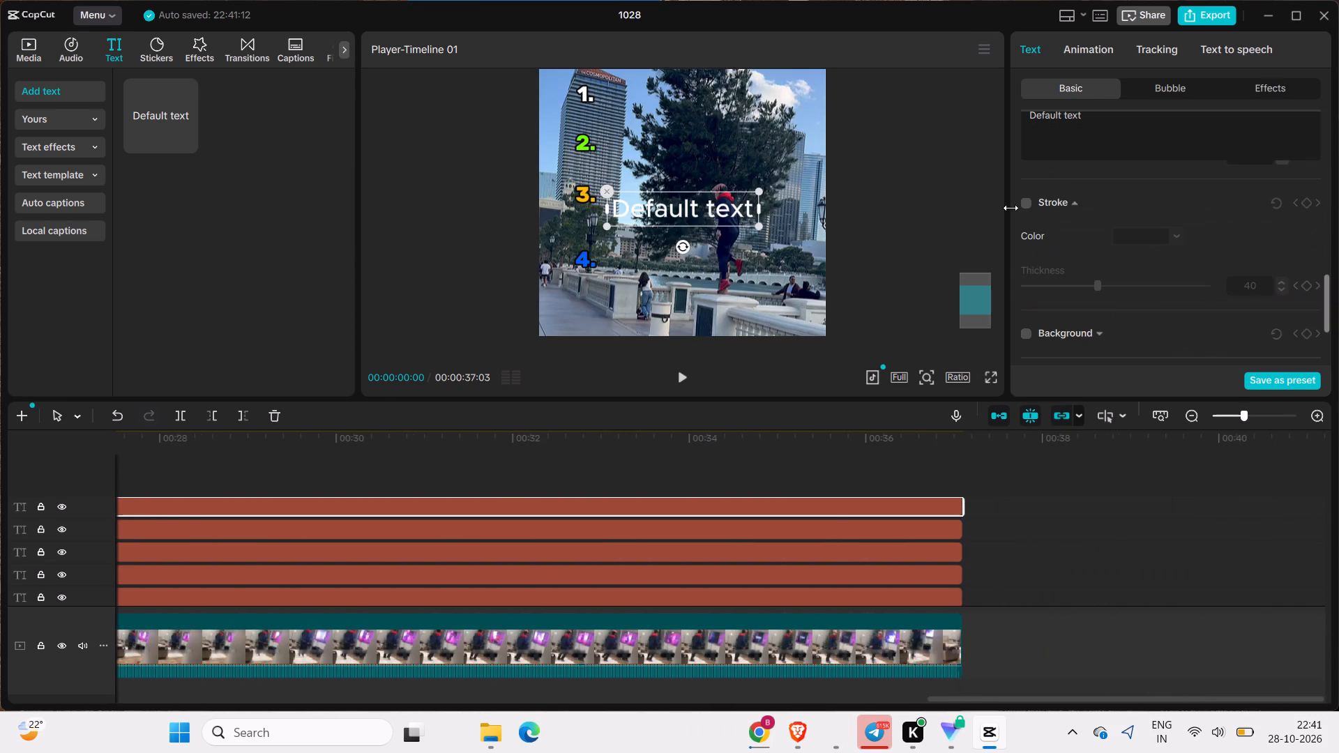
pyautogui.click(1024, 205)
pyautogui.scroll(9, 1064, 220)
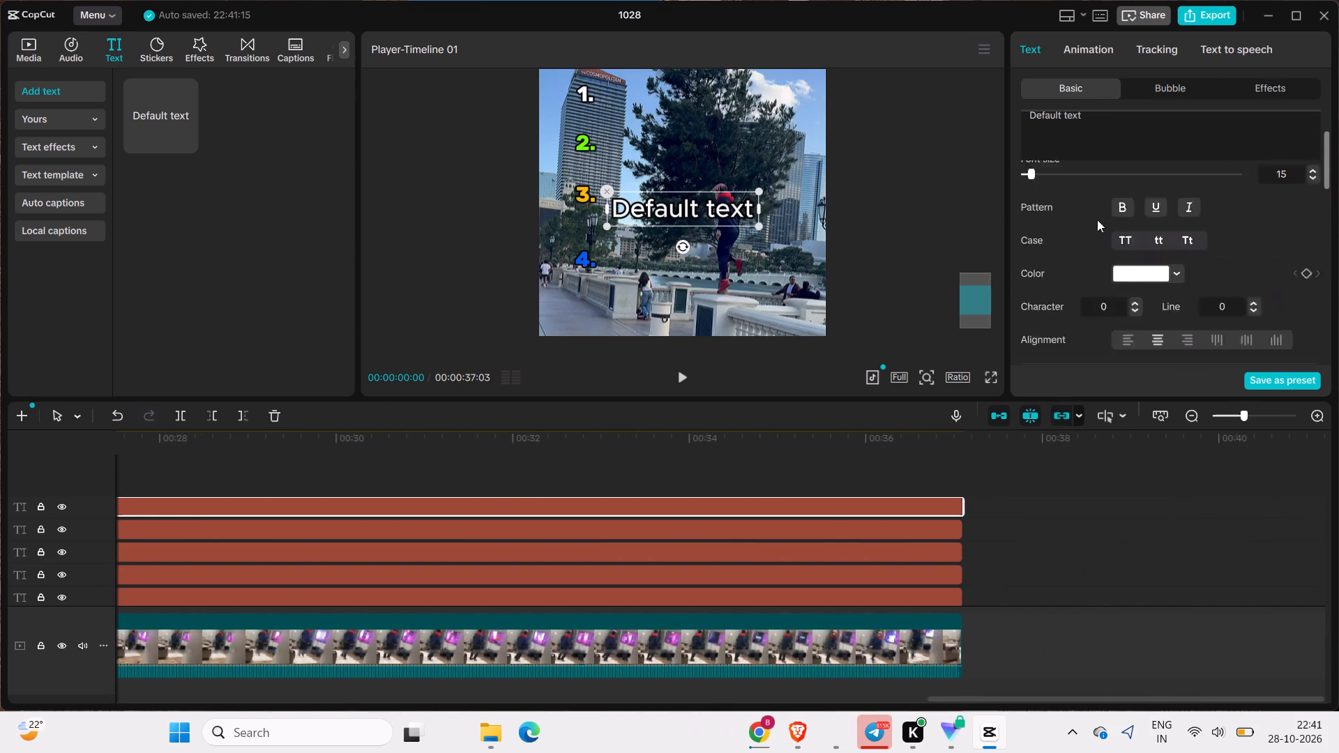
pyautogui.scroll(2, 1097, 220)
pyautogui.click(1177, 214)
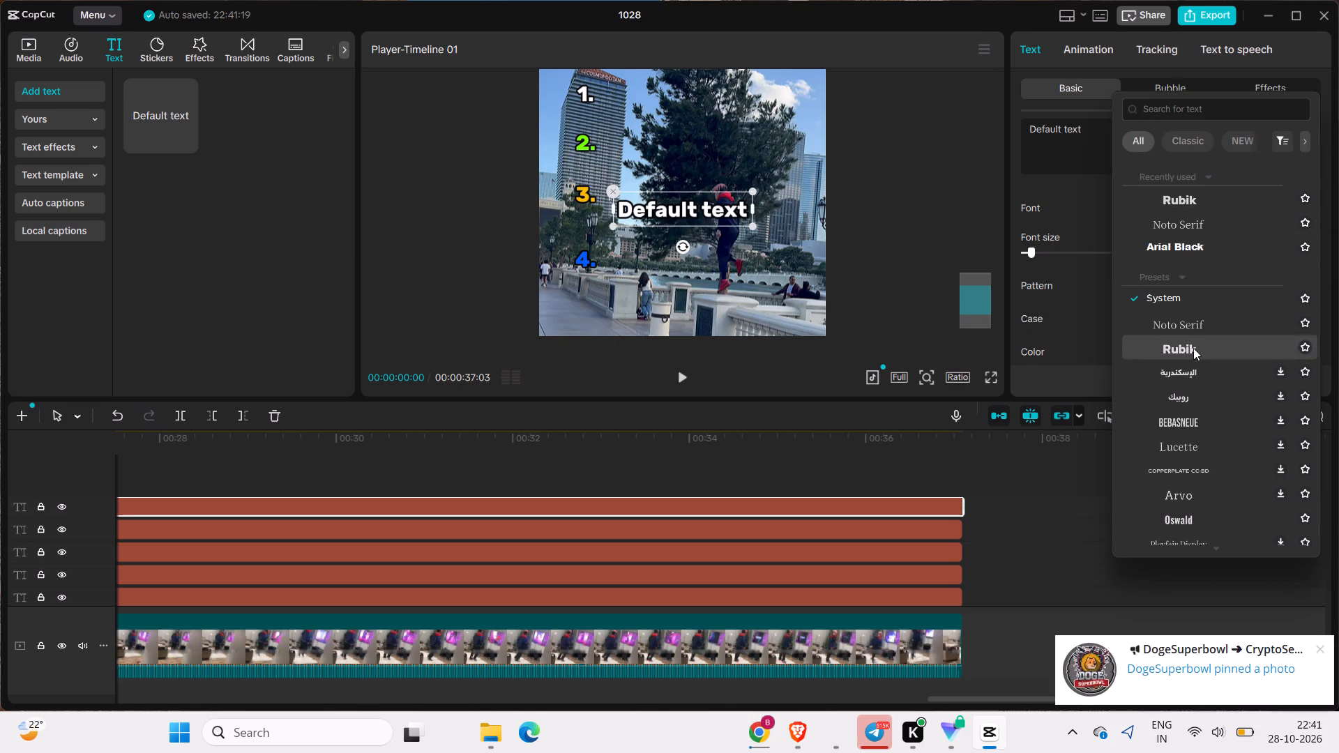
pyautogui.click(1202, 248)
# Replace the default text's wording with "nyxcos".
pyautogui.click(1177, 159)
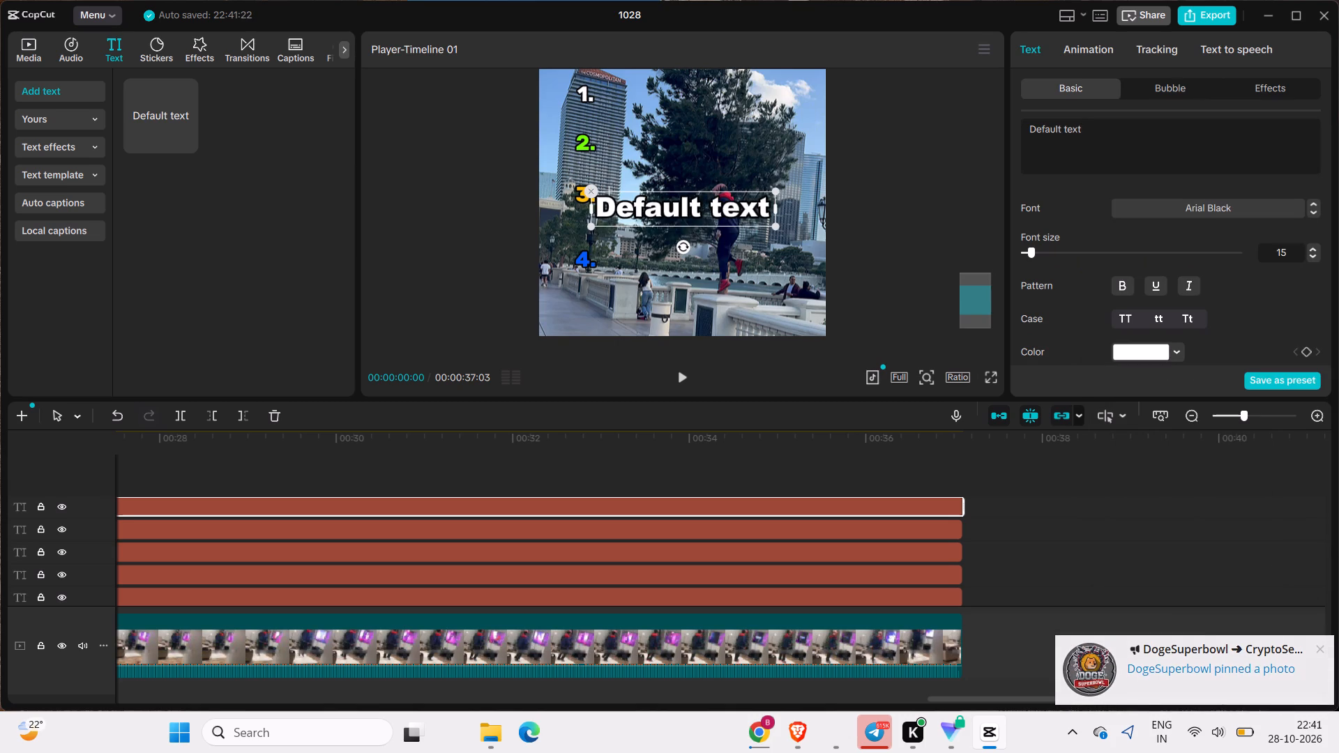
pyautogui.hotkey('ctrl', 'a')
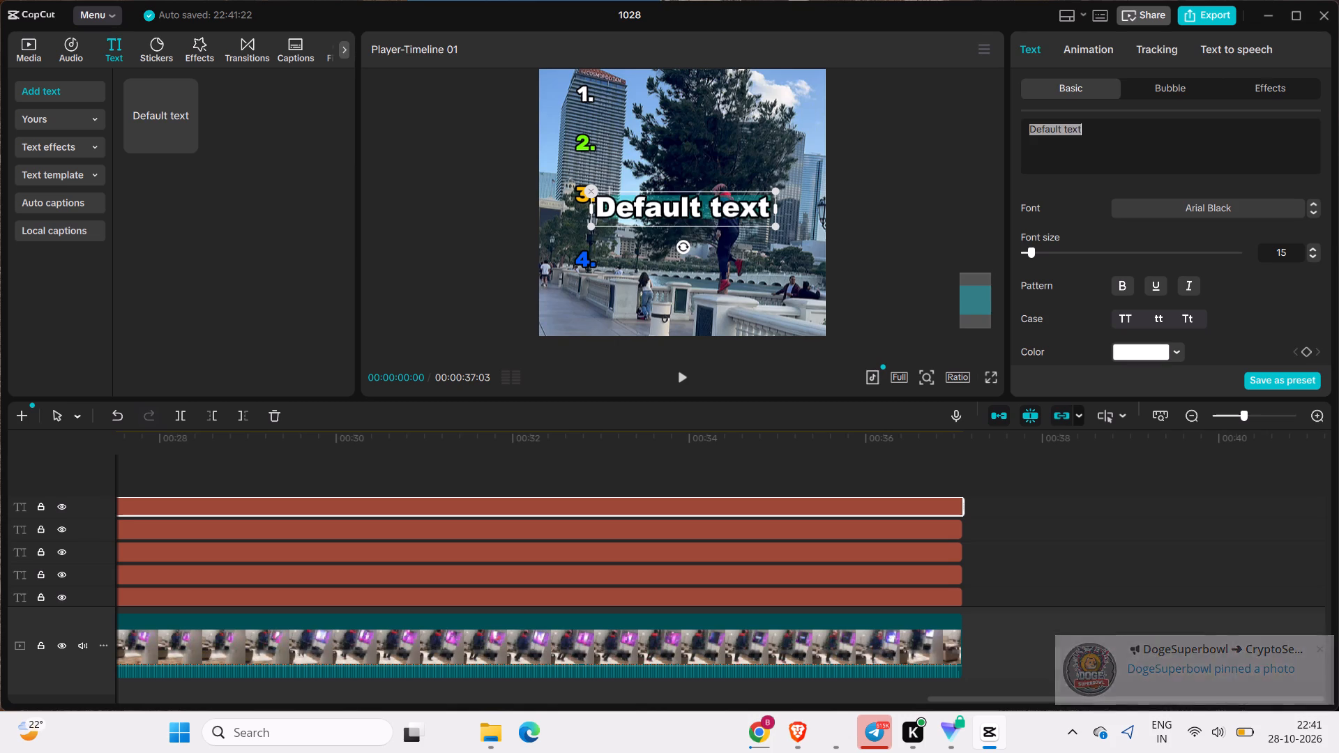
pyautogui.press('BackSpace')
pyautogui.write('ny')
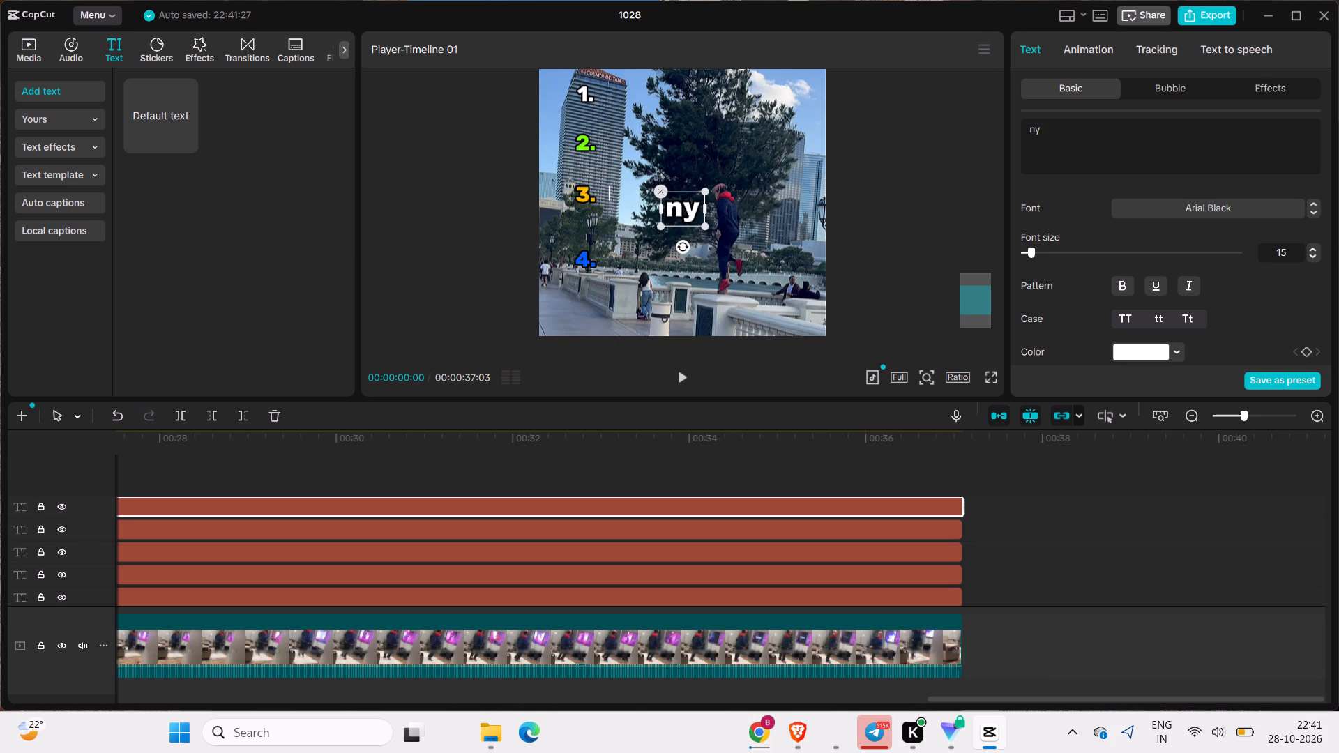
pyautogui.write('xcos')
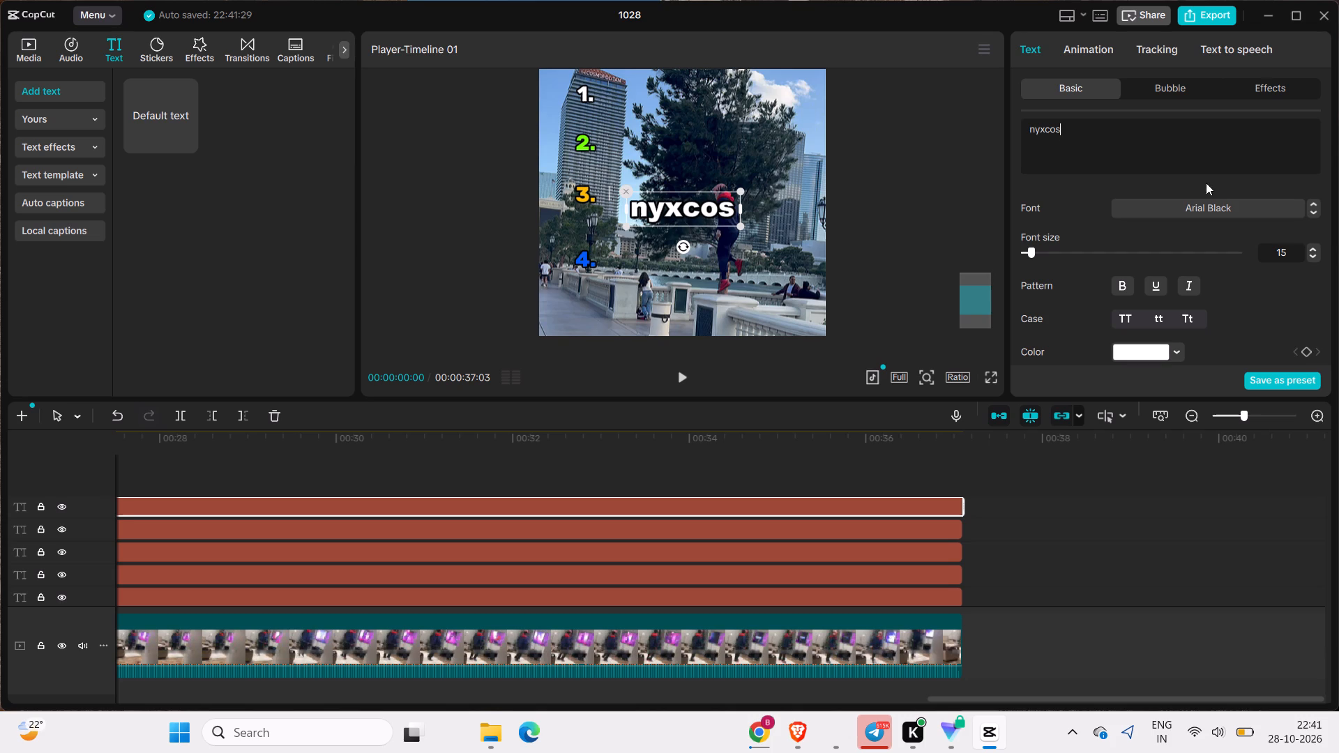
# Colour the "nyxcos" text light grey and set its font size to 12.
pyautogui.click(1174, 357)
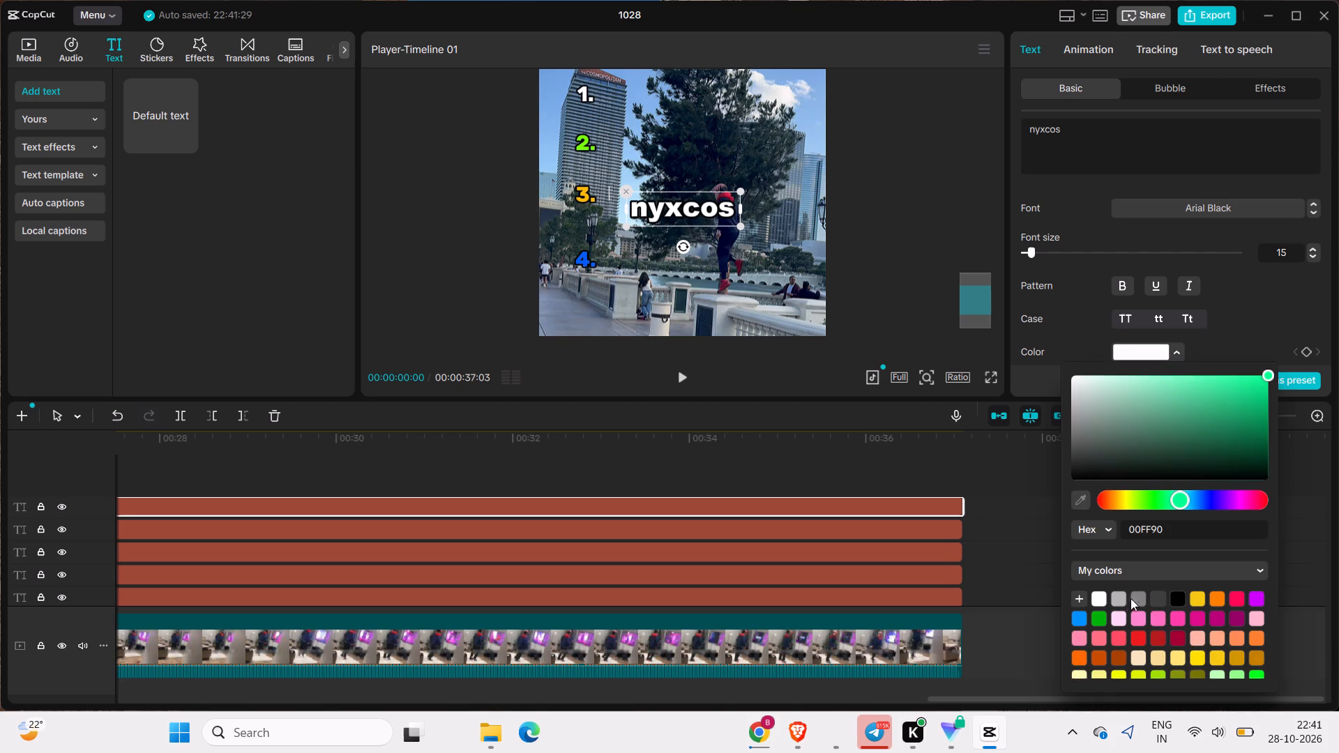
pyautogui.click(1123, 601)
pyautogui.scroll(-2, 1241, 314)
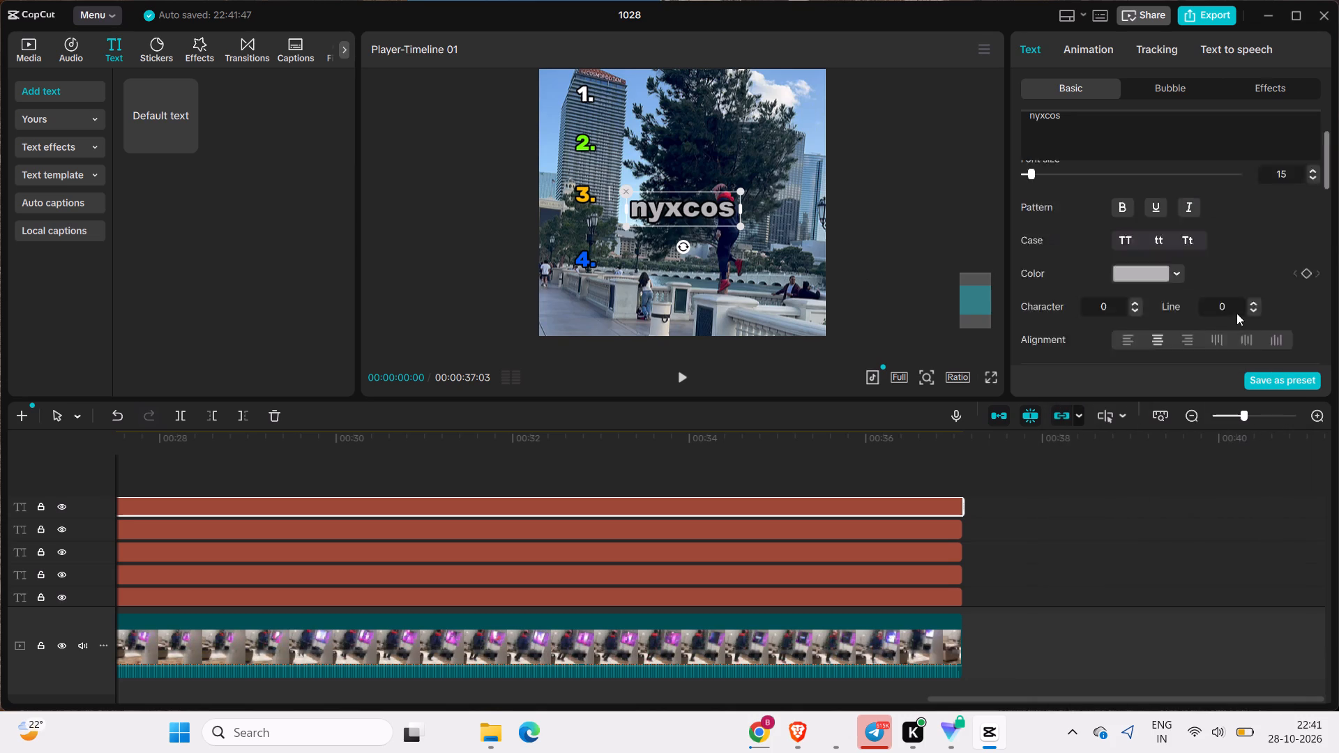
pyautogui.scroll(-4, 1208, 298)
pyautogui.scroll(-2, 1156, 246)
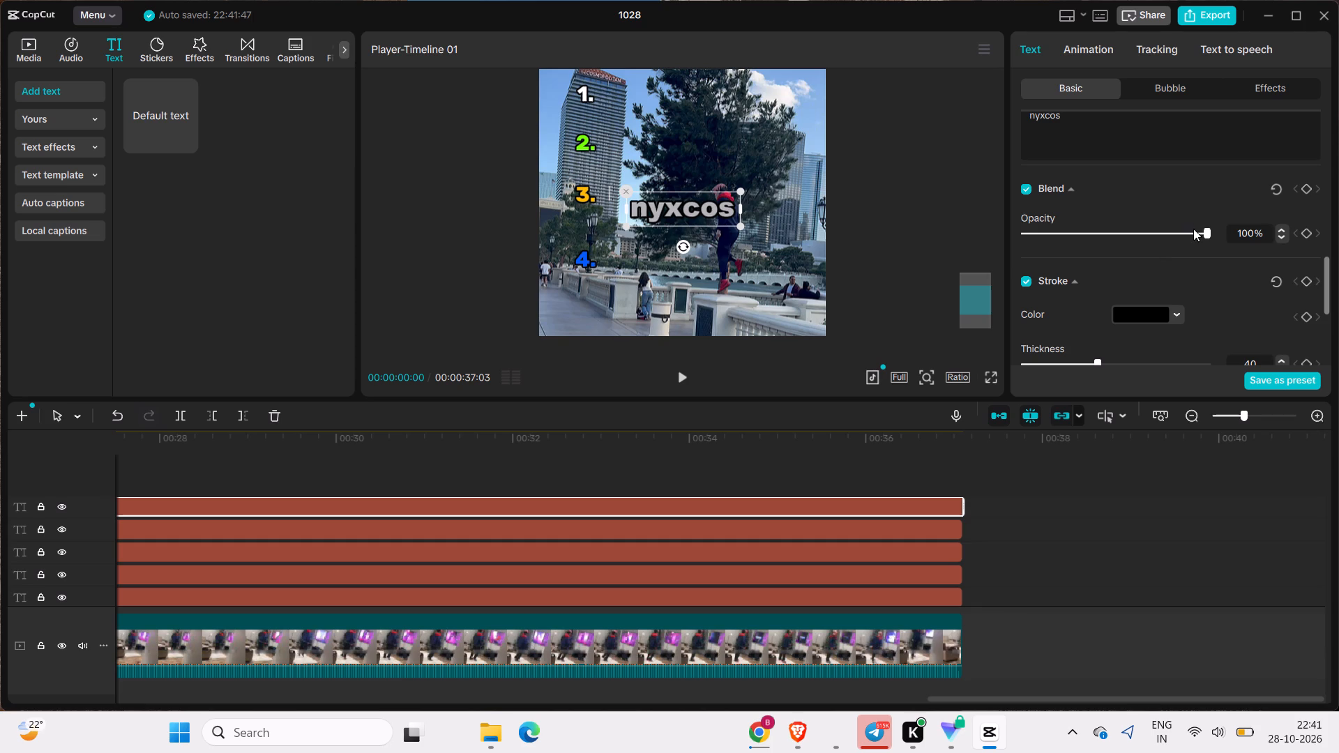
pyautogui.click(1193, 231)
pyautogui.moveTo(1193, 232); pyautogui.dragTo(1288, 242)
pyautogui.scroll(11, 1181, 277)
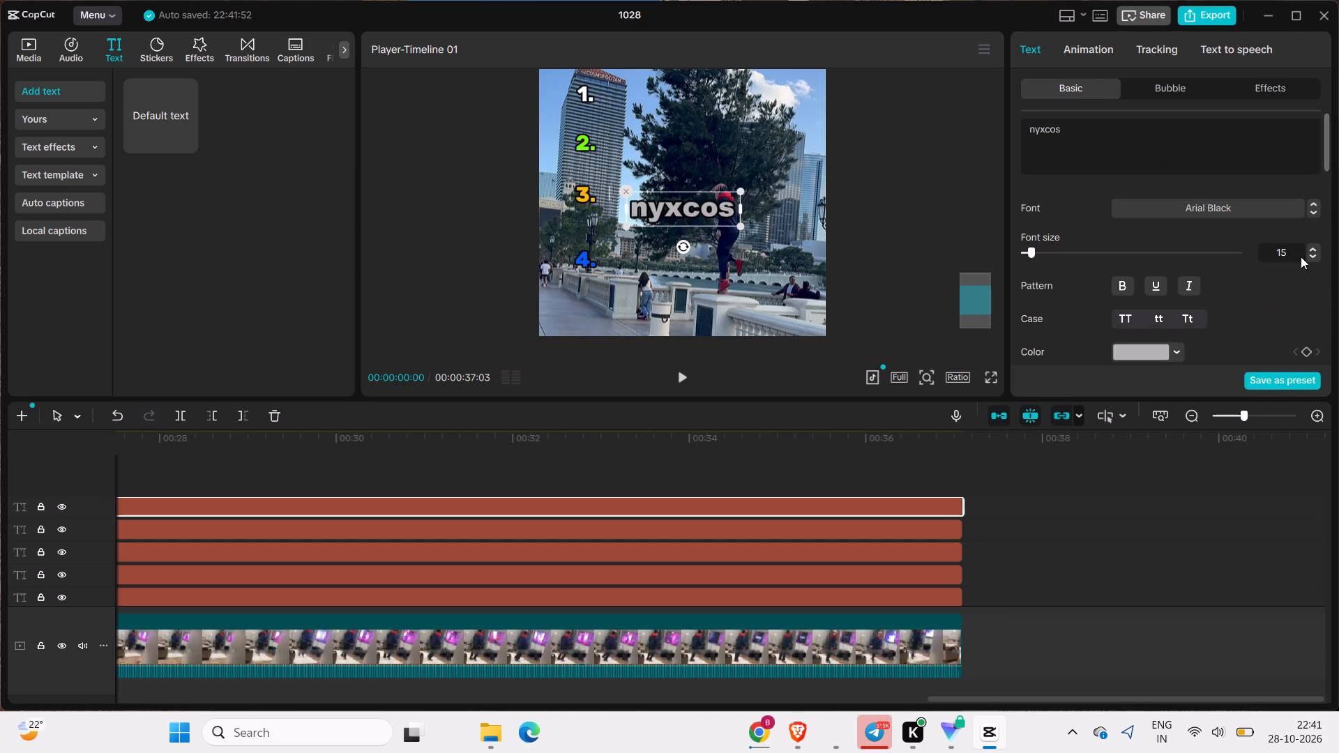
pyautogui.doubleClick(1317, 255)
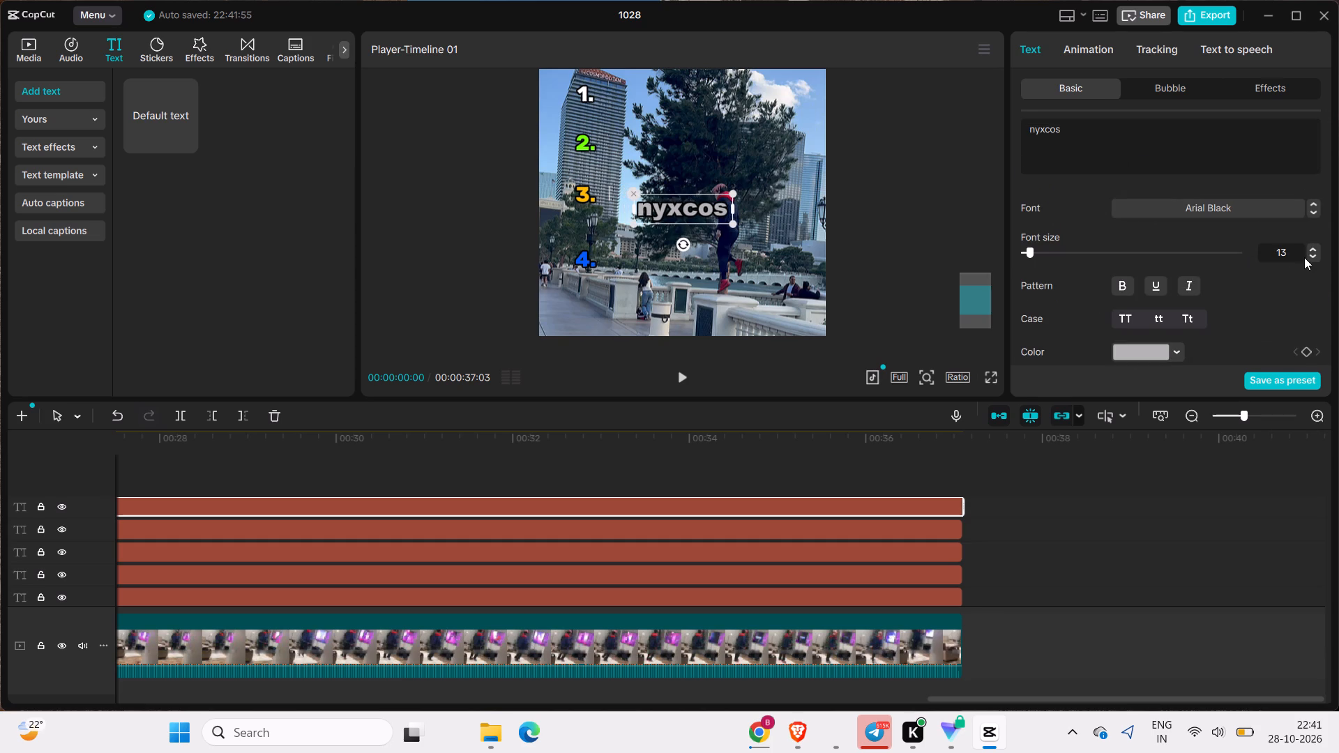
pyautogui.click(1315, 259)
# Move the "nyxcos" text down onto the small blurred patch near the bottom of the clip, centred horizontally.
pyautogui.moveTo(702, 208); pyautogui.dragTo(695, 260)
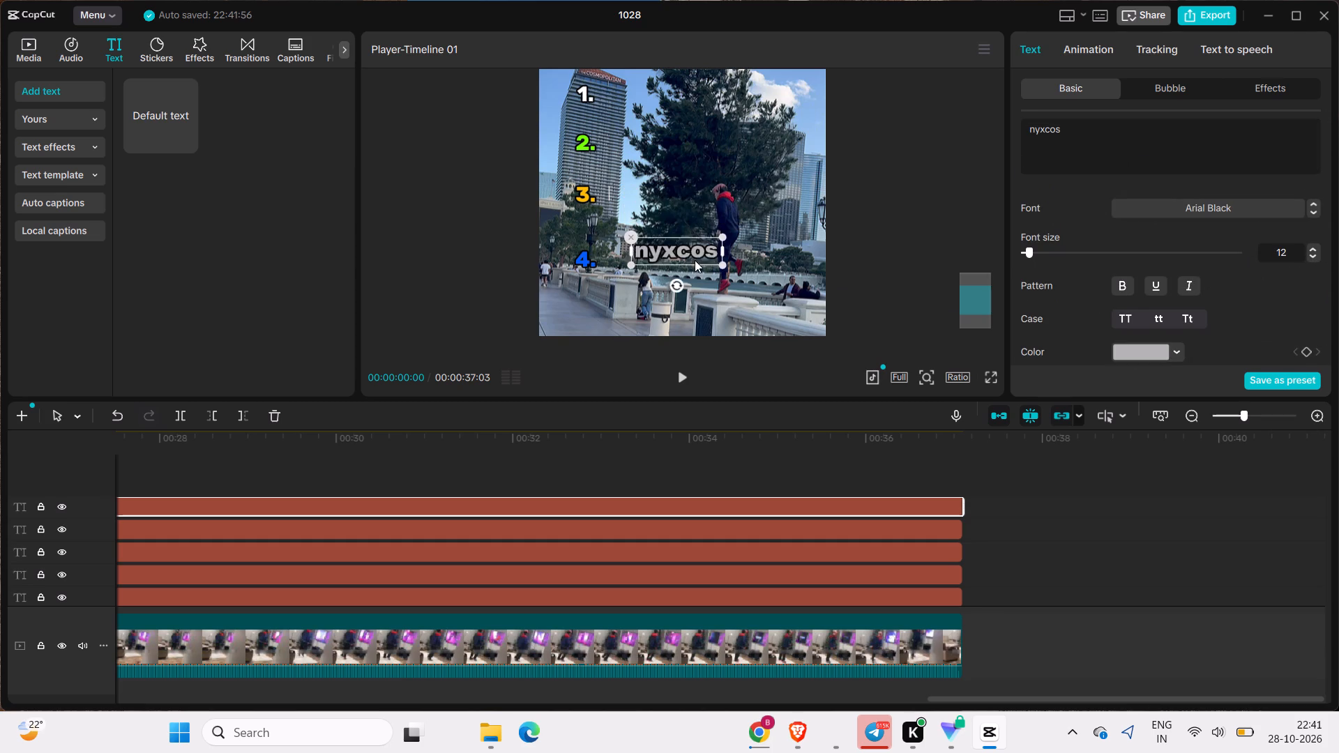
pyautogui.moveTo(695, 260); pyautogui.dragTo(702, 292)
pyautogui.scroll(-3, 702, 291)
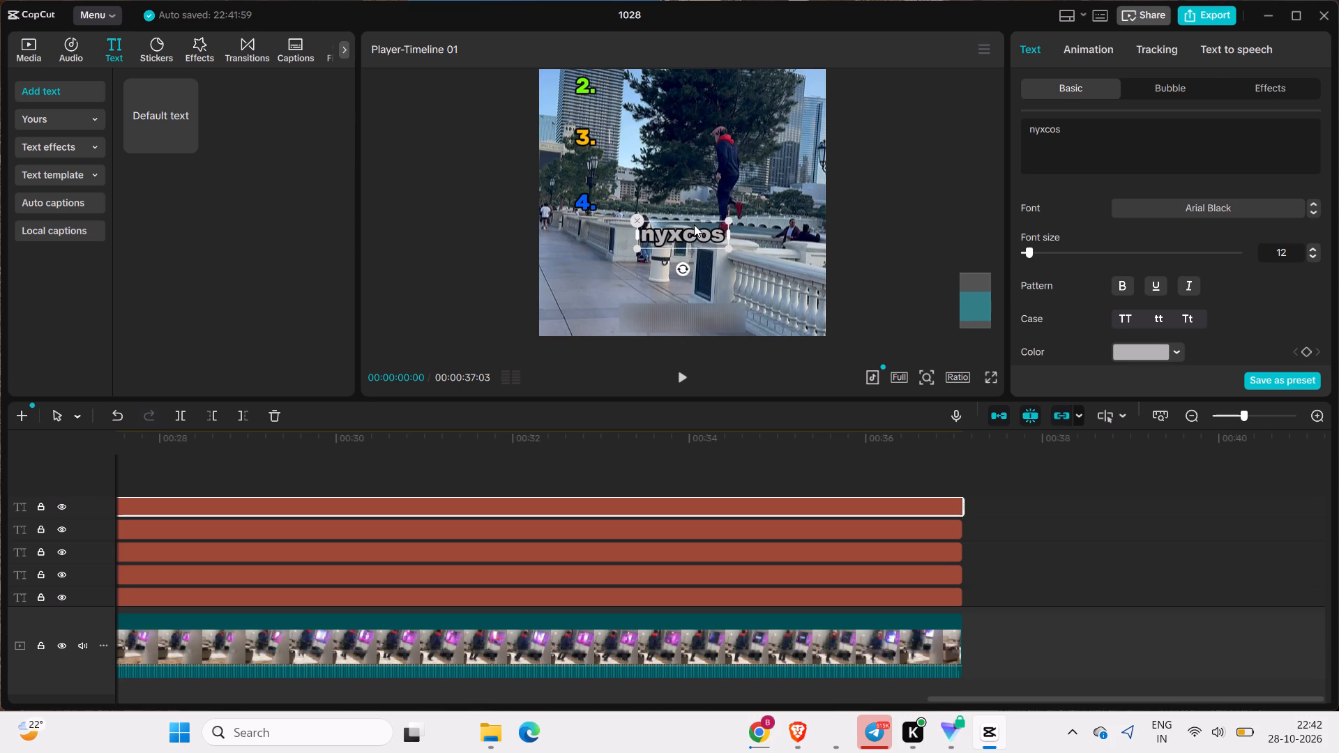
pyautogui.moveTo(694, 225); pyautogui.dragTo(690, 257)
pyautogui.scroll(-7, 690, 253)
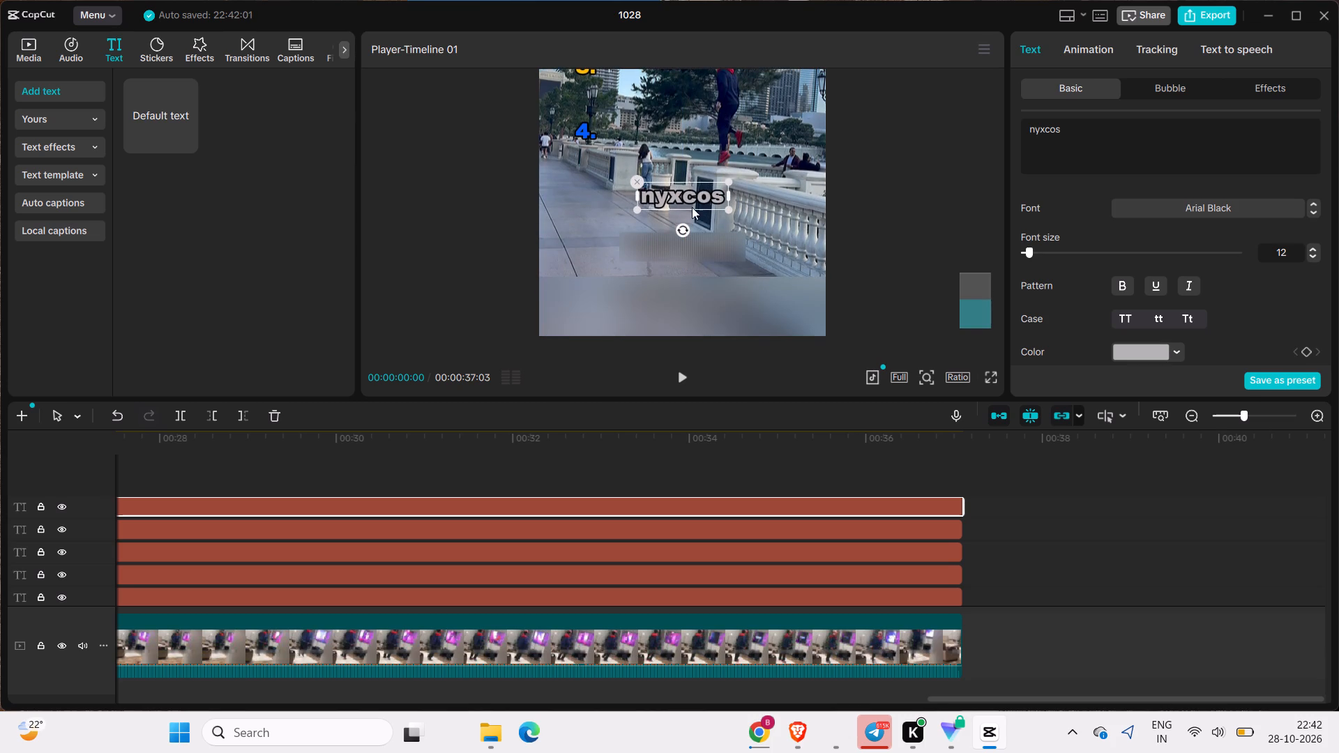
pyautogui.moveTo(688, 190); pyautogui.dragTo(695, 239)
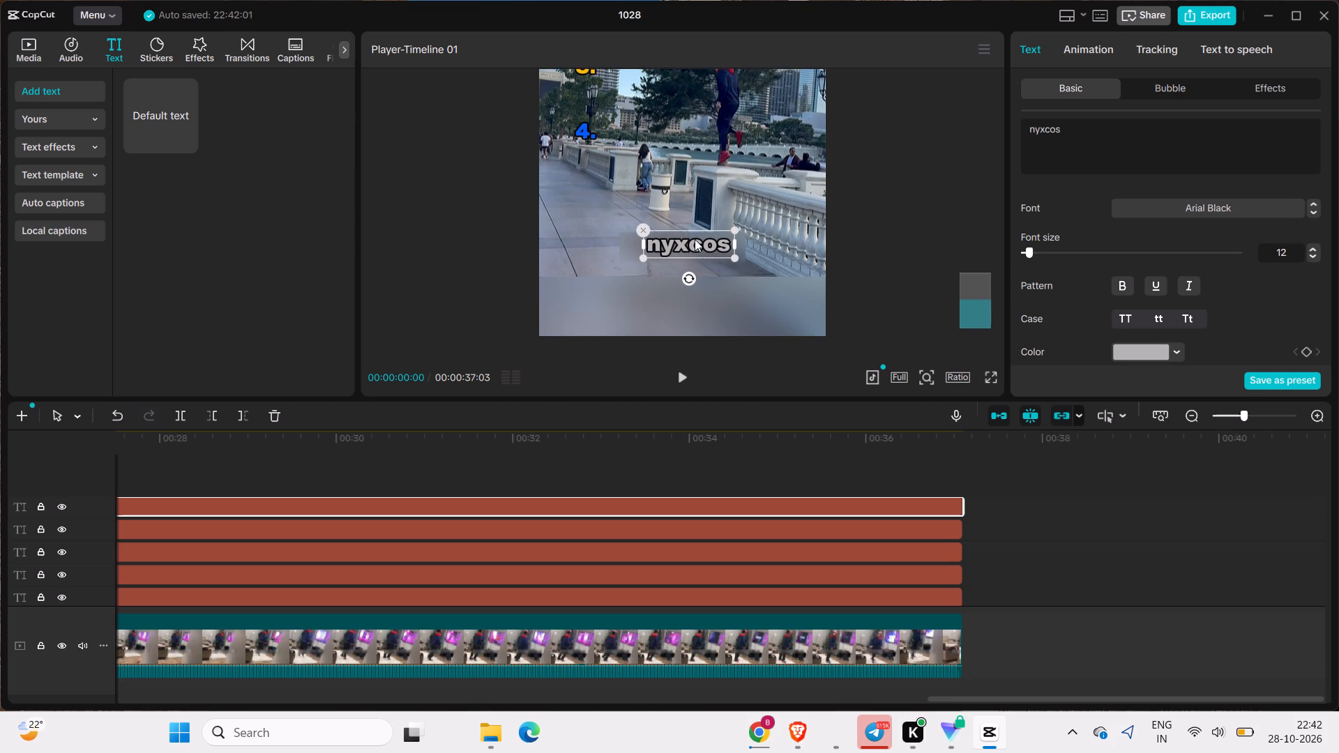
pyautogui.moveTo(695, 239); pyautogui.dragTo(689, 241)
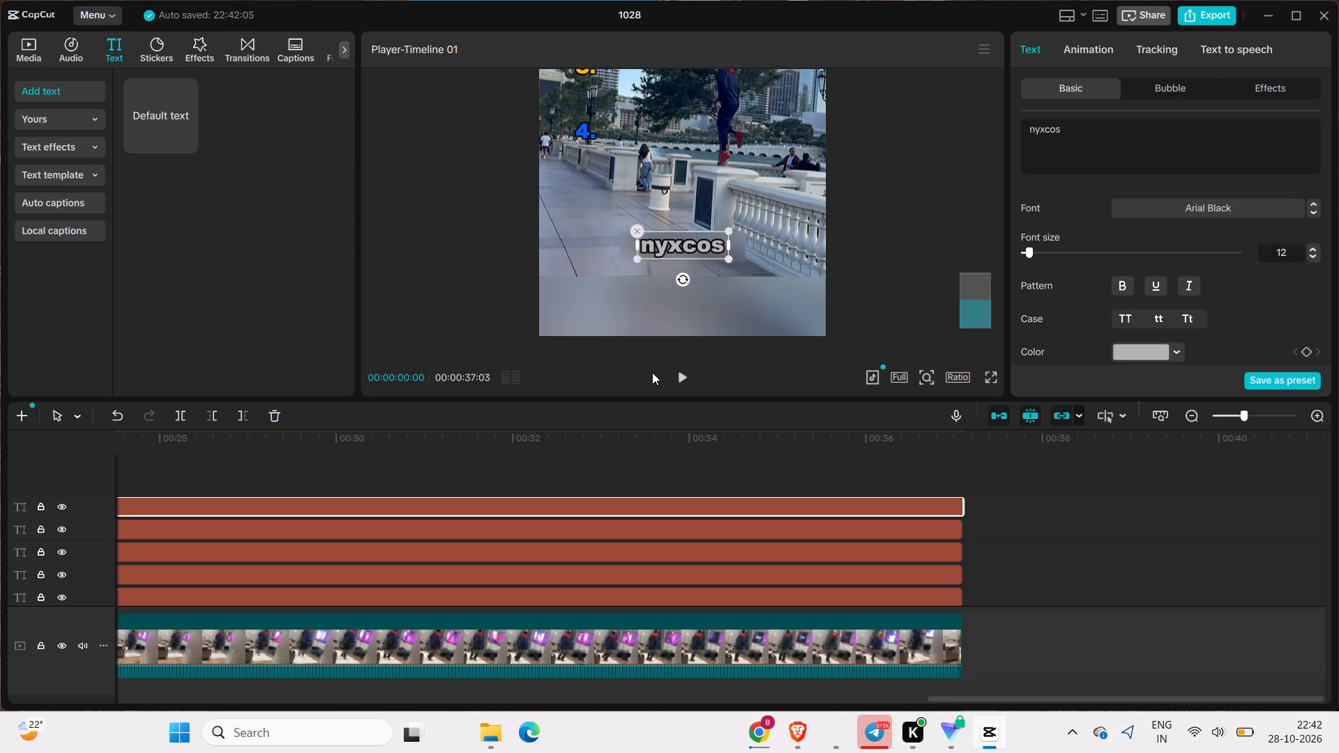
# Add another default text at 00:00:00:00 and replace its wording with "cc:".
pyautogui.click(586, 463)
pyautogui.moveTo(585, 462); pyautogui.dragTo(0, 575)
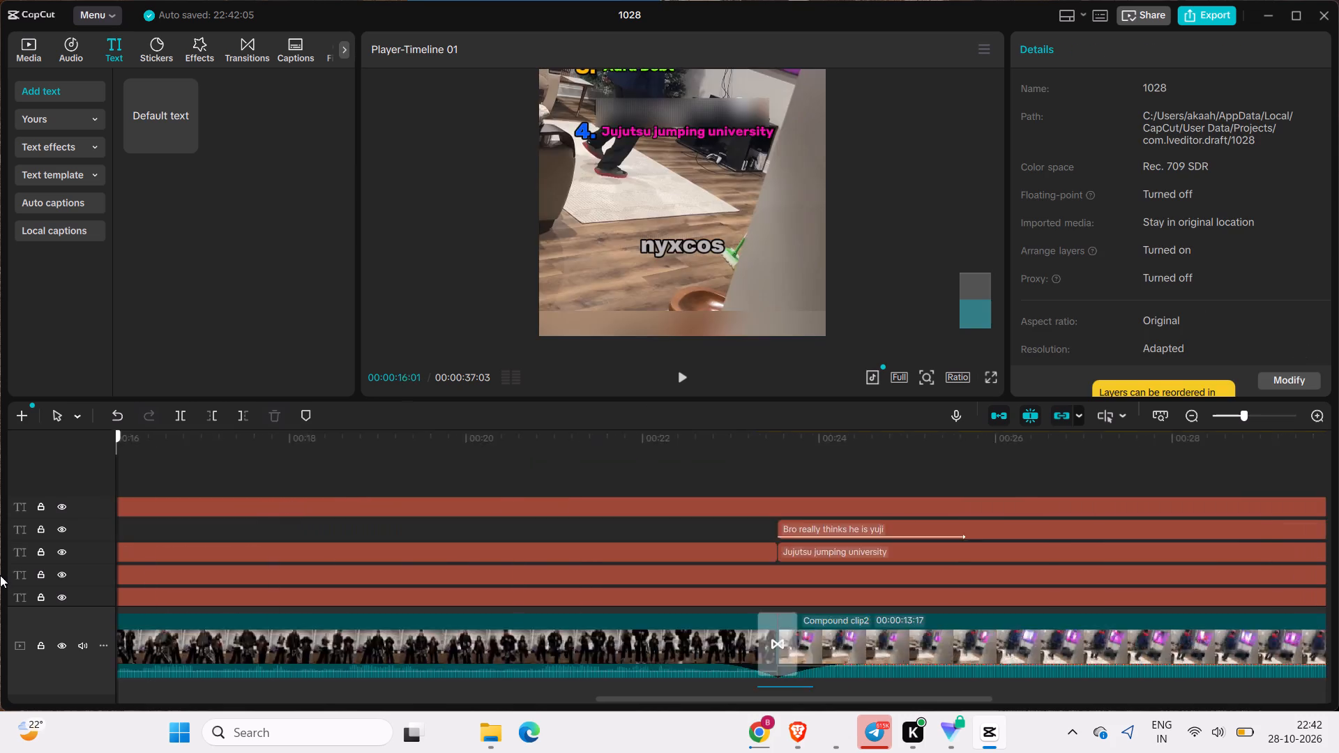
pyautogui.moveTo(0, 575); pyautogui.dragTo(0, 589)
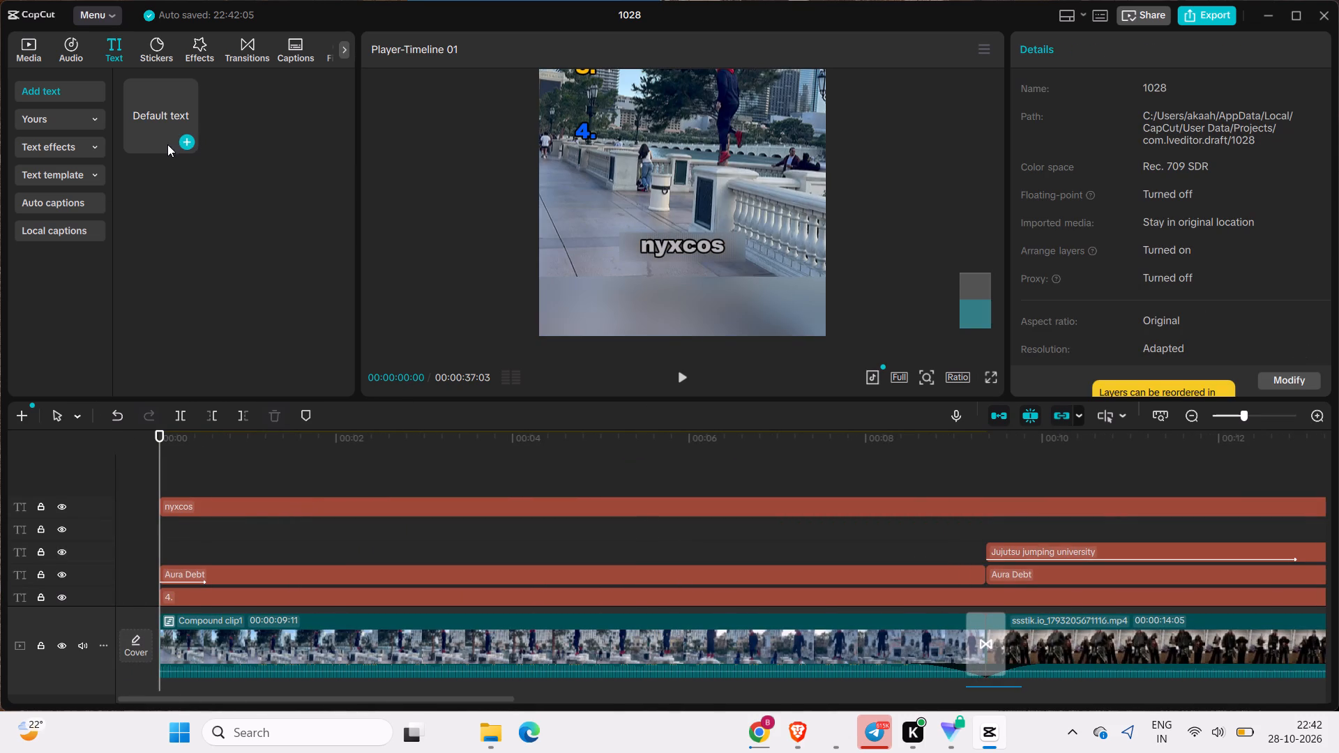
pyautogui.click(181, 139)
pyautogui.click(1121, 142)
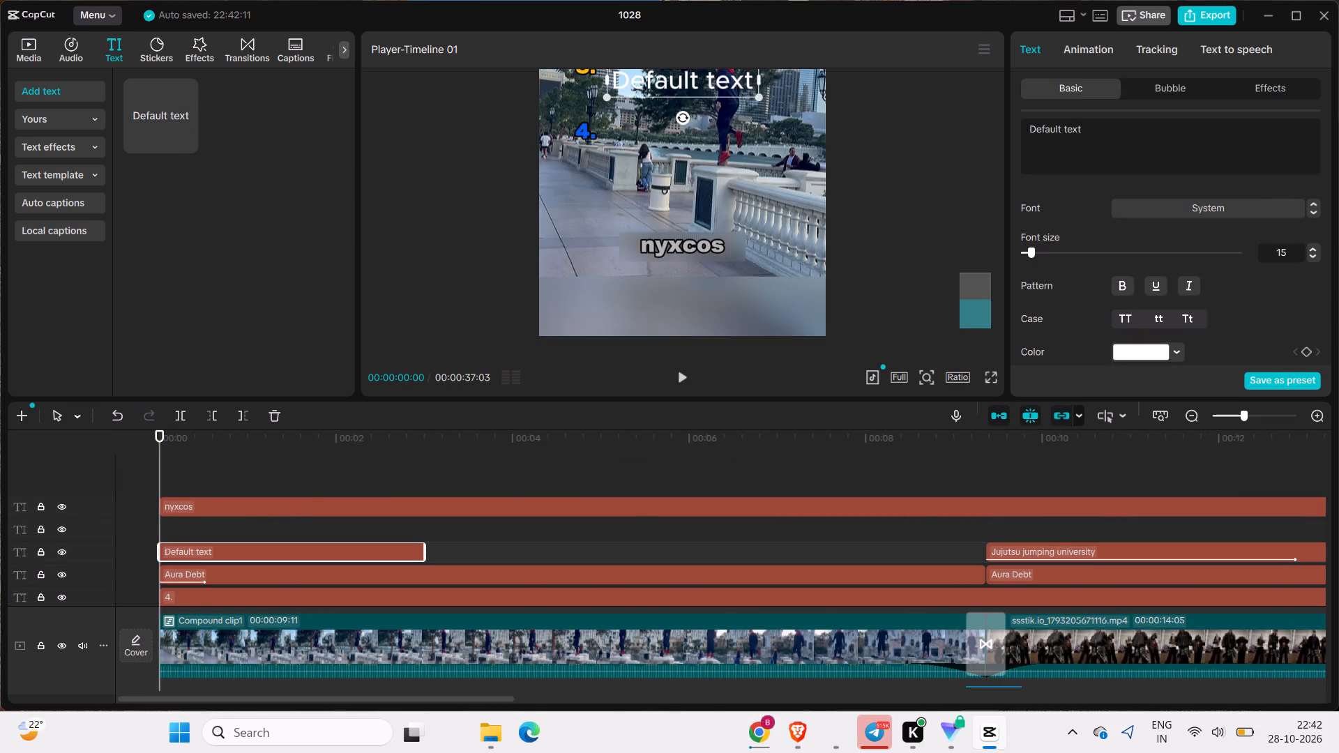
pyautogui.hotkey('ctrl', 'a')
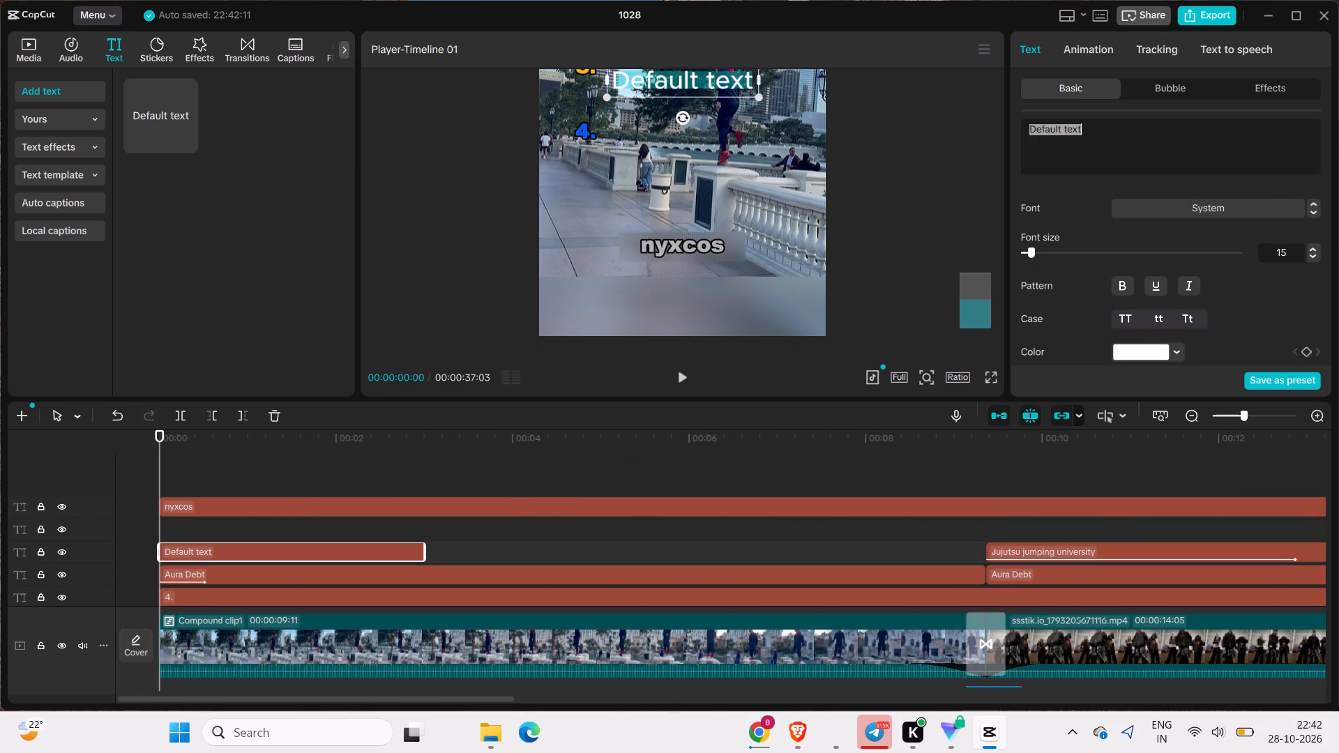
pyautogui.press('BackSpace')
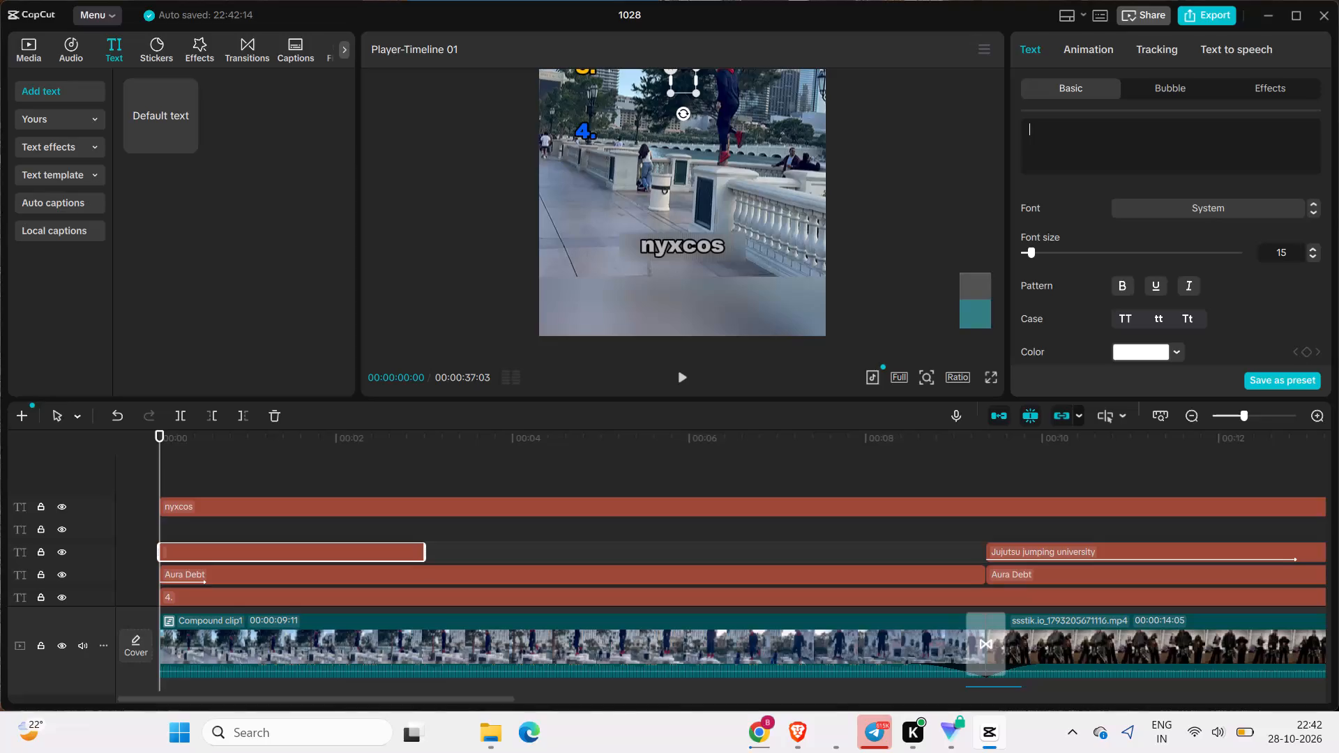
pyautogui.write('cc')
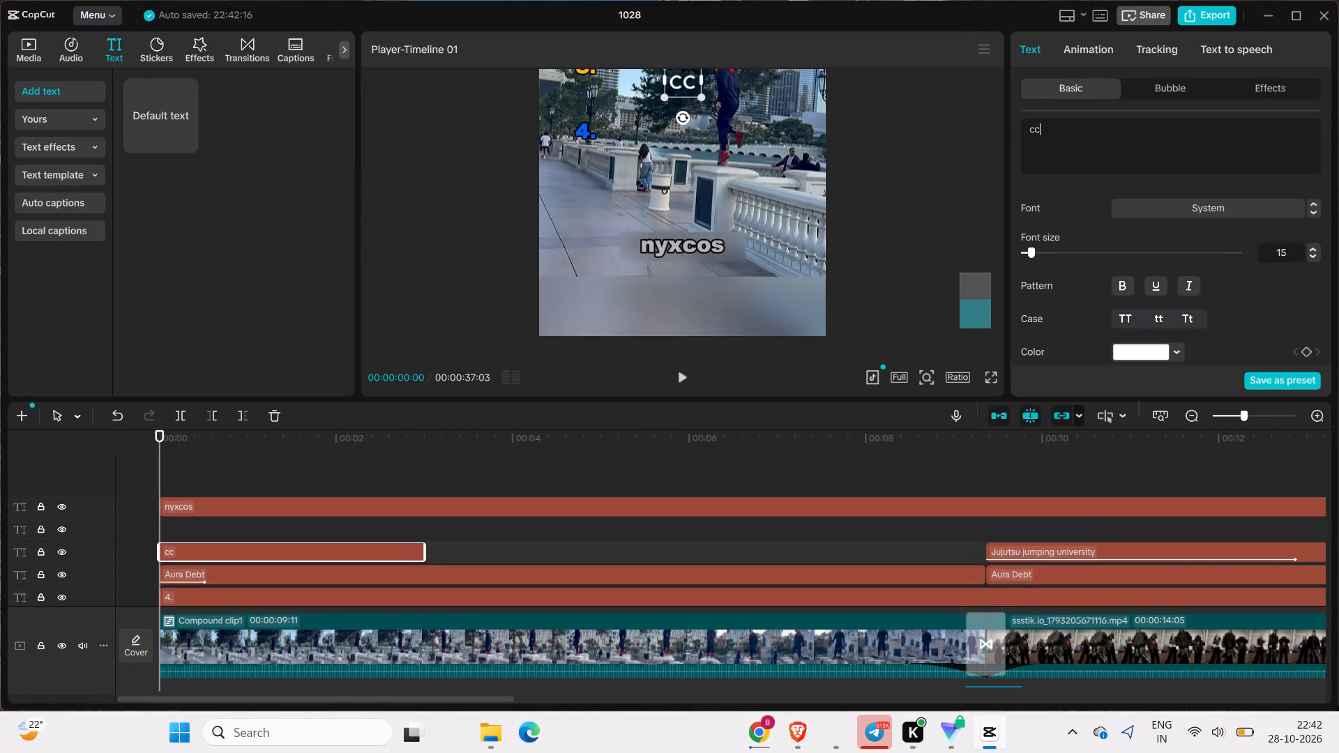
pyautogui.hotkey('shift', ':')
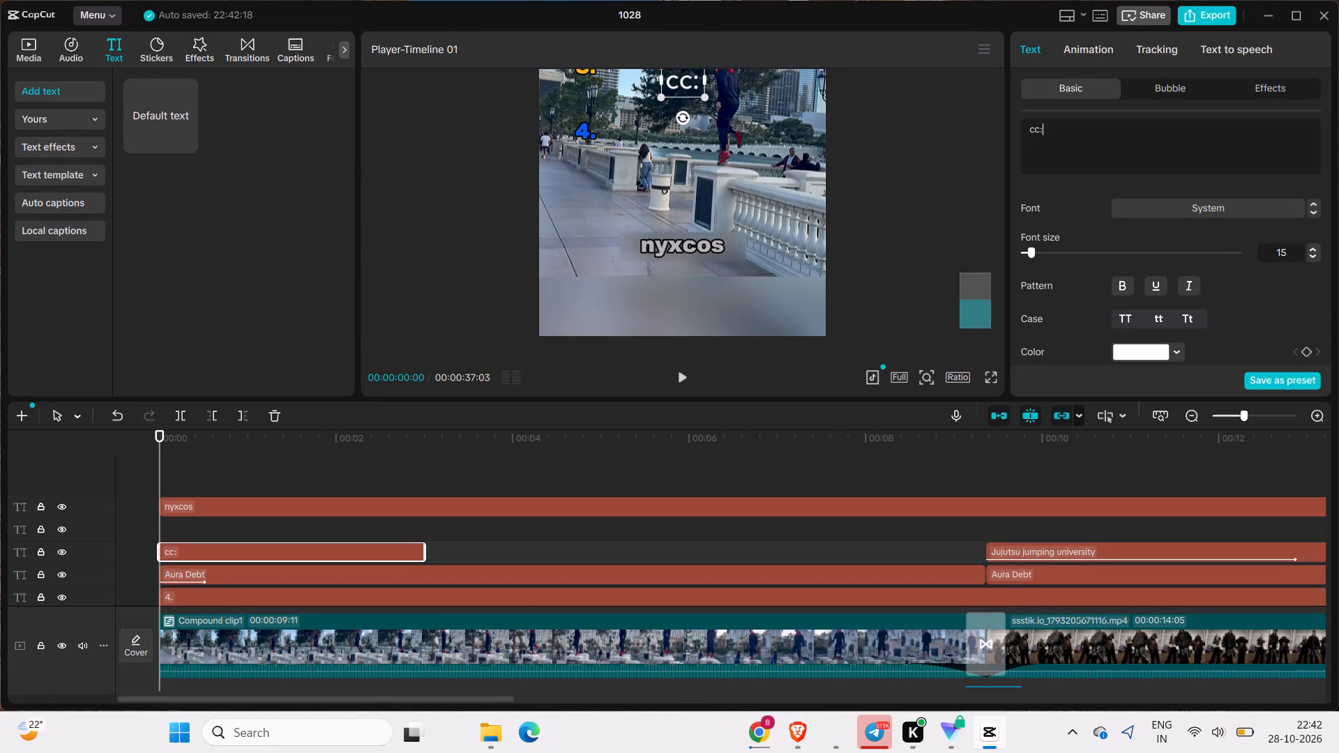
# Give the "cc:" text a black stroke and colour it bright mint green.
pyautogui.scroll(-10, 1107, 213)
pyautogui.scroll(2, 1042, 268)
pyautogui.click(1024, 283)
pyautogui.scroll(-1, 1090, 303)
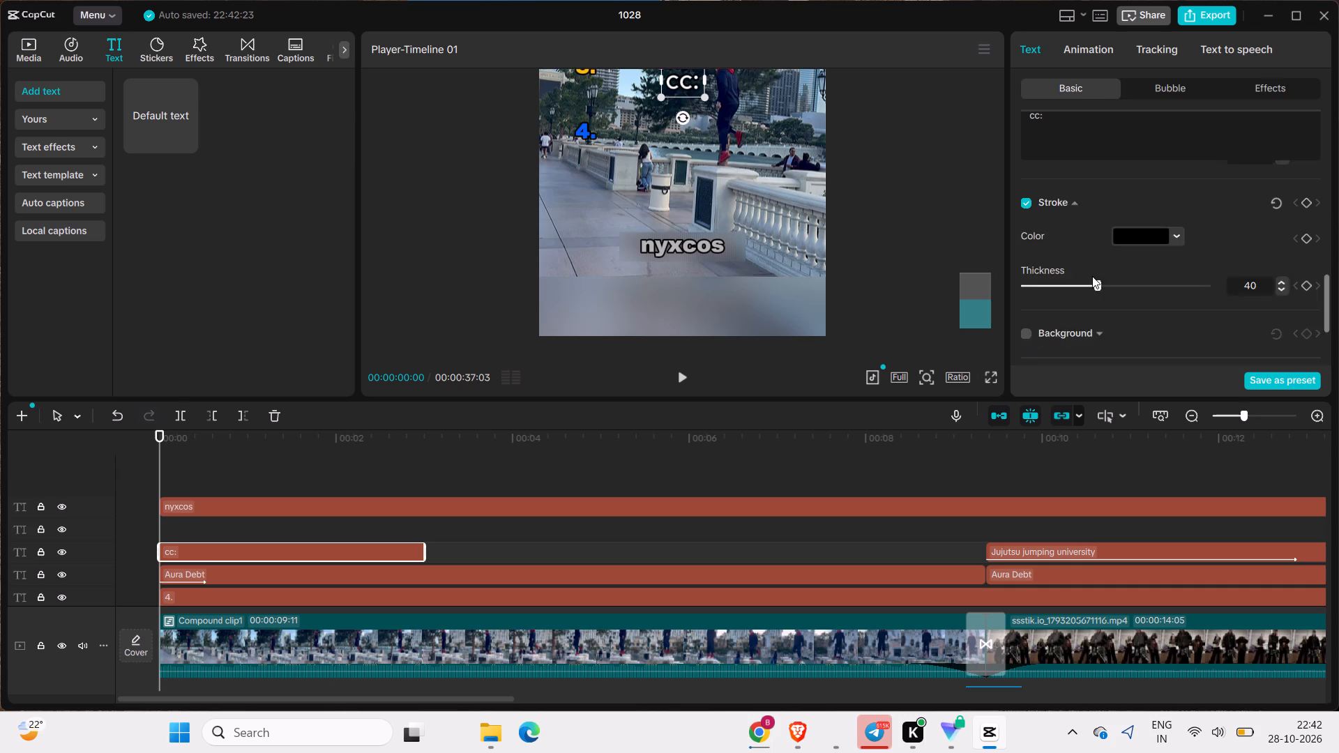
pyautogui.scroll(10, 1092, 275)
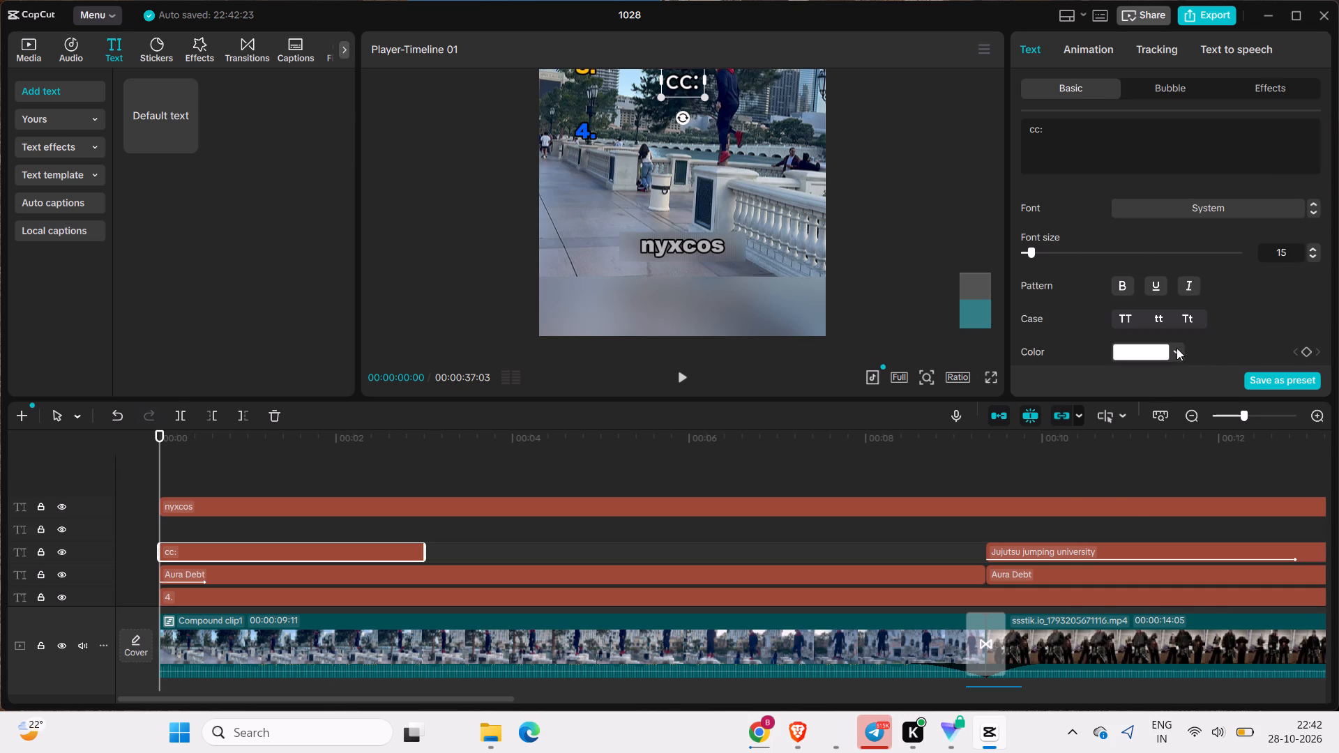
pyautogui.click(1177, 348)
pyautogui.moveTo(1237, 392); pyautogui.dragTo(1322, 395)
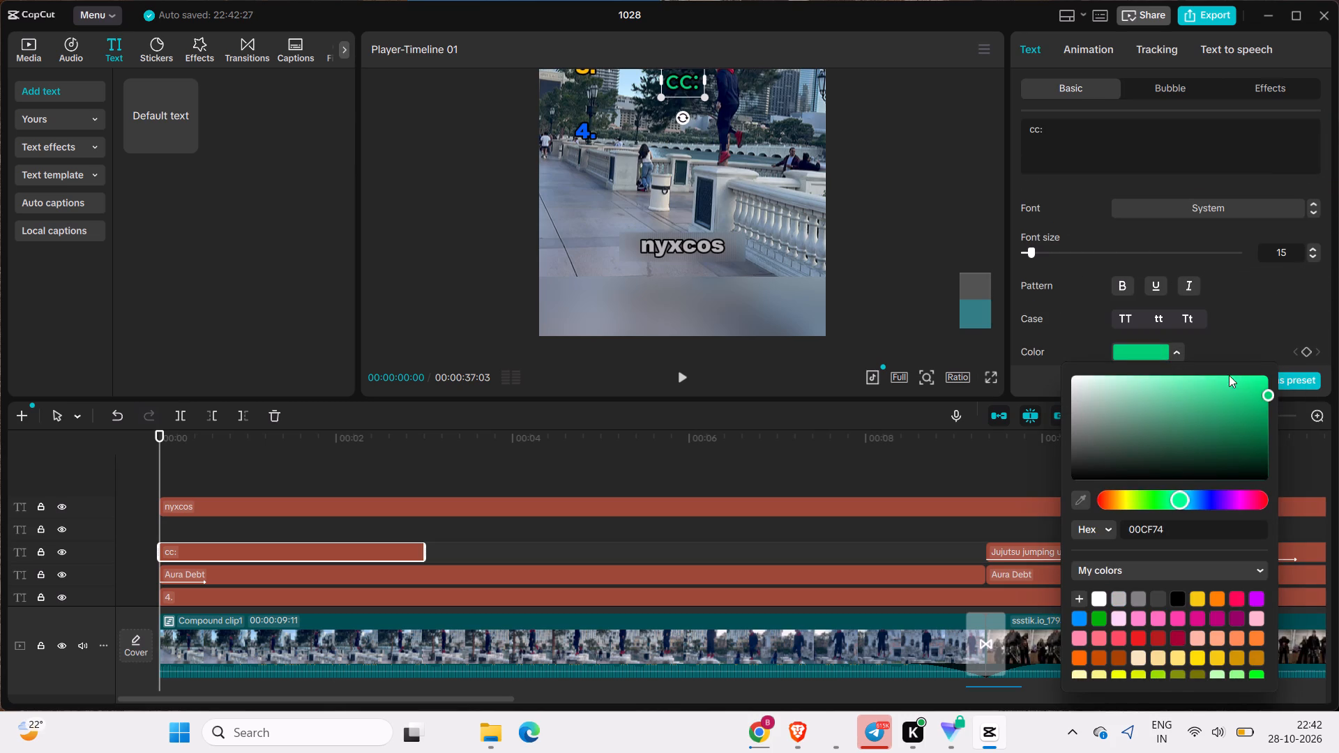
pyautogui.moveTo(1266, 391); pyautogui.dragTo(1287, 355)
pyautogui.scroll(3, 1177, 233)
pyautogui.click(1149, 149)
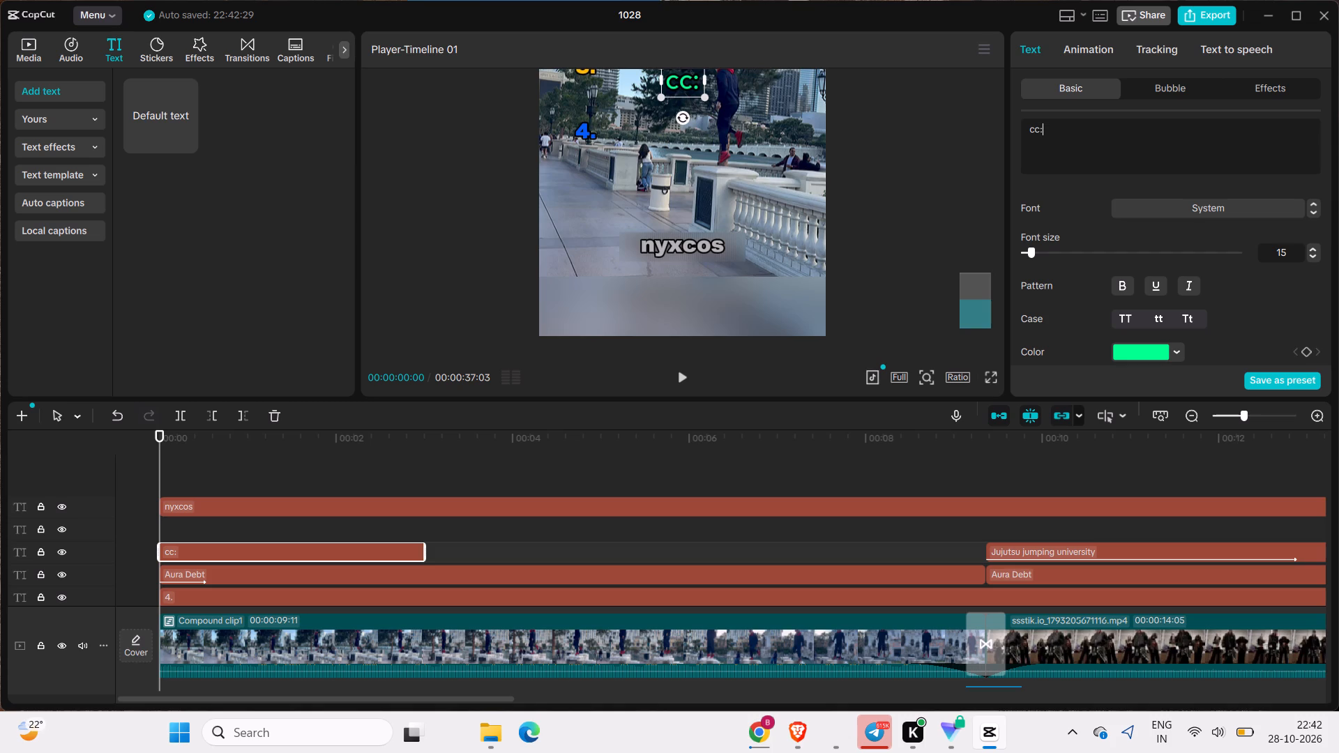
pyautogui.press('space')
pyautogui.press('w')
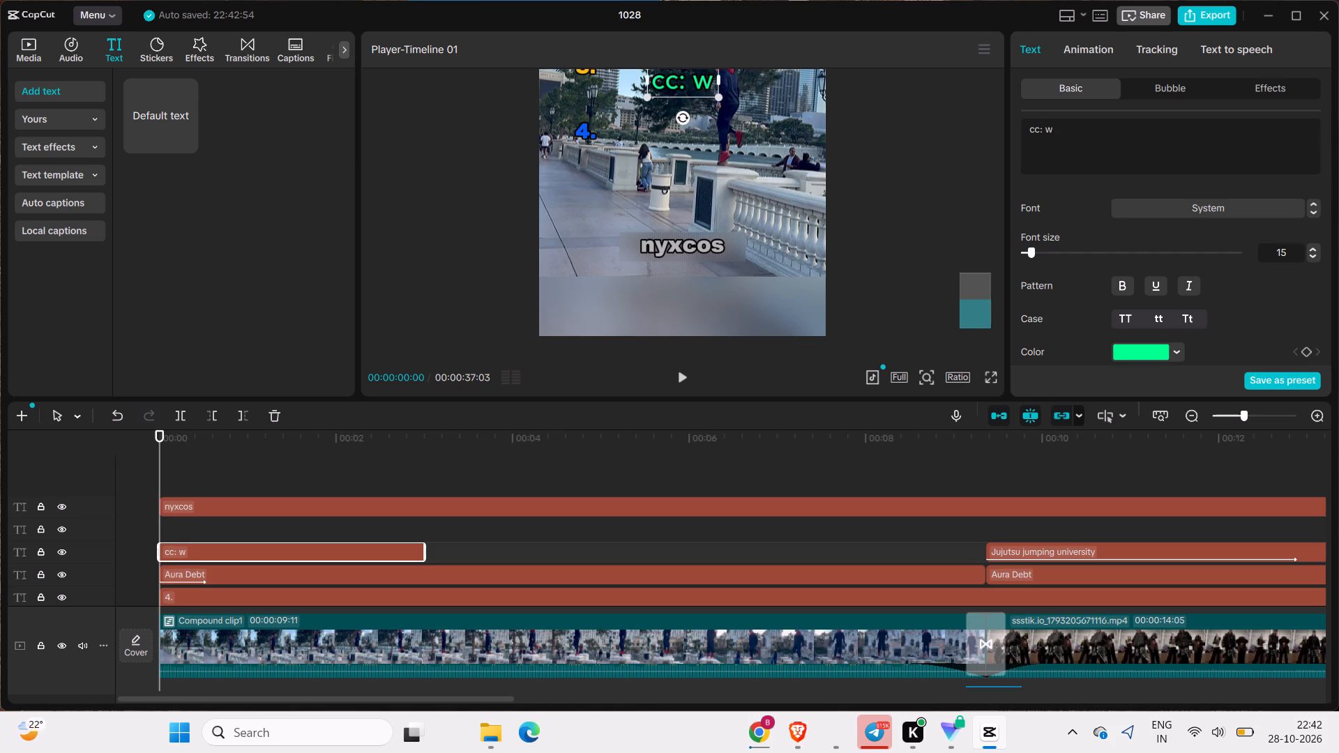
pyautogui.write('ho')
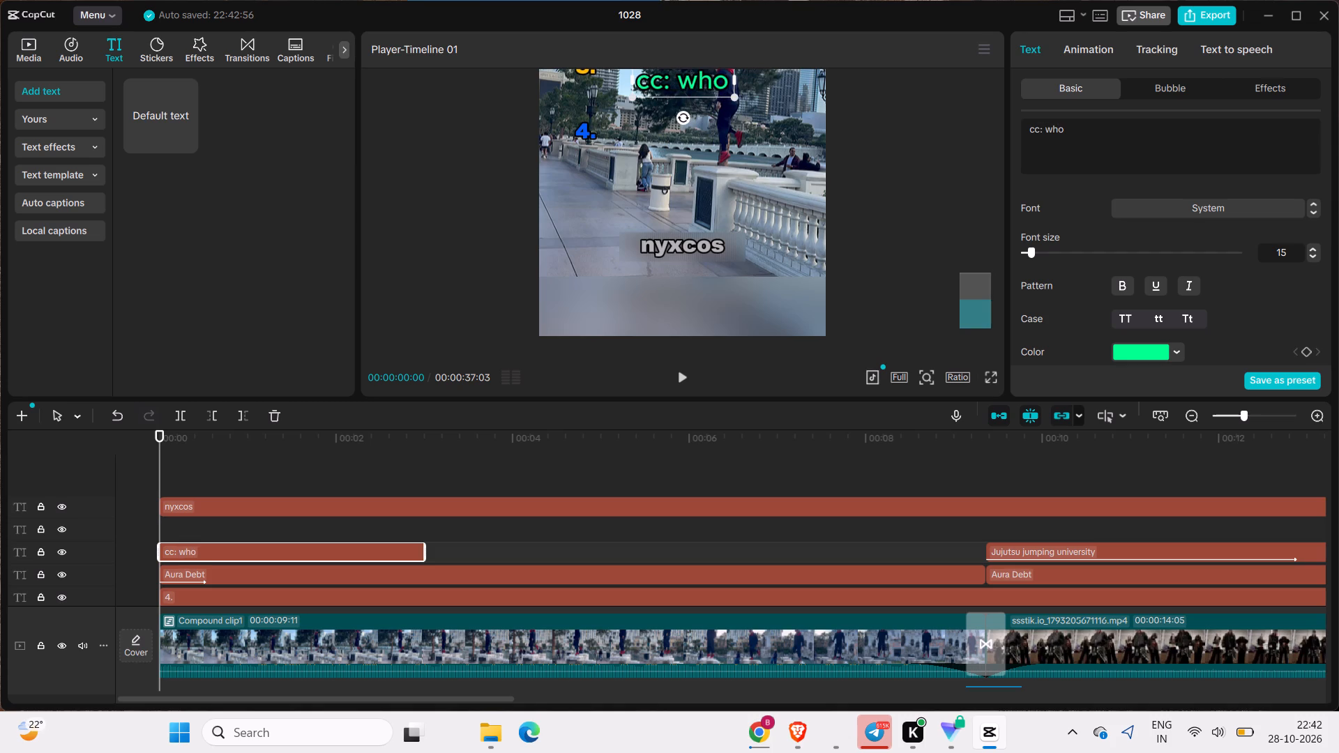
pyautogui.write('le')
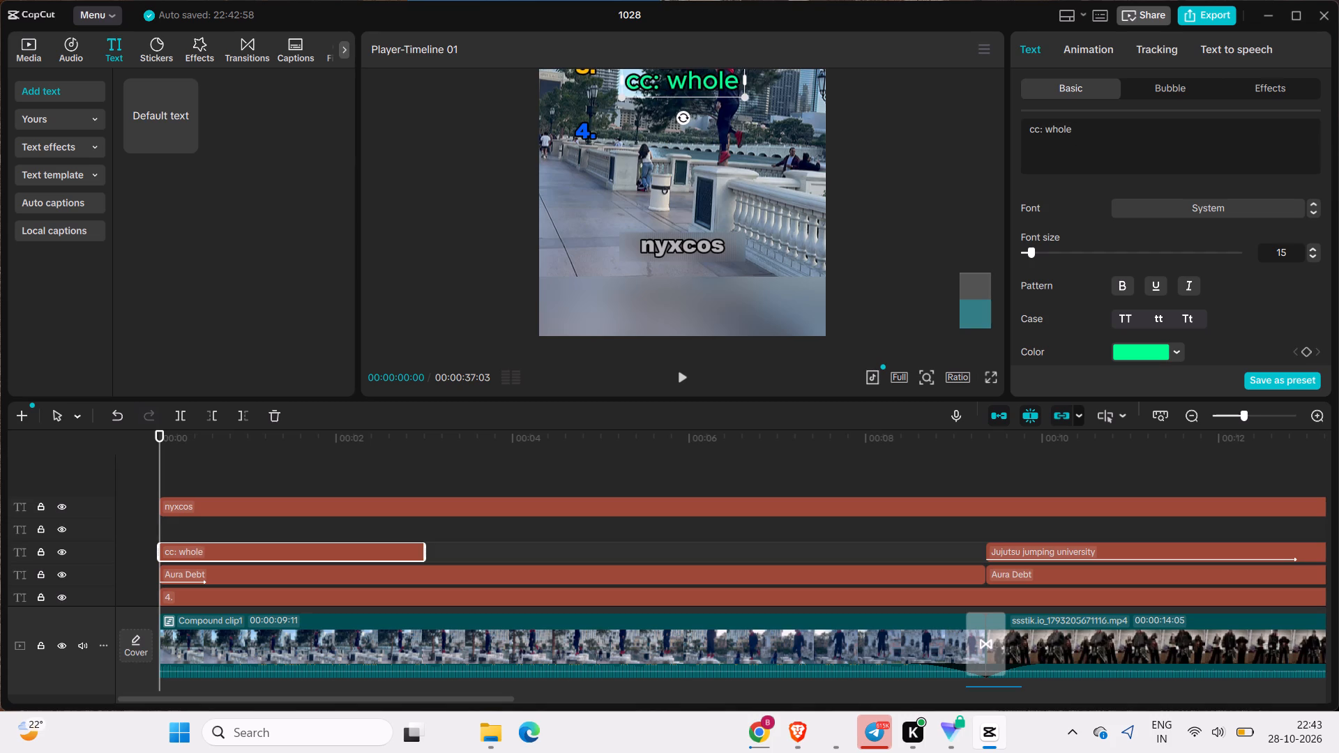
pyautogui.write('wh')
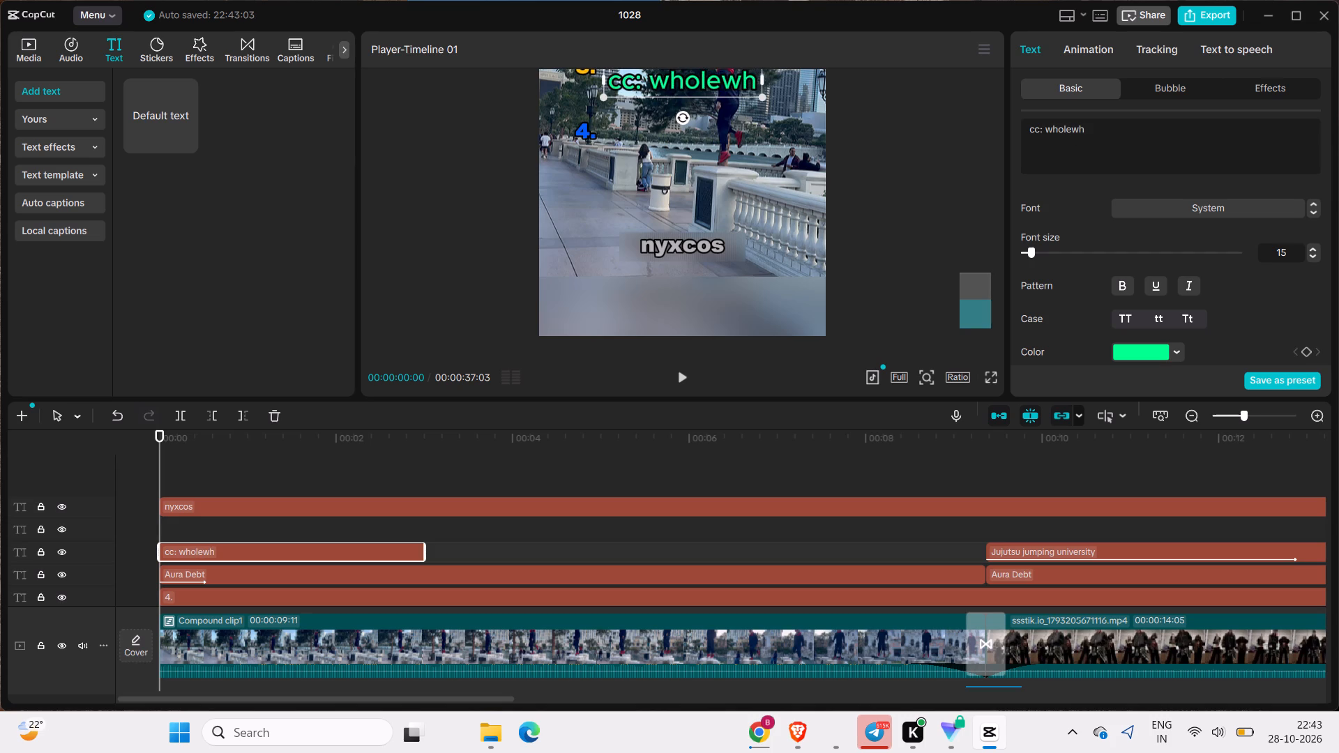
pyautogui.write('ea')
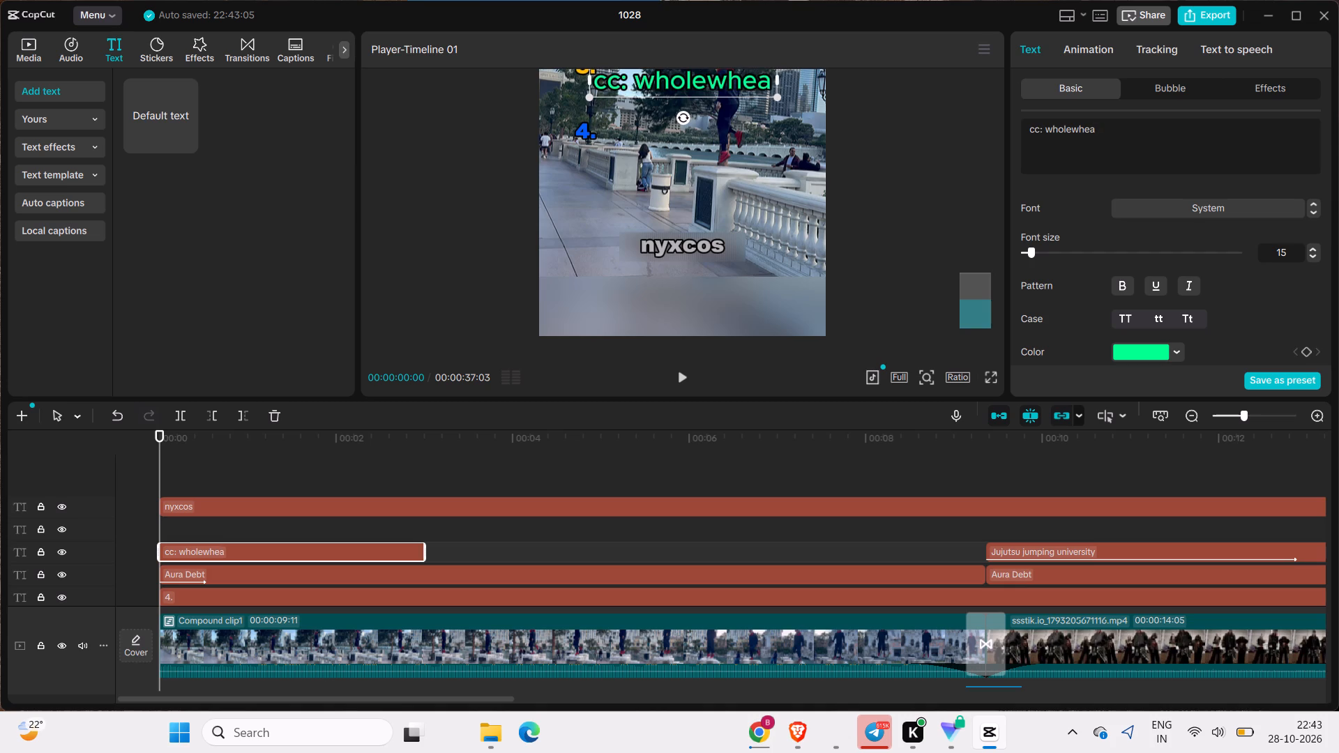
pyautogui.press('t')
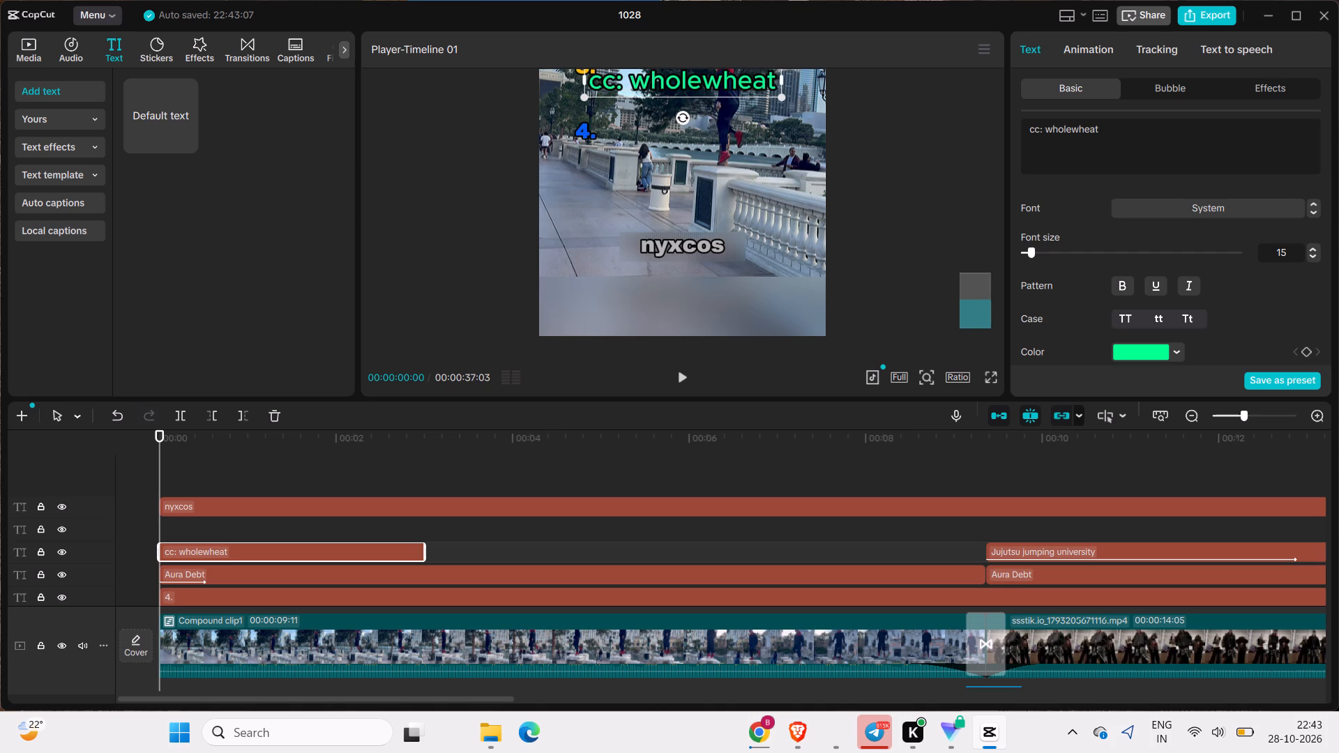
pyautogui.write('peet')
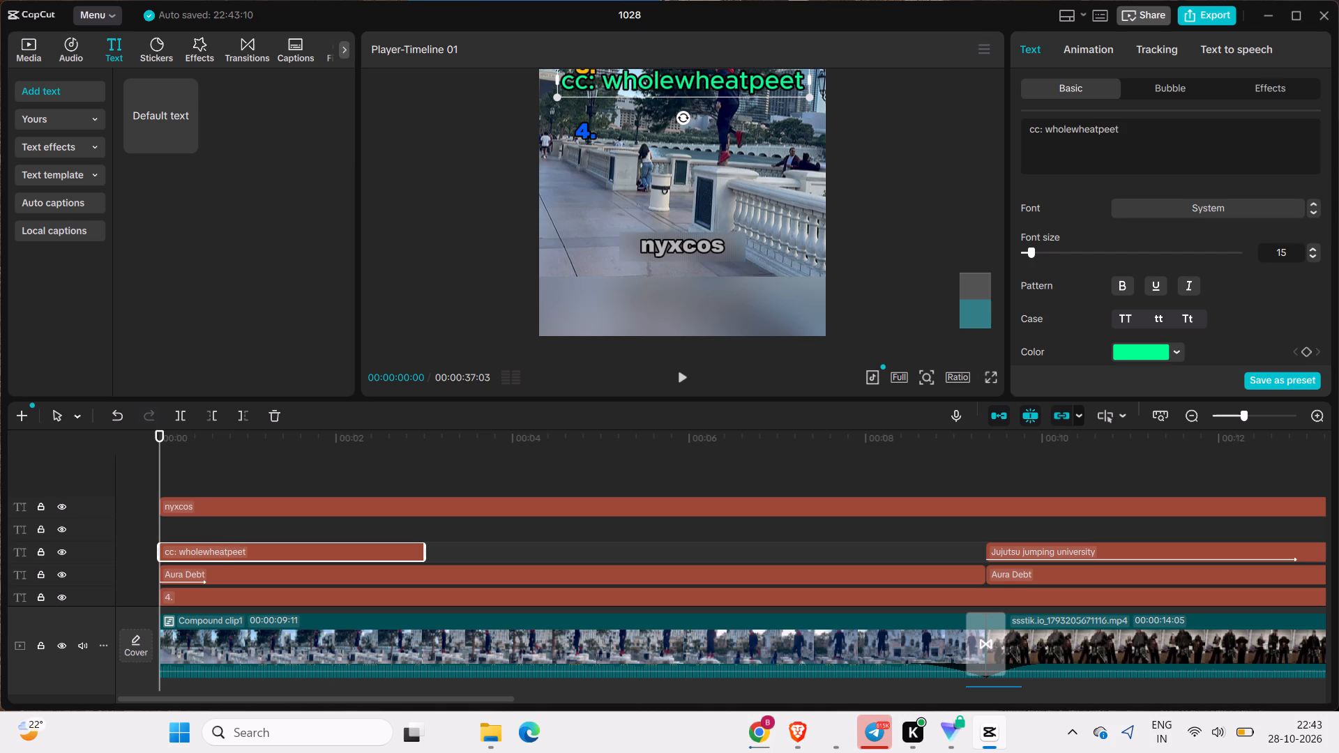
pyautogui.click(1315, 251)
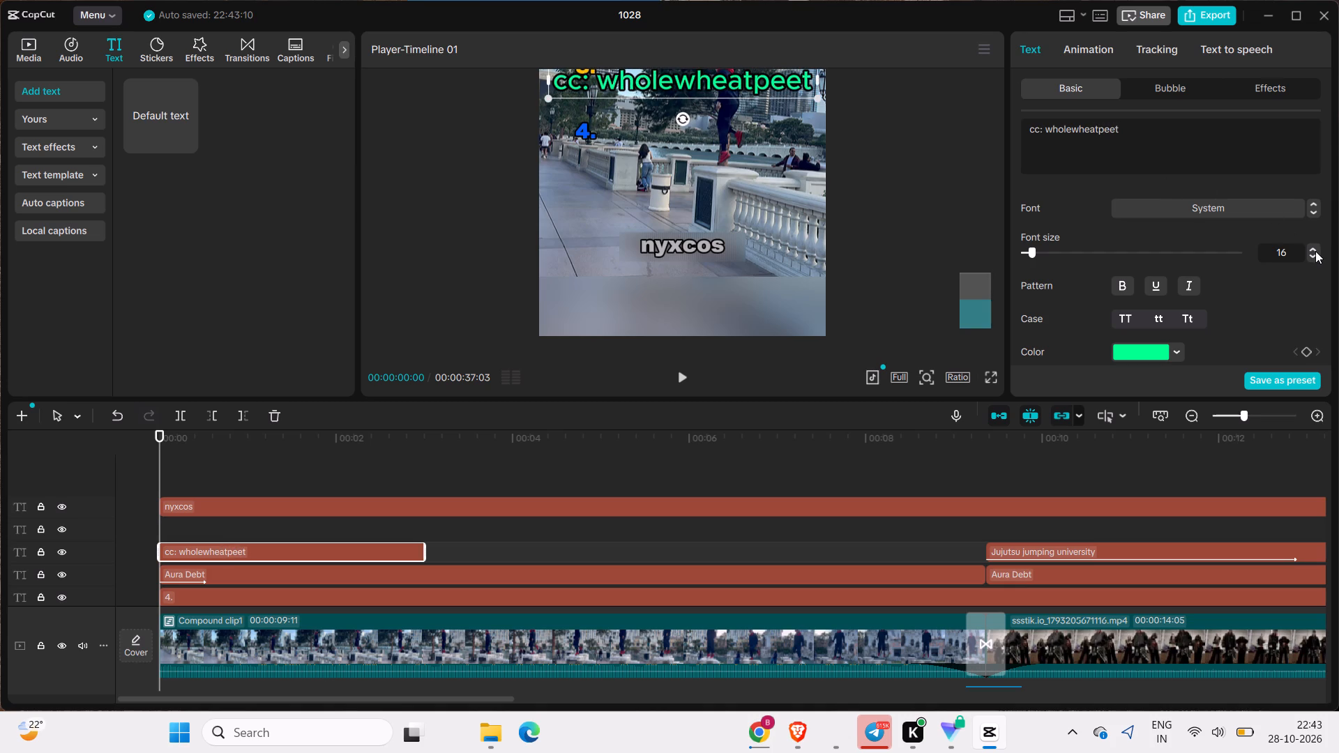
pyautogui.tripleClick(1315, 255)
pyautogui.tripleClick(1315, 255)
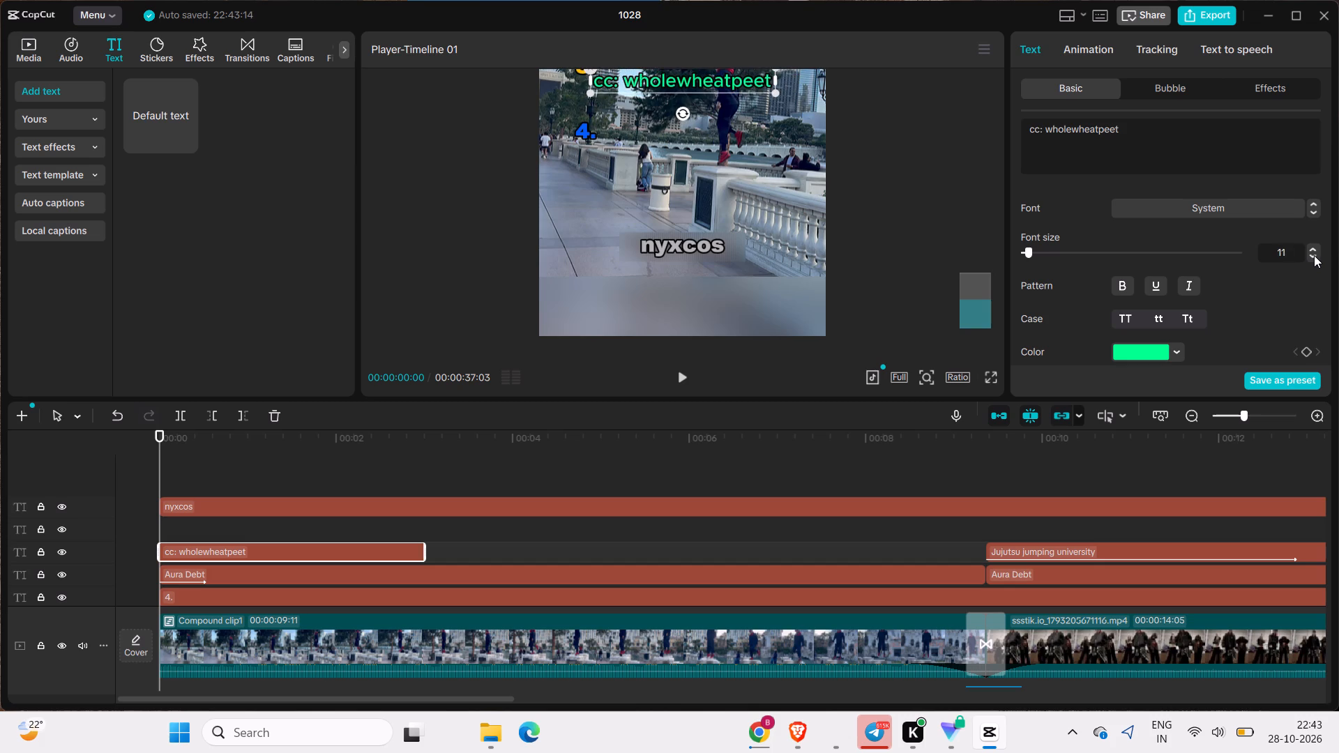
pyautogui.click(1313, 255)
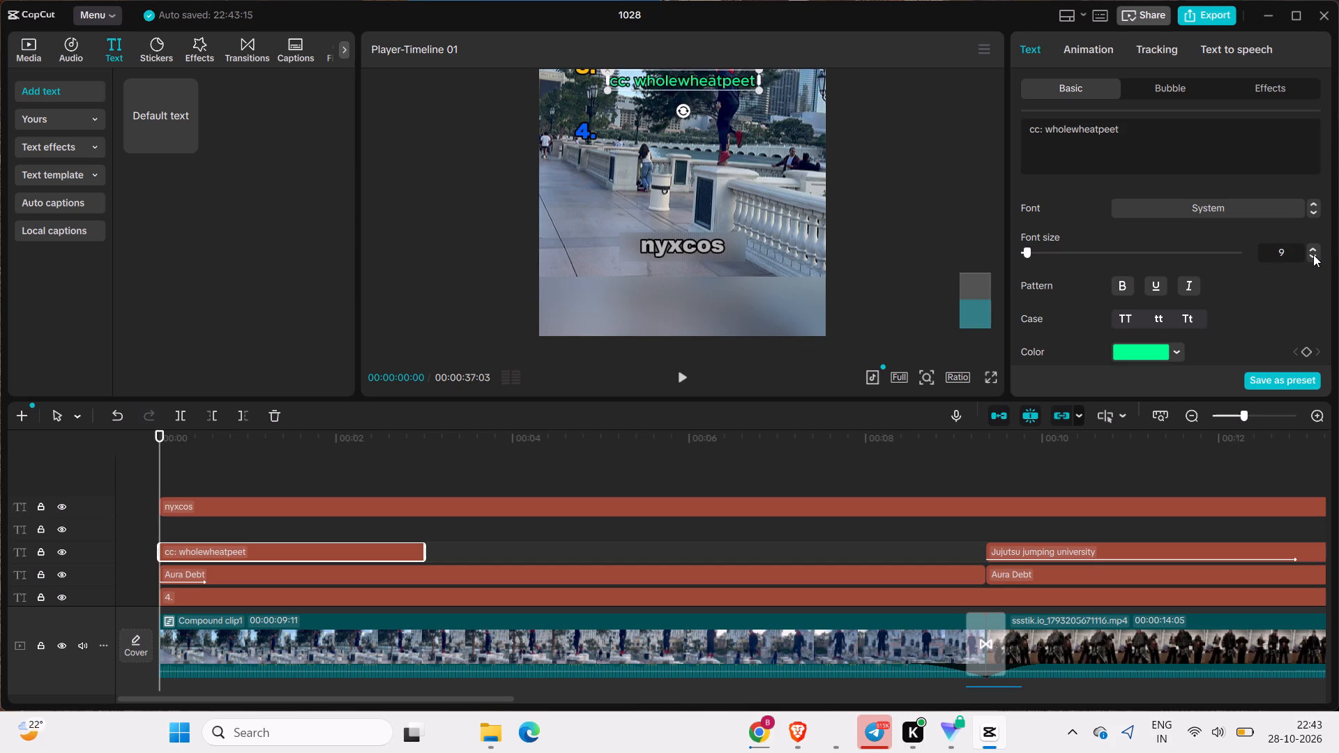
pyautogui.click(1313, 254)
pyautogui.click(1109, 50)
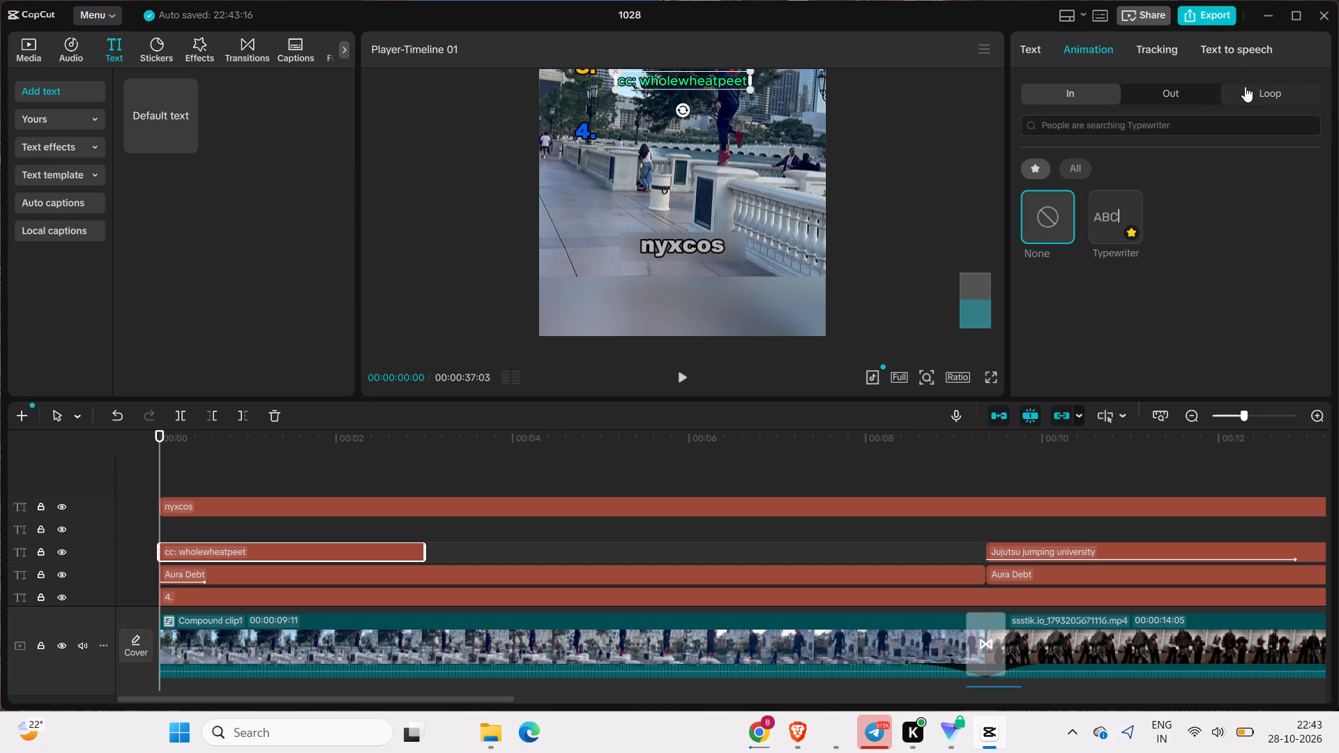
pyautogui.click(1246, 86)
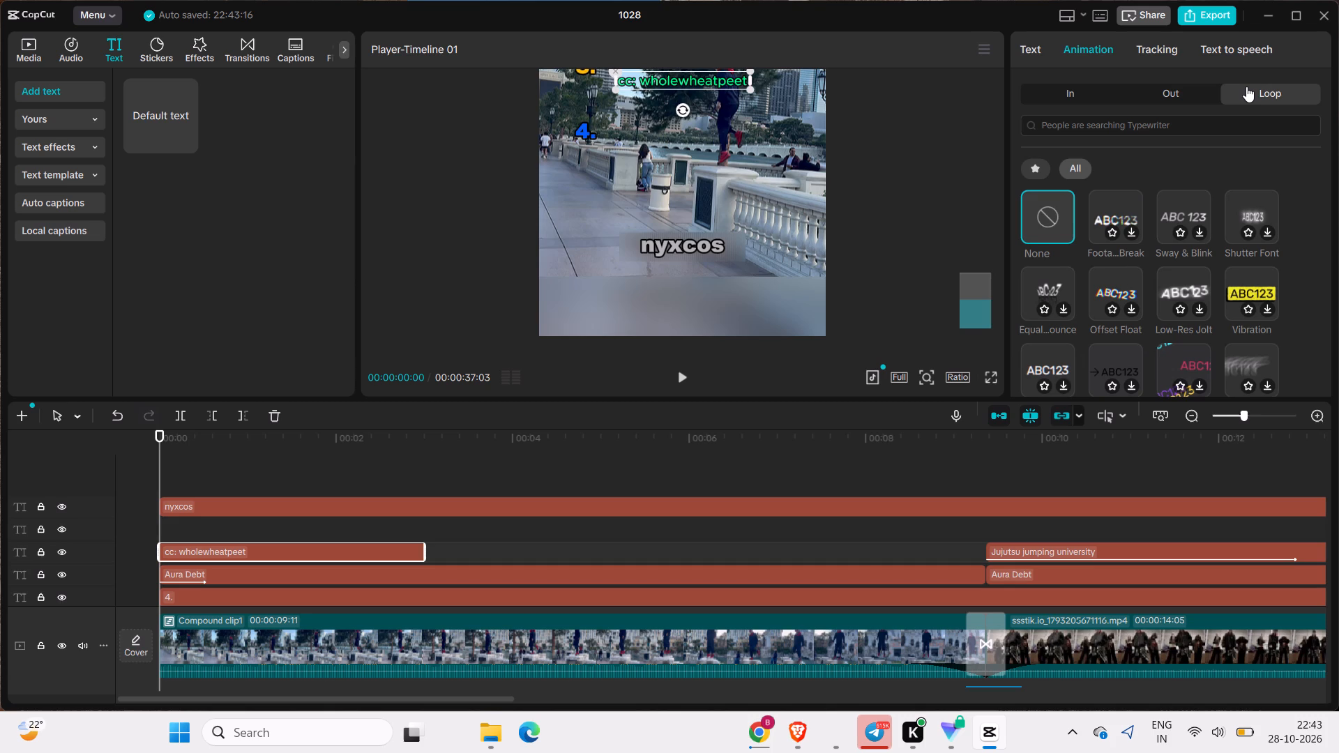
pyautogui.scroll(-2, 1153, 328)
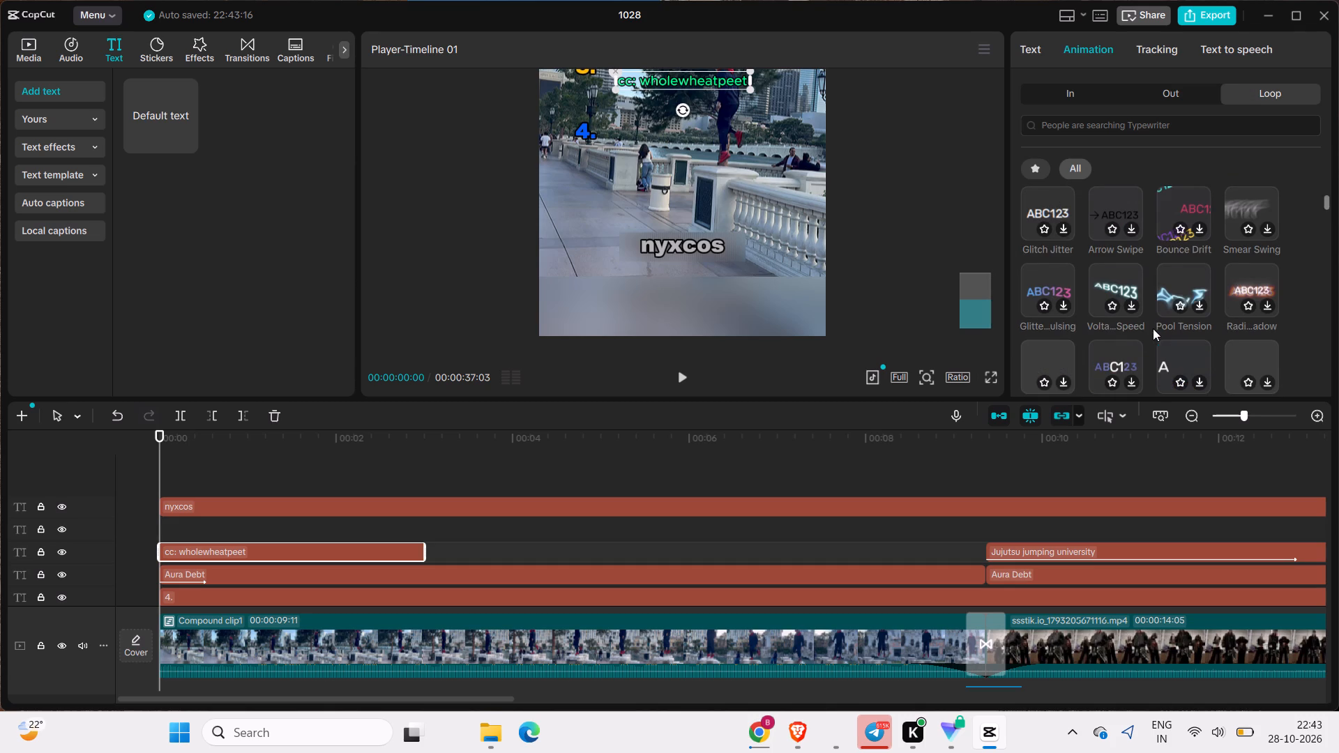
pyautogui.scroll(-2, 1099, 326)
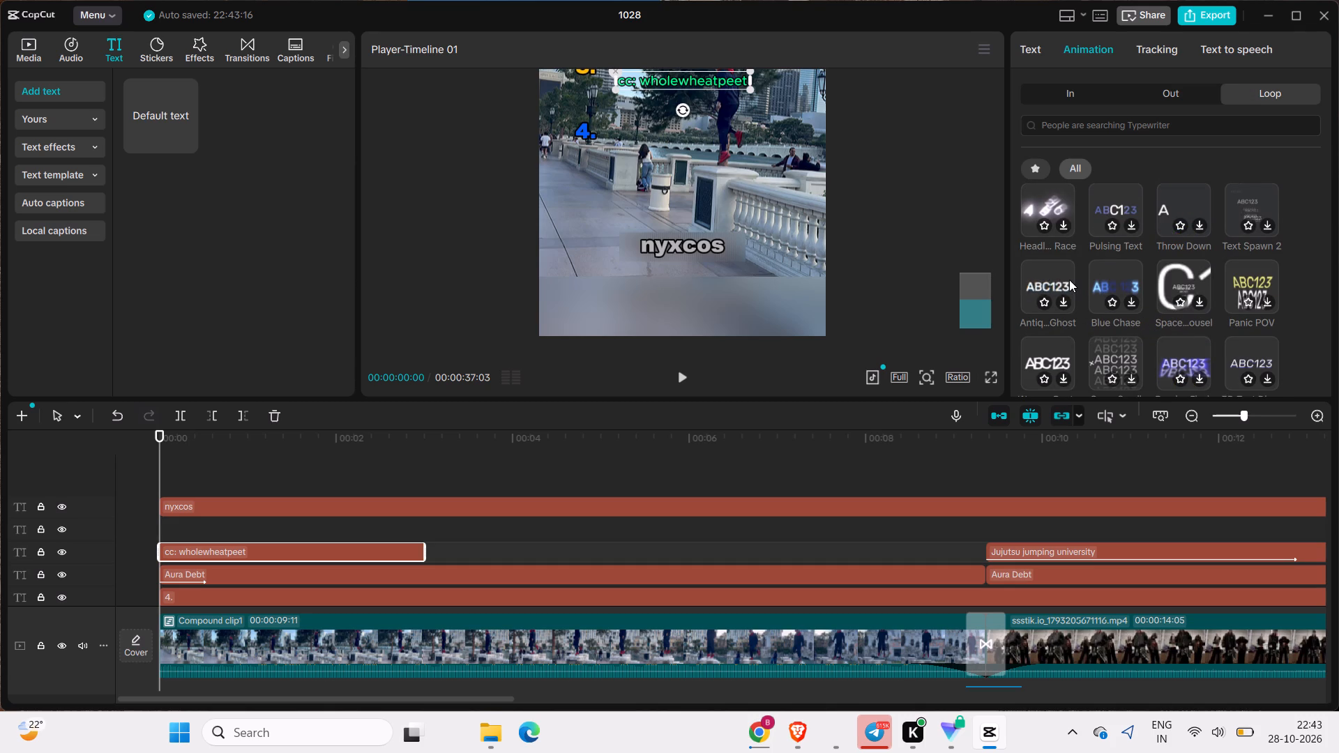
pyautogui.scroll(-1, 1069, 280)
pyautogui.scroll(5, 1069, 278)
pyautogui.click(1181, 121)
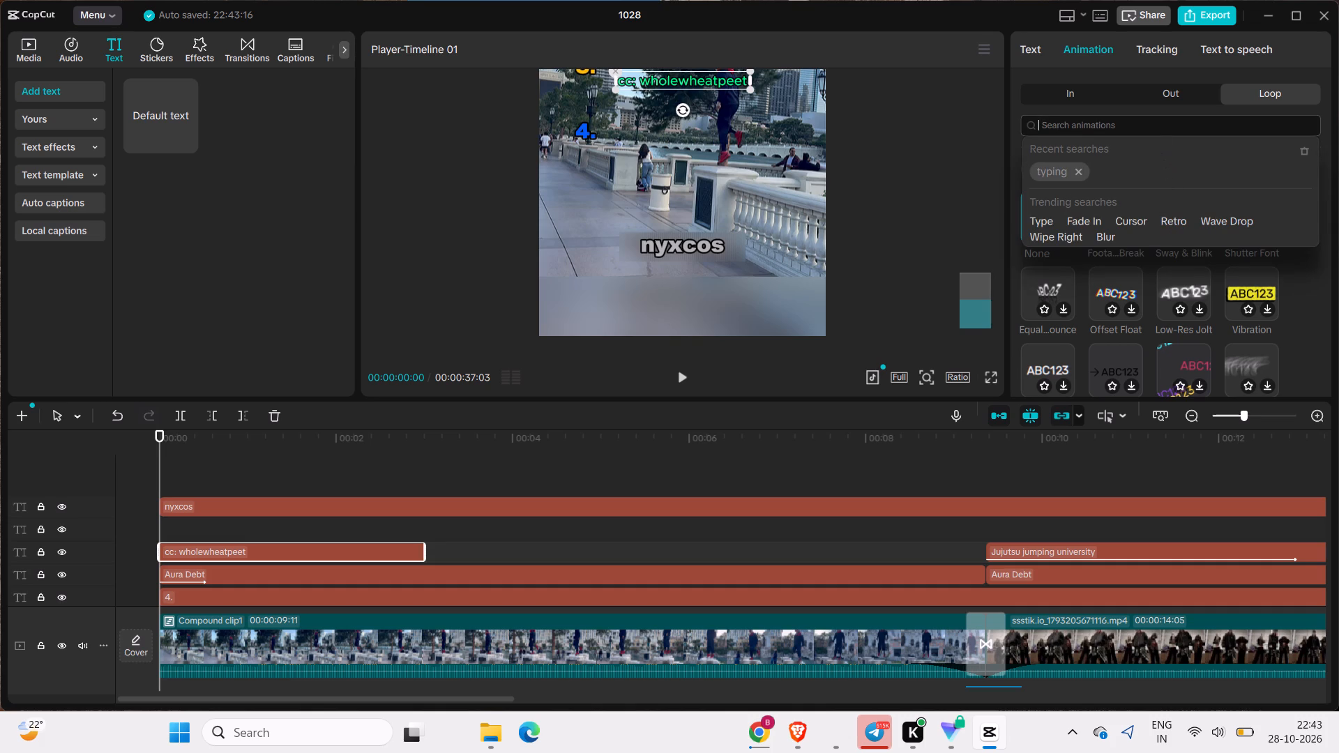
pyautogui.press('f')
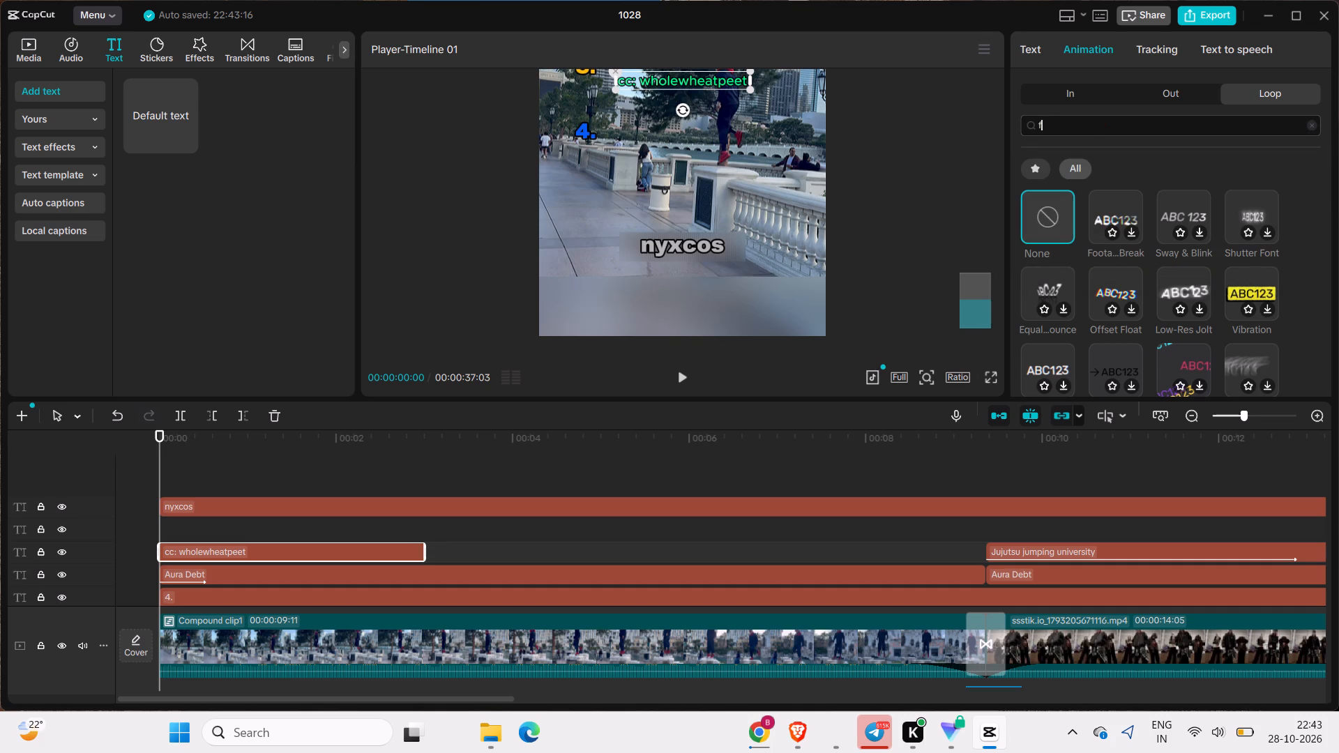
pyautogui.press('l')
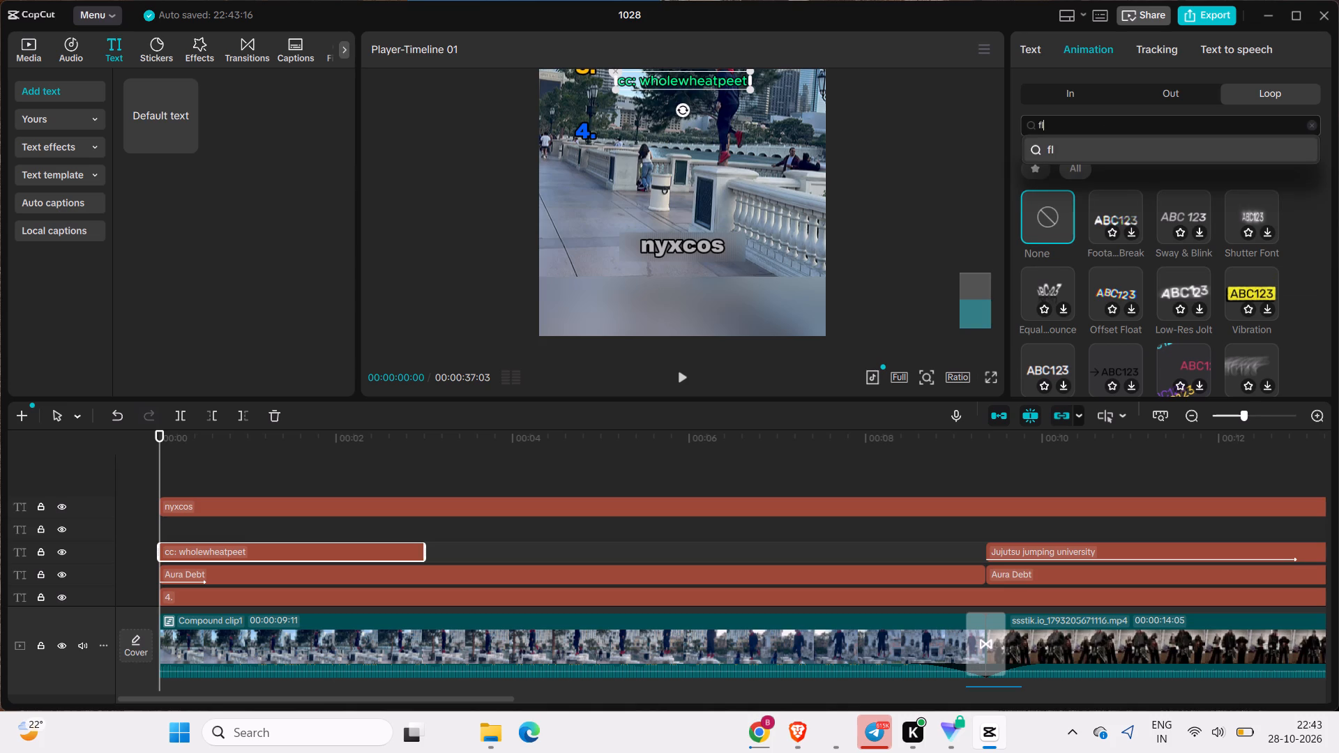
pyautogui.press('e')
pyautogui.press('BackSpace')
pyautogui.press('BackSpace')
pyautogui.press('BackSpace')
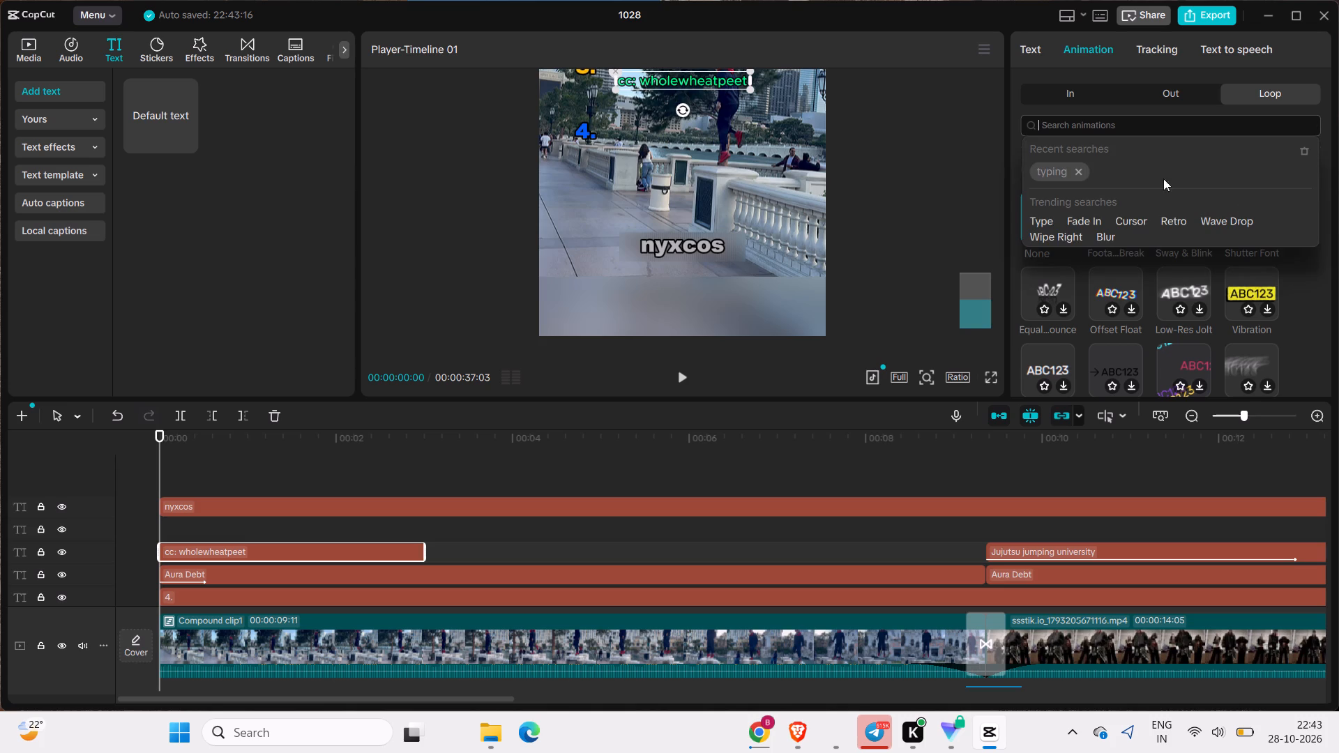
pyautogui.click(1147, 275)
pyautogui.scroll(-10, 1147, 275)
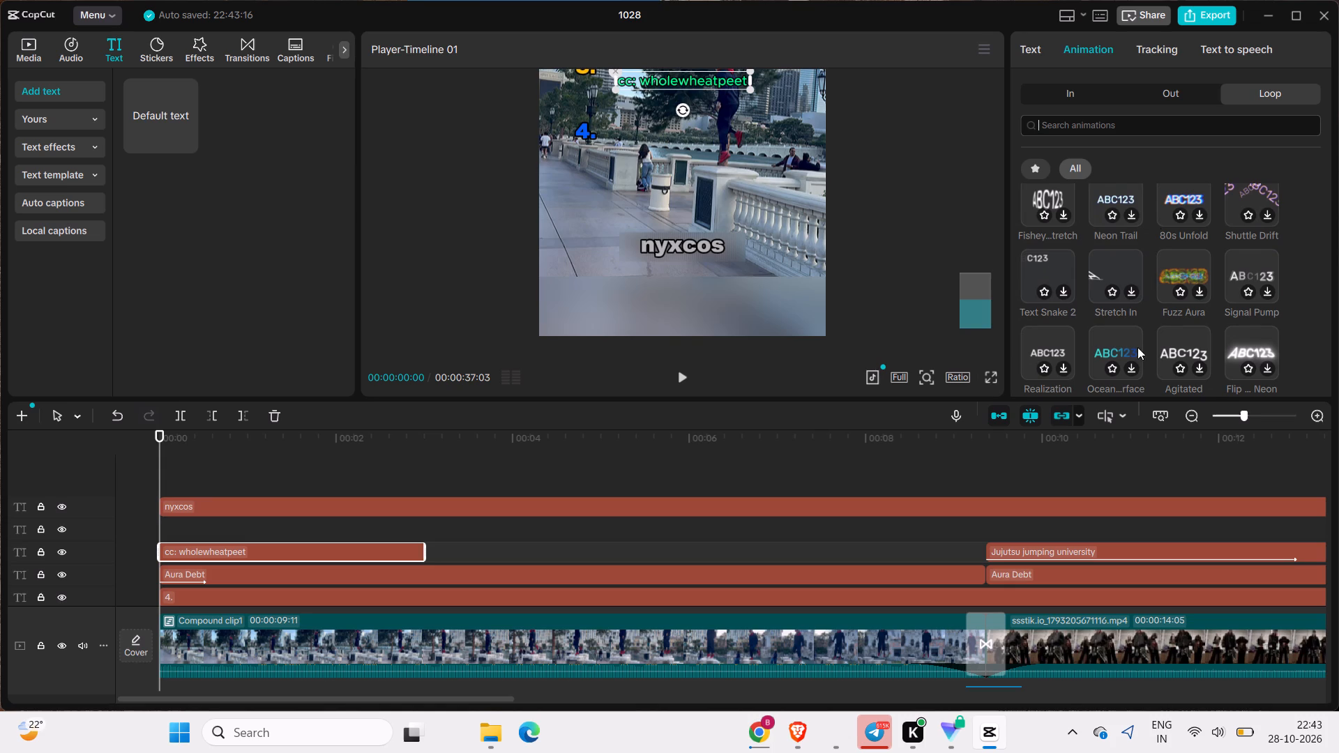
pyautogui.scroll(-3, 1133, 330)
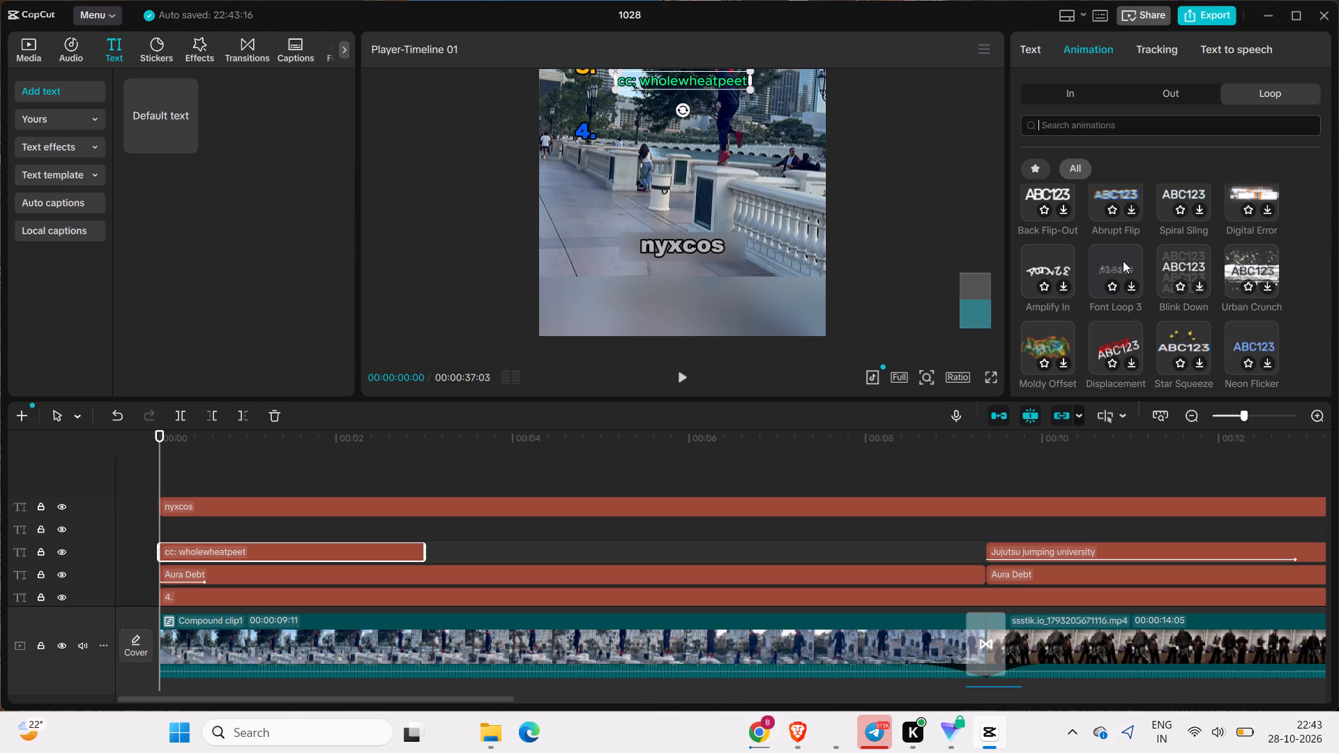
pyautogui.scroll(-3, 1121, 261)
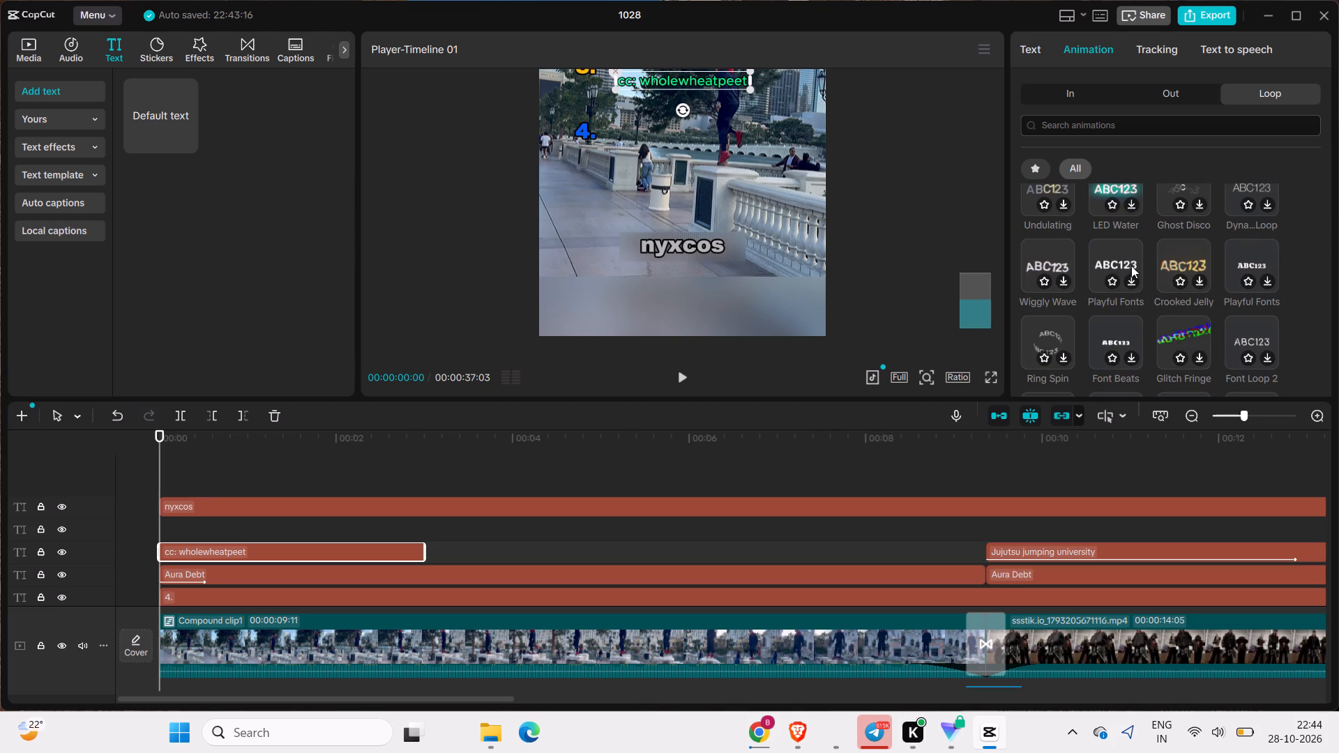
pyautogui.scroll(-2, 1131, 265)
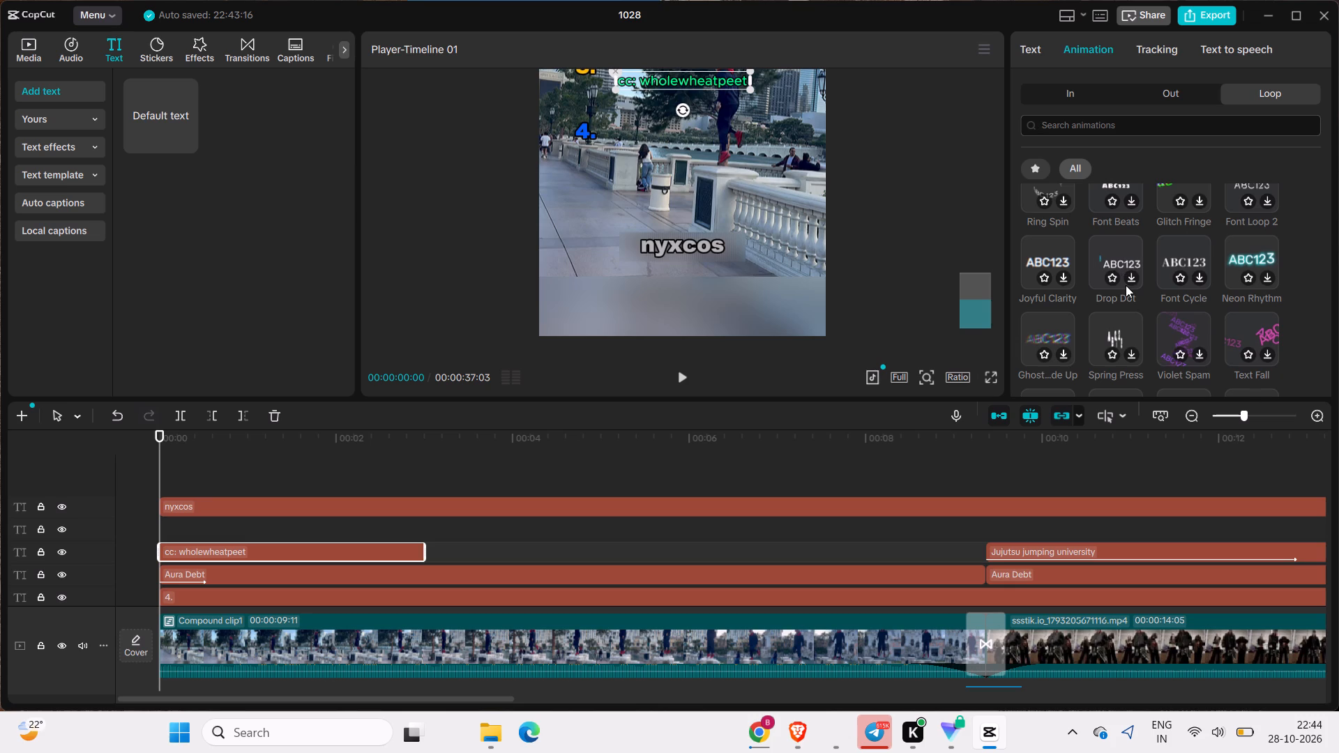
pyautogui.click(1128, 277)
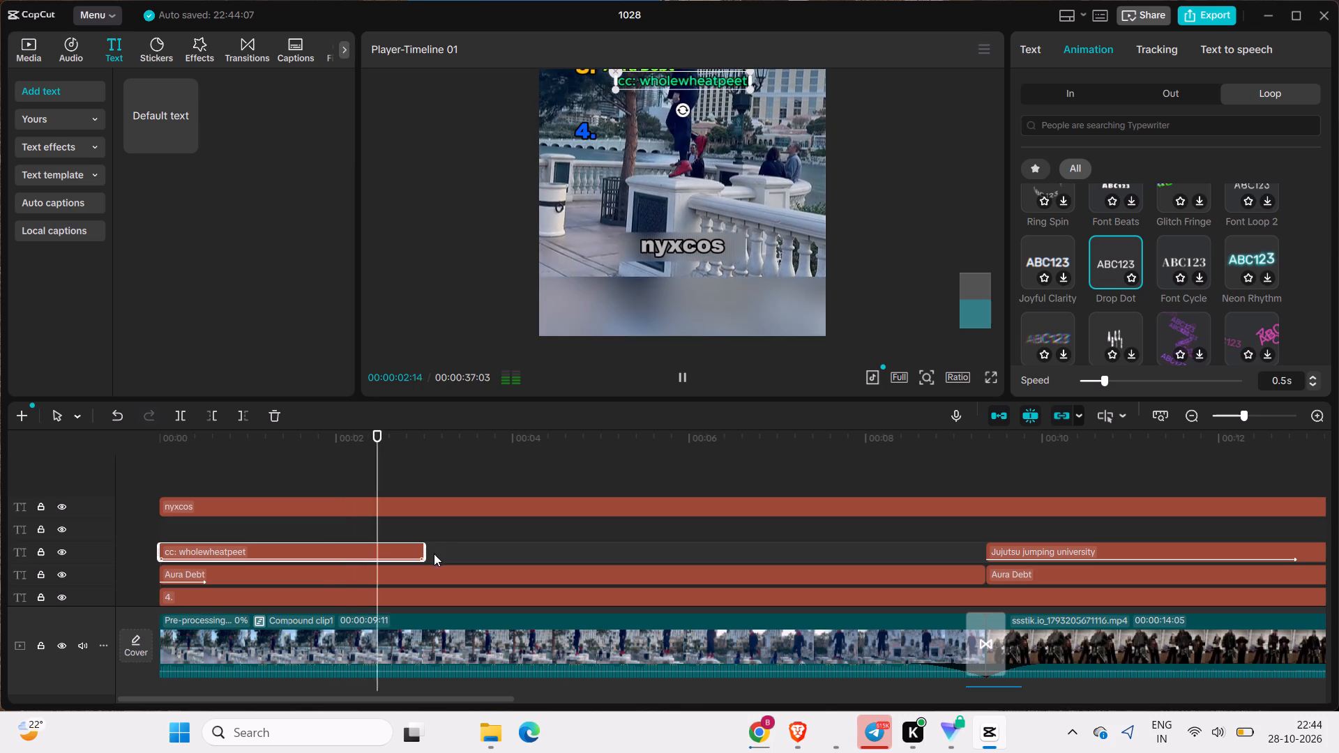
# Extend the "cc: wholewheatpeet" text on the timeline to the start of the transition at the end of Compound clip1.
pyautogui.moveTo(427, 552); pyautogui.dragTo(942, 553)
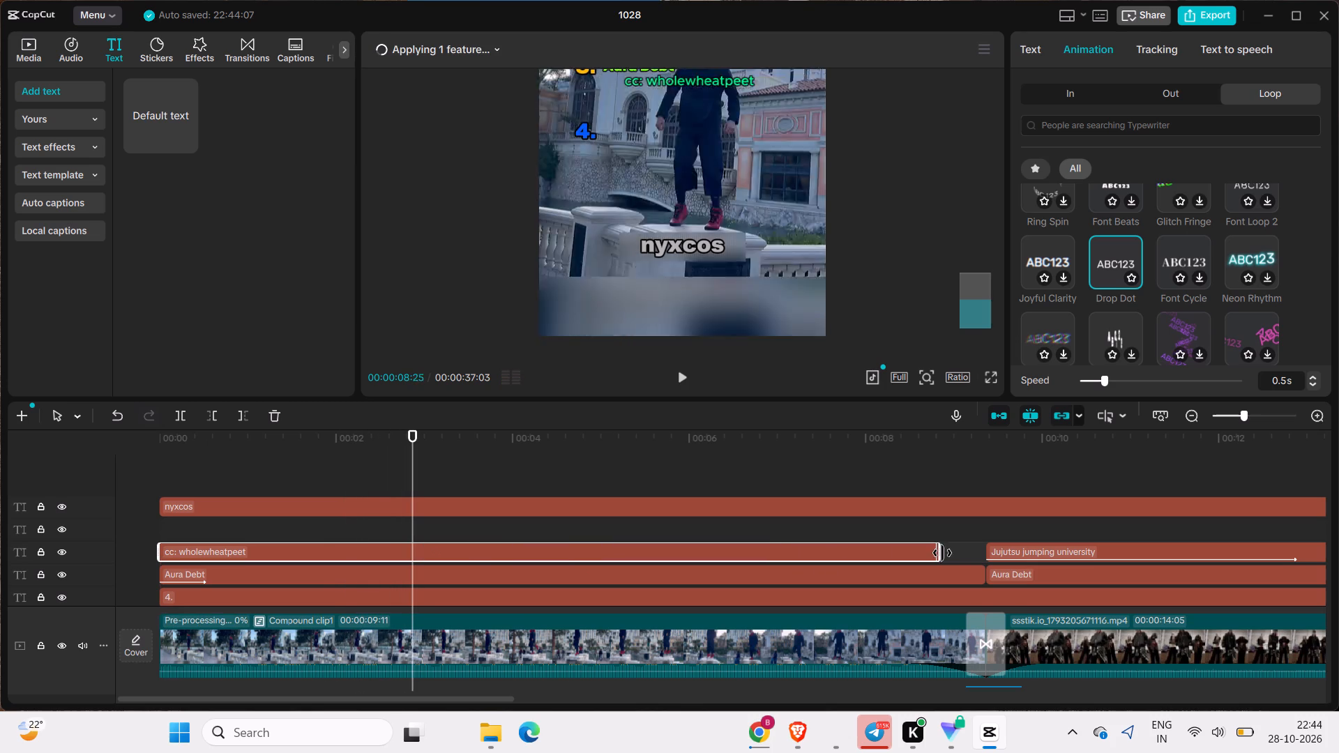
pyautogui.moveTo(942, 553); pyautogui.dragTo(967, 551)
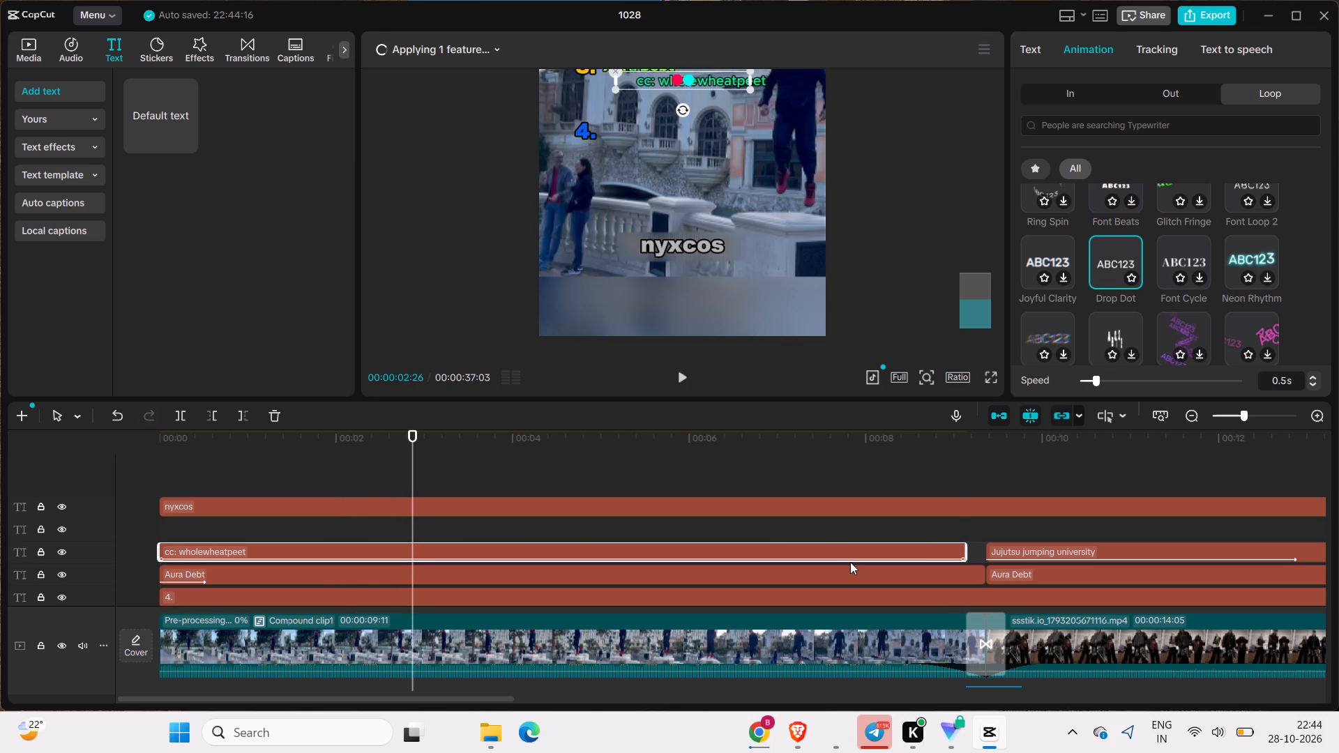
pyautogui.scroll(2, 716, 213)
pyautogui.scroll(3, 1294, 280)
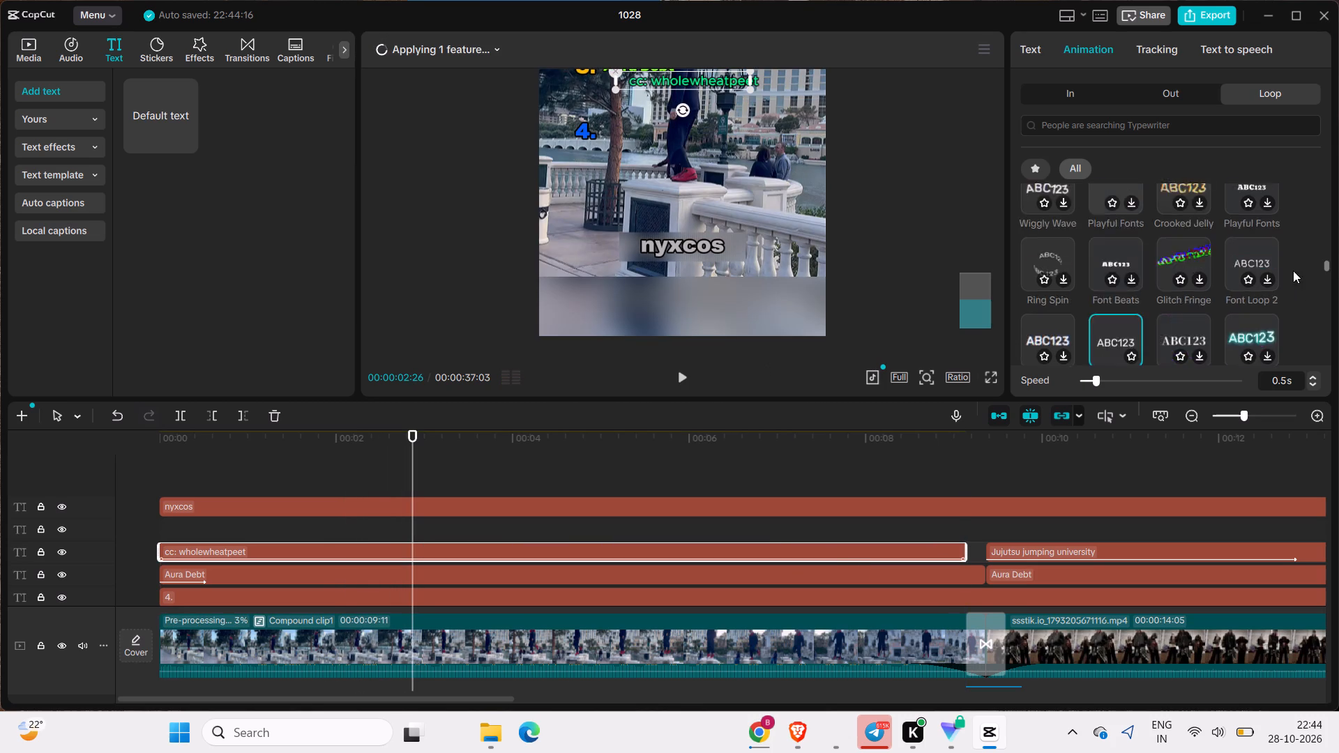
pyautogui.scroll(3, 1293, 271)
pyautogui.scroll(-3, 1187, 232)
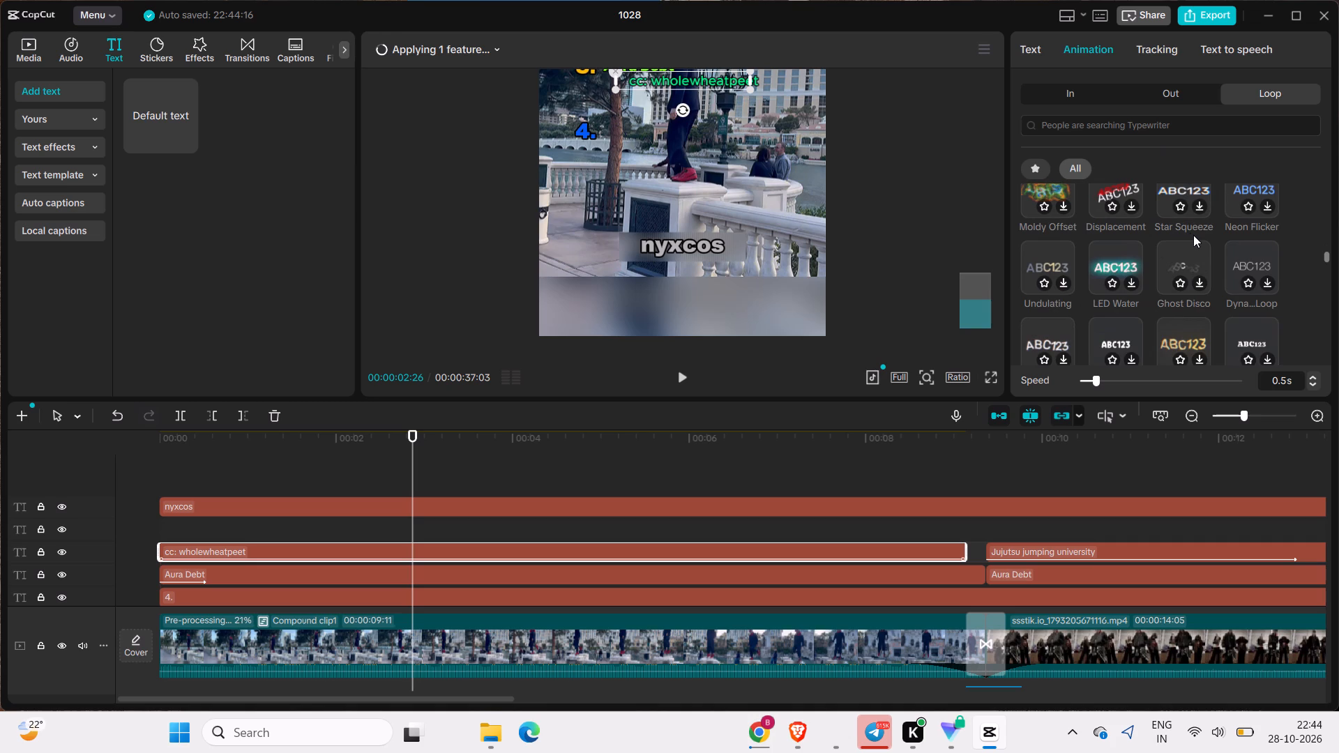
pyautogui.scroll(-3, 1192, 240)
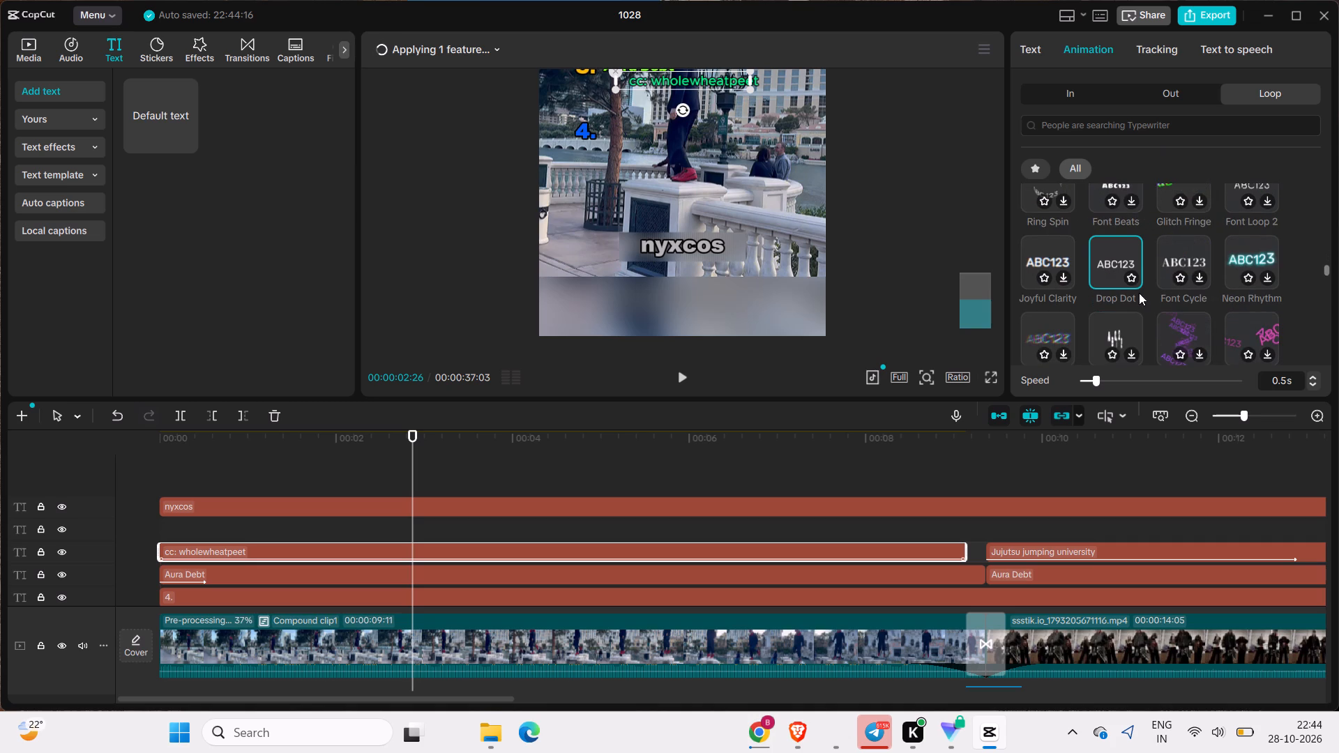
pyautogui.click(1127, 280)
pyautogui.click(1130, 280)
pyautogui.scroll(6, 1128, 284)
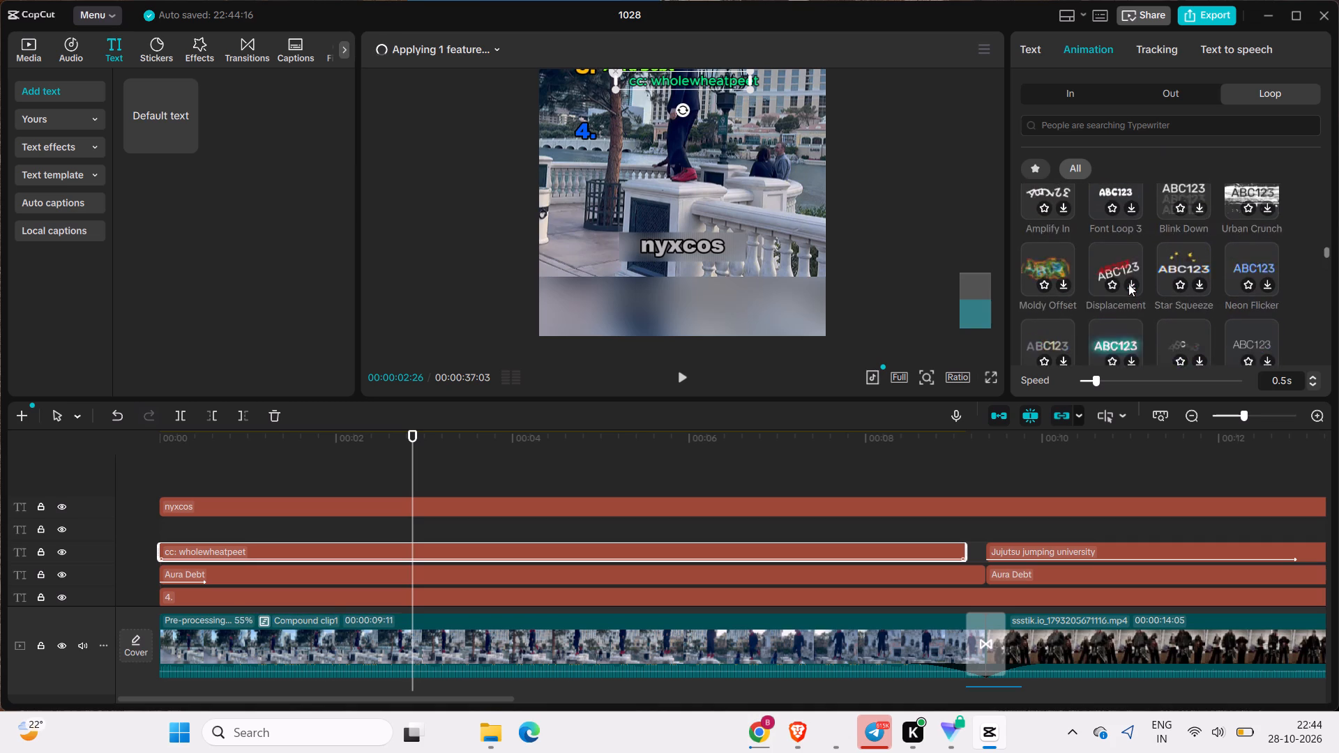
pyautogui.scroll(20, 1128, 284)
pyautogui.scroll(2, 1128, 284)
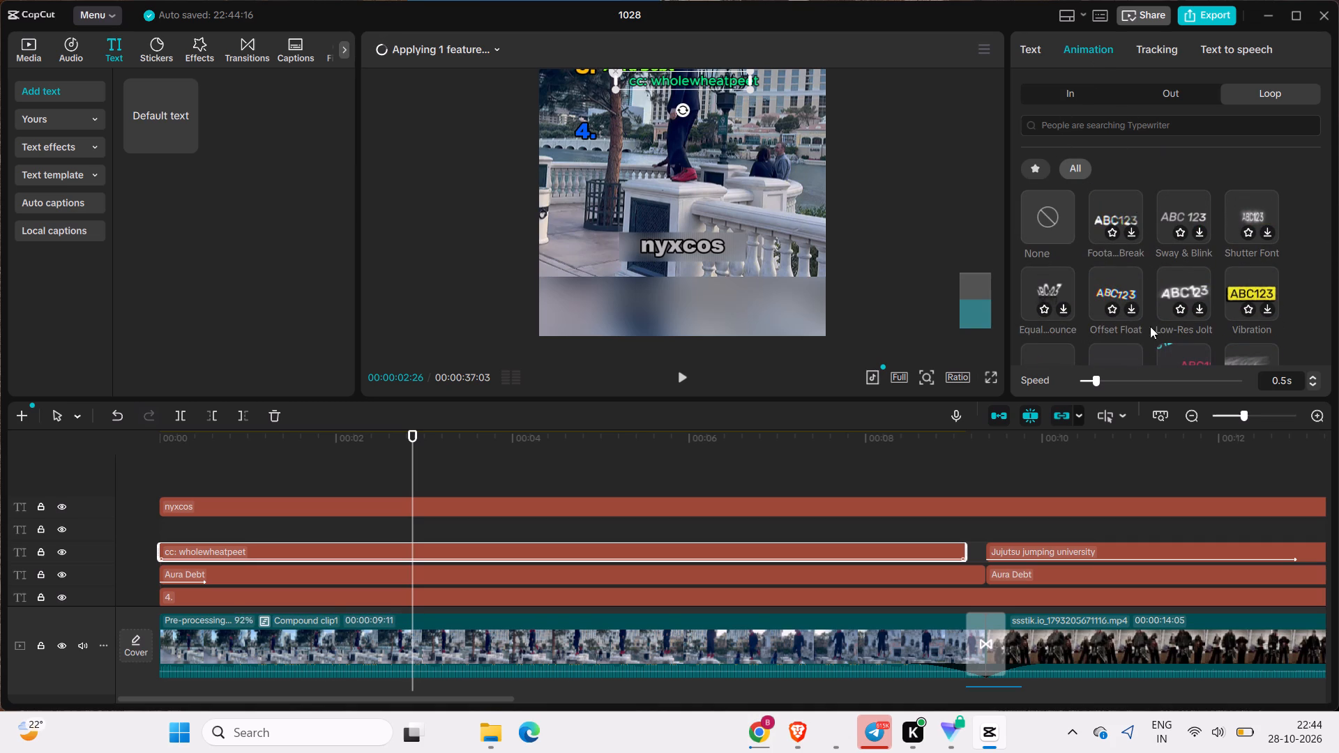
pyautogui.click(1101, 379)
pyautogui.scroll(5, 1103, 310)
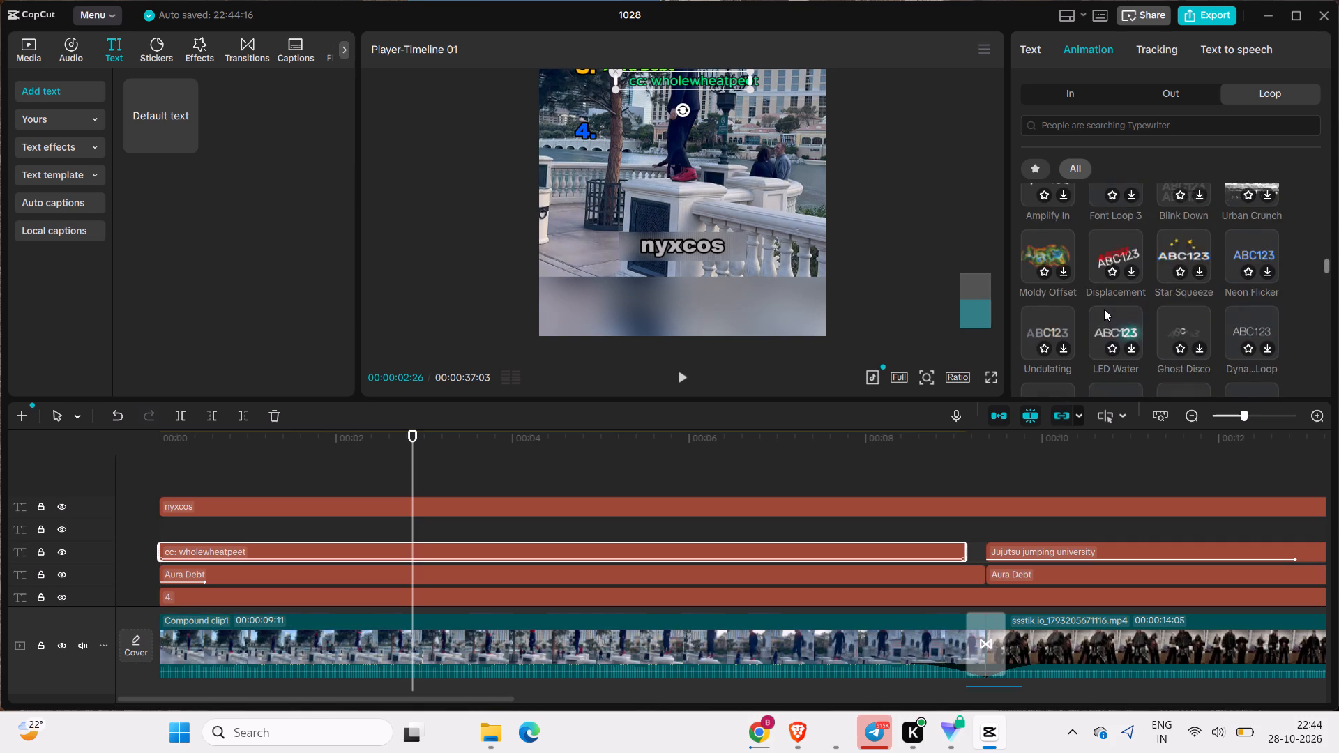
pyautogui.scroll(13, 1104, 309)
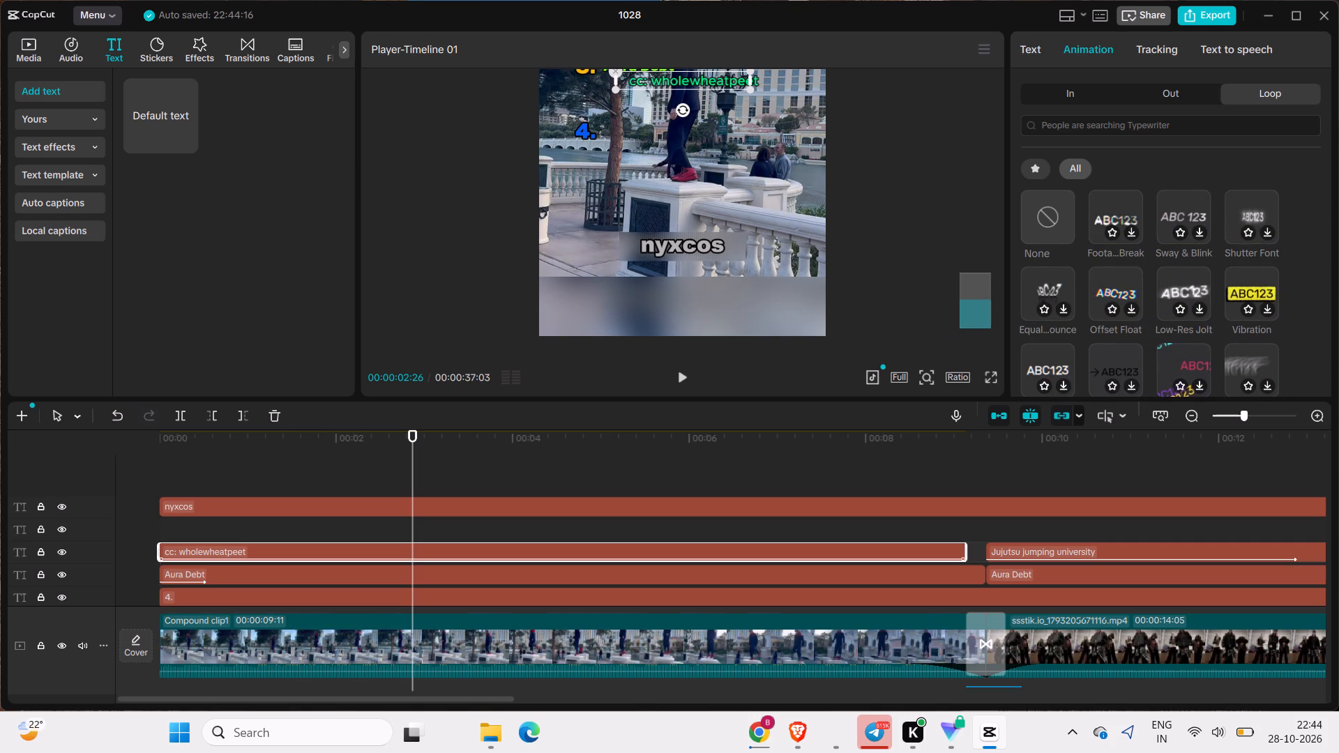
pyautogui.click(1036, 59)
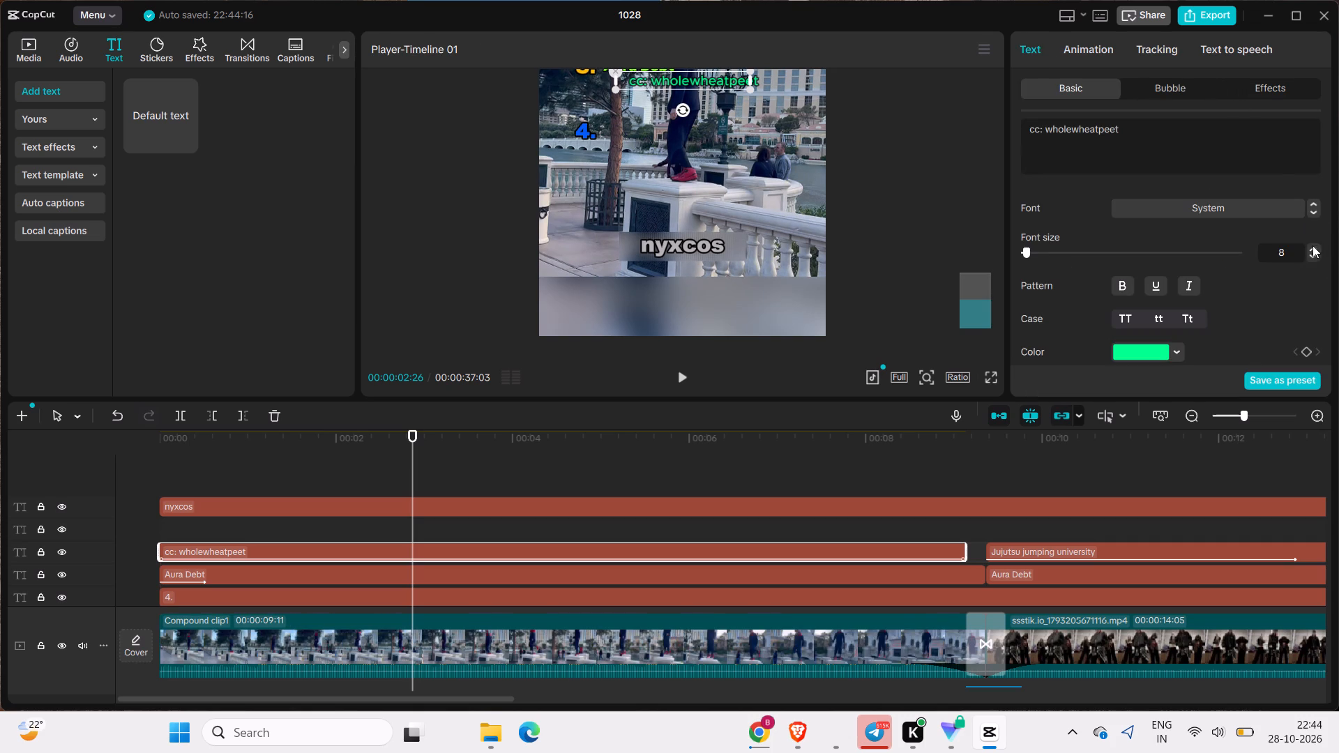
pyautogui.click(1312, 253)
pyautogui.click(1311, 243)
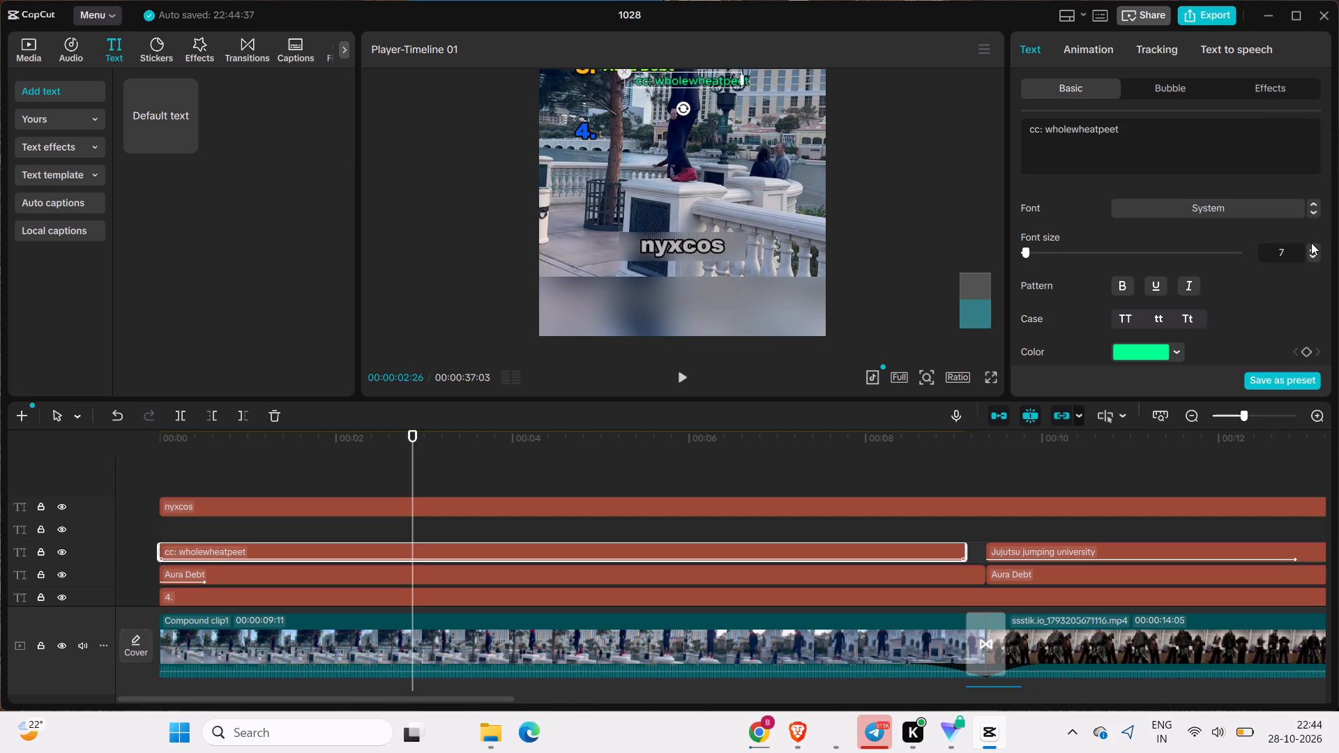
pyautogui.click(1312, 243)
pyautogui.click(1317, 250)
pyautogui.click(1317, 249)
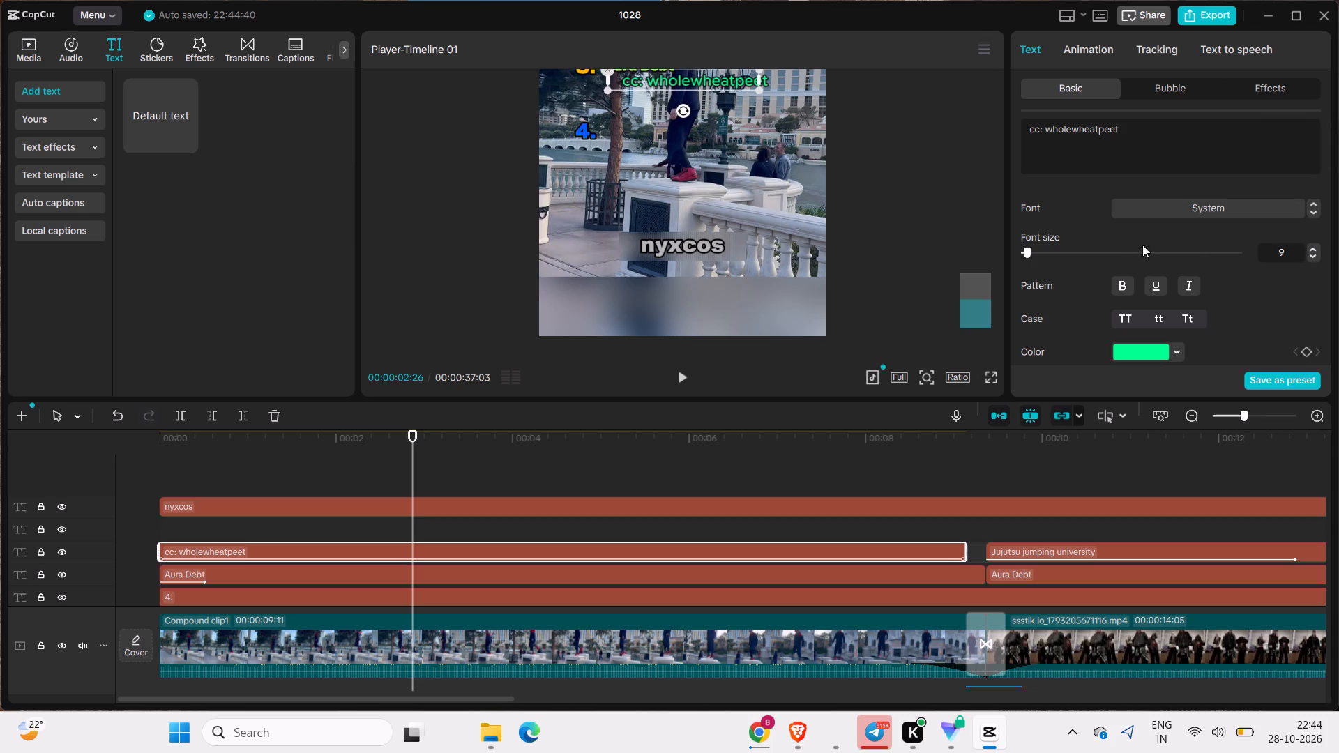
pyautogui.moveTo(678, 80); pyautogui.dragTo(667, 236)
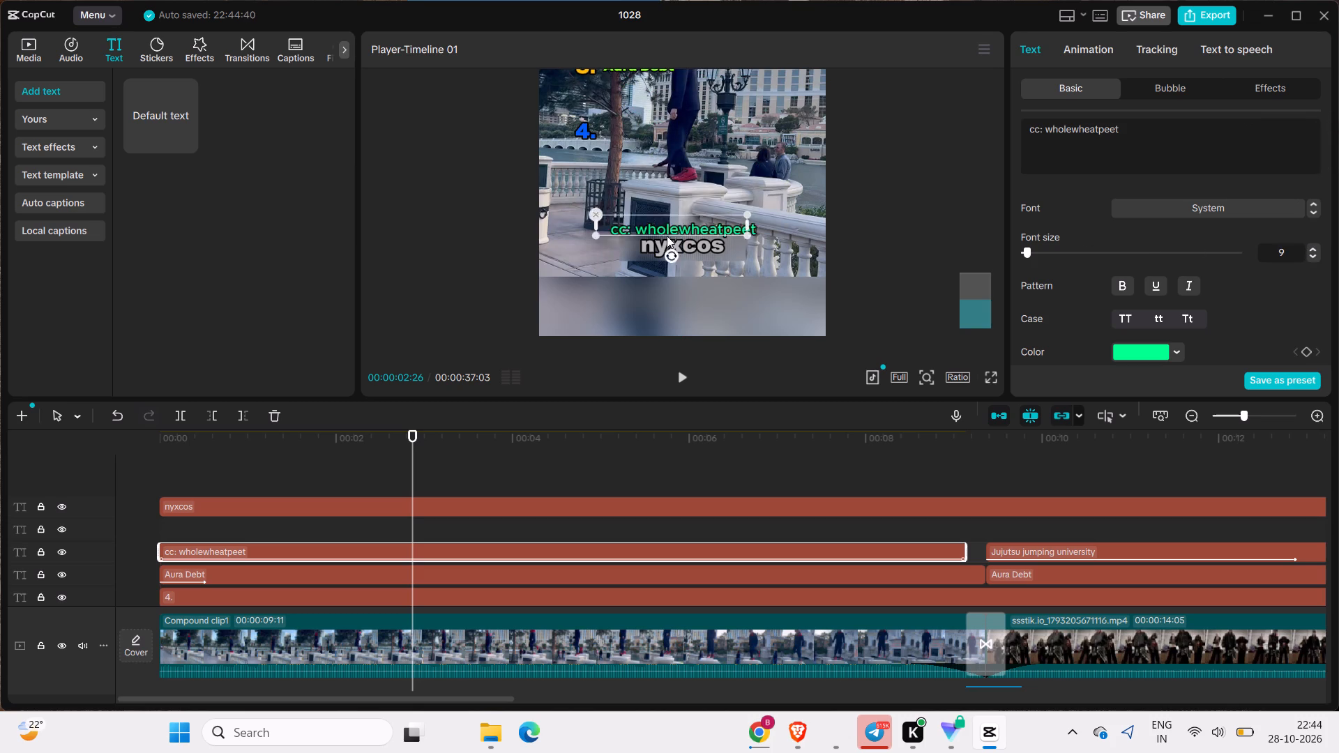
pyautogui.moveTo(667, 236); pyautogui.dragTo(667, 261)
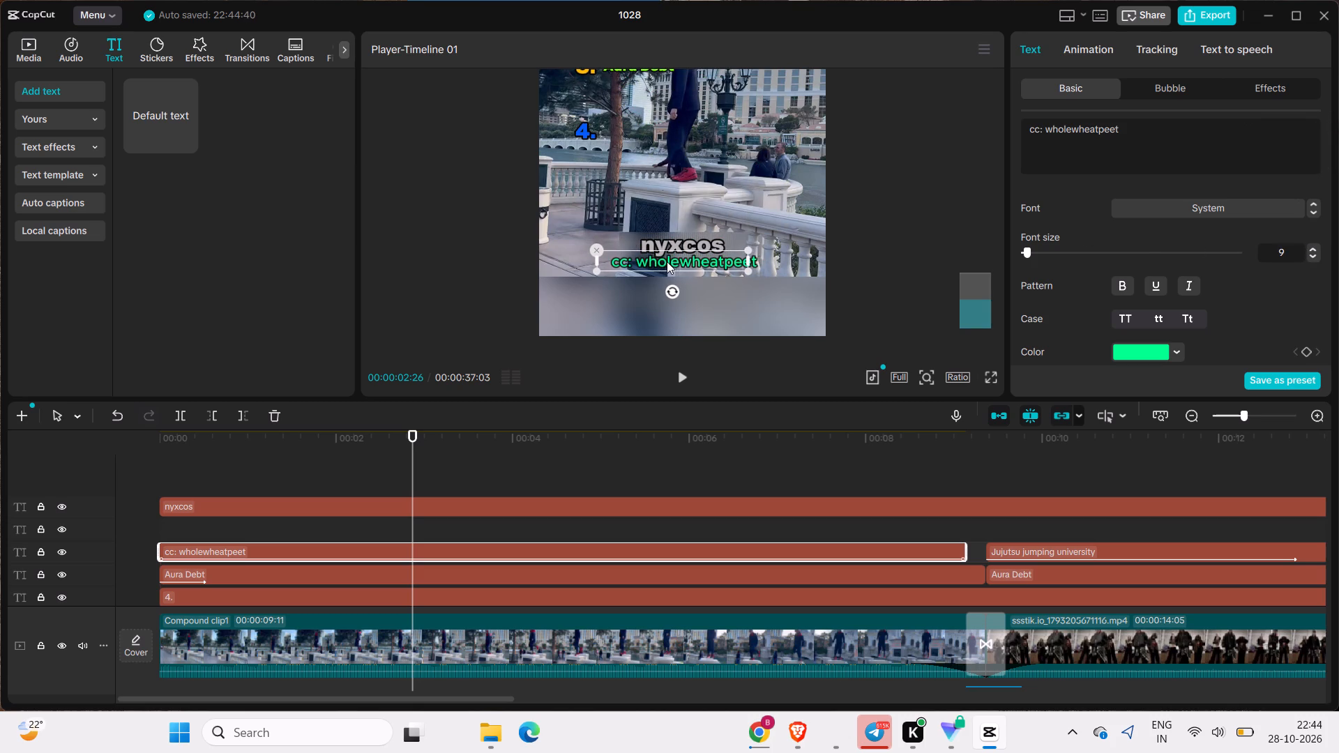
pyautogui.moveTo(667, 261); pyautogui.dragTo(656, 261)
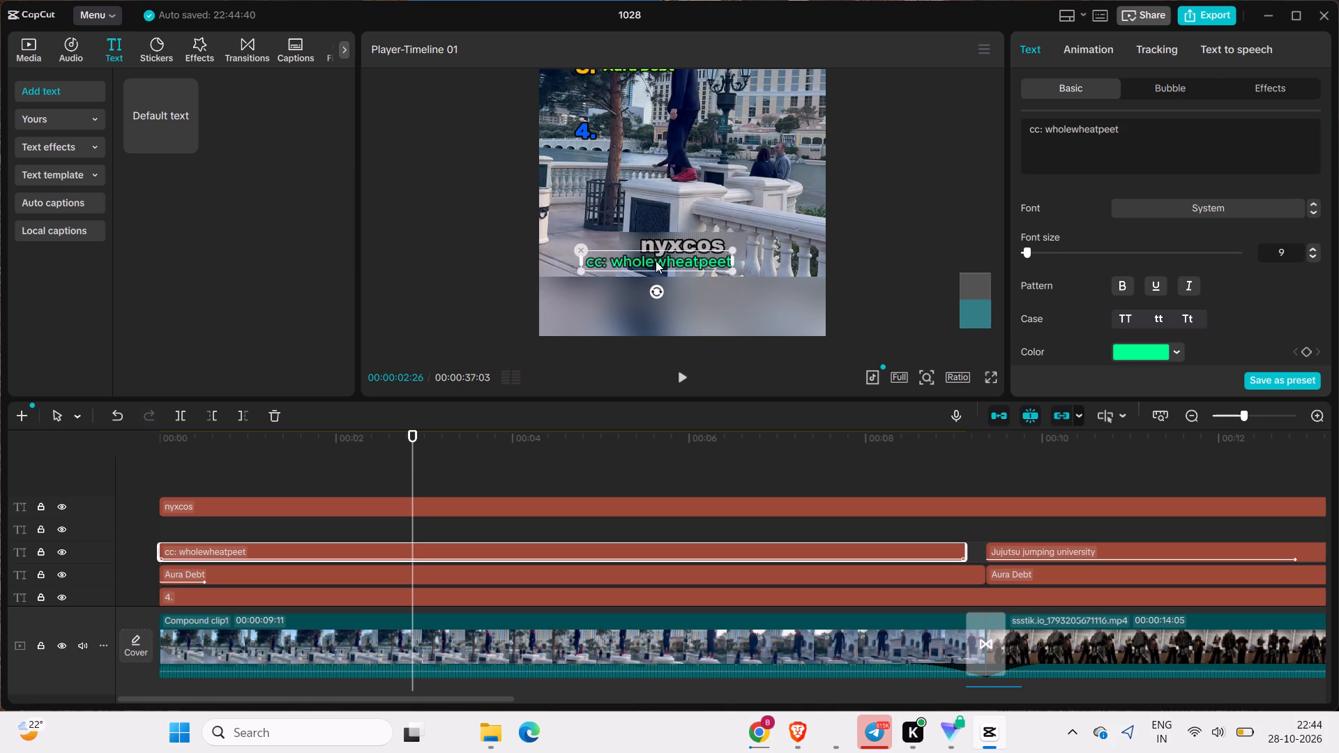
pyautogui.moveTo(656, 261); pyautogui.dragTo(679, 261)
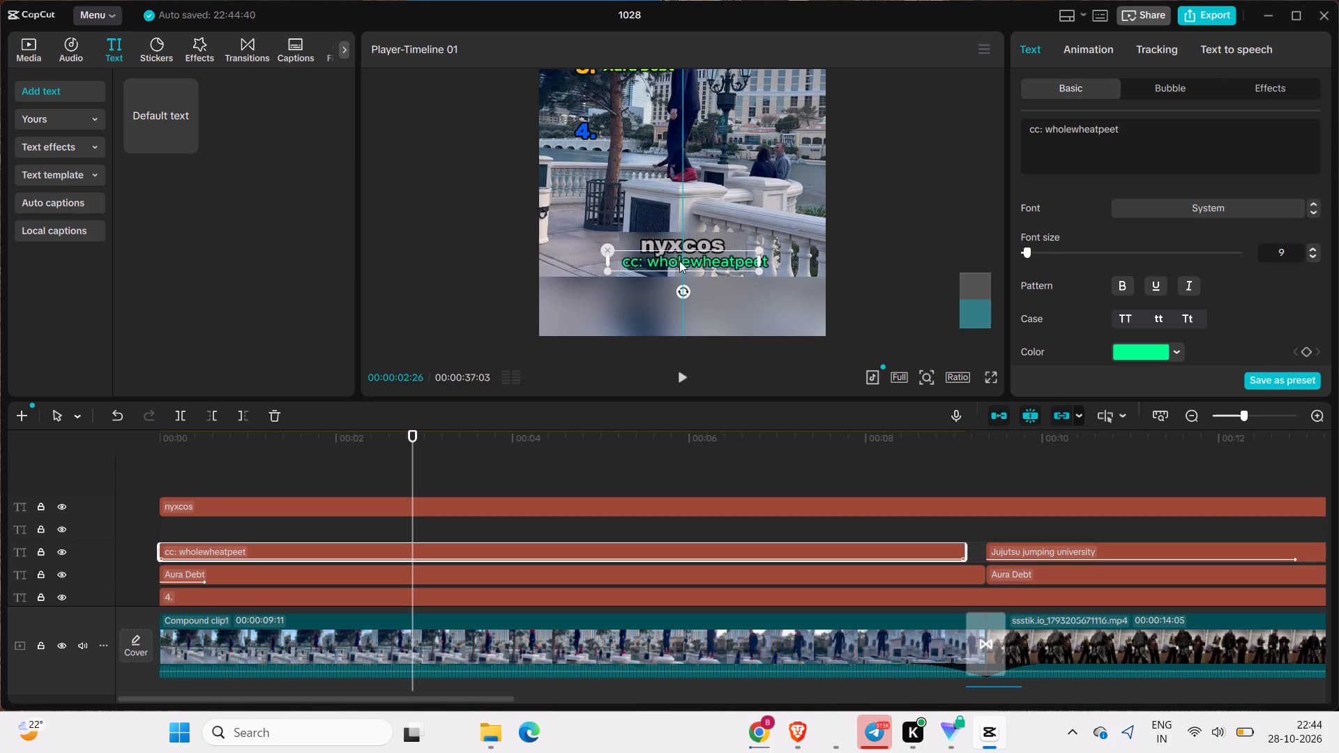
pyautogui.moveTo(679, 261); pyautogui.dragTo(678, 266)
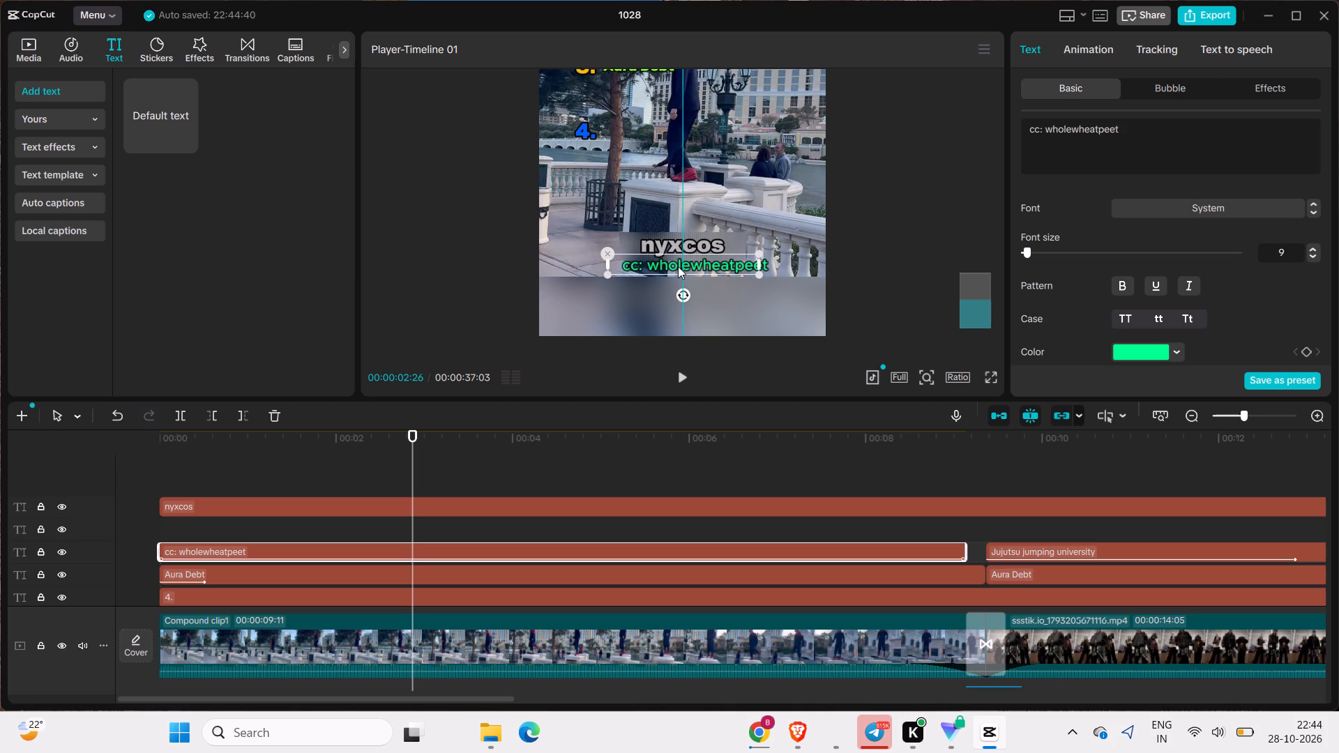
pyautogui.moveTo(678, 266); pyautogui.dragTo(669, 266)
pyautogui.press('space')
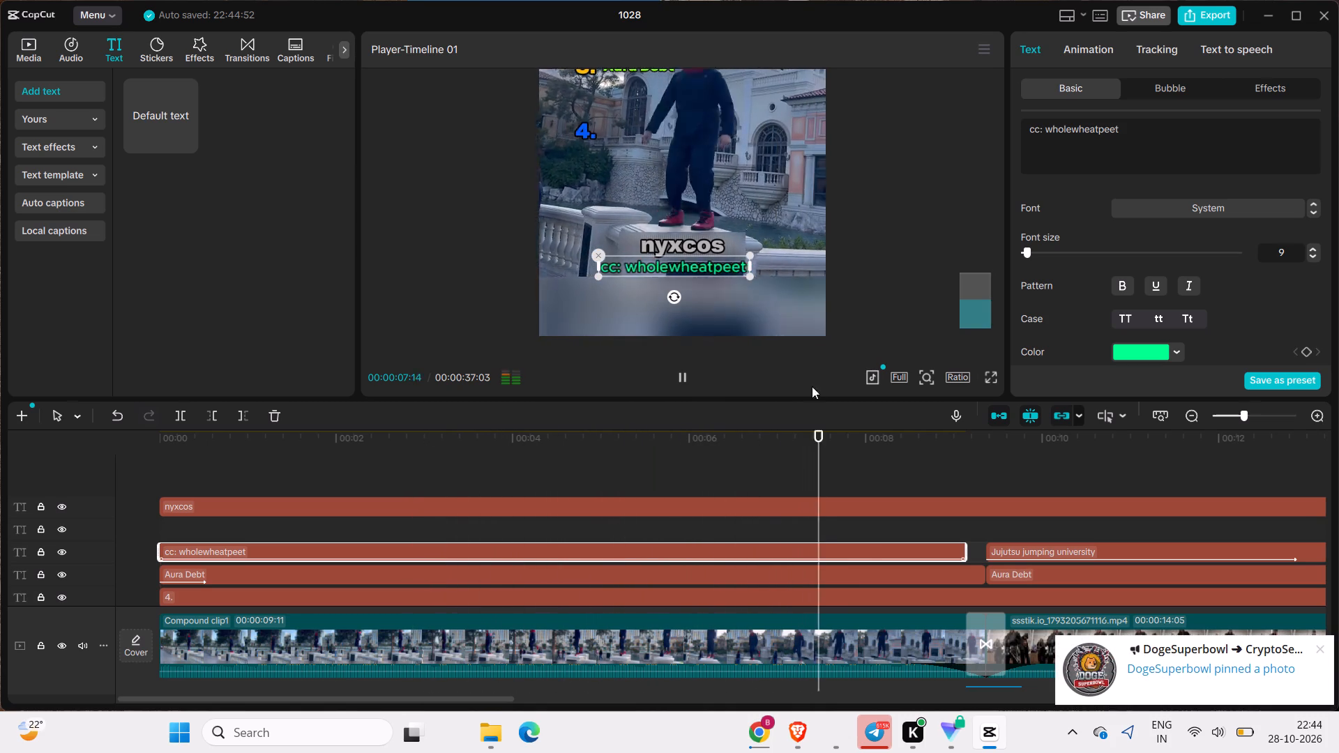
pyautogui.click(864, 562)
pyautogui.click(868, 548)
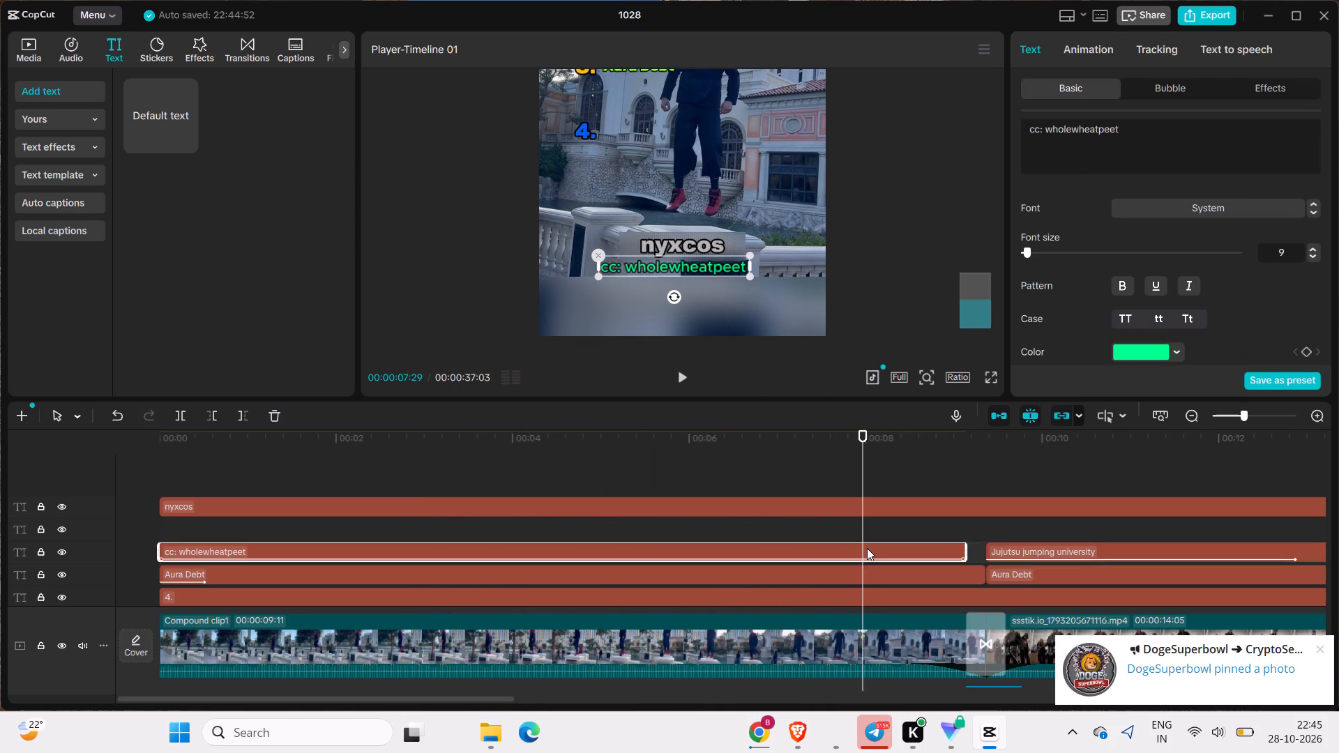
pyautogui.hotkey('ctrl', 'c')
pyautogui.moveTo(861, 439); pyautogui.dragTo(1002, 489)
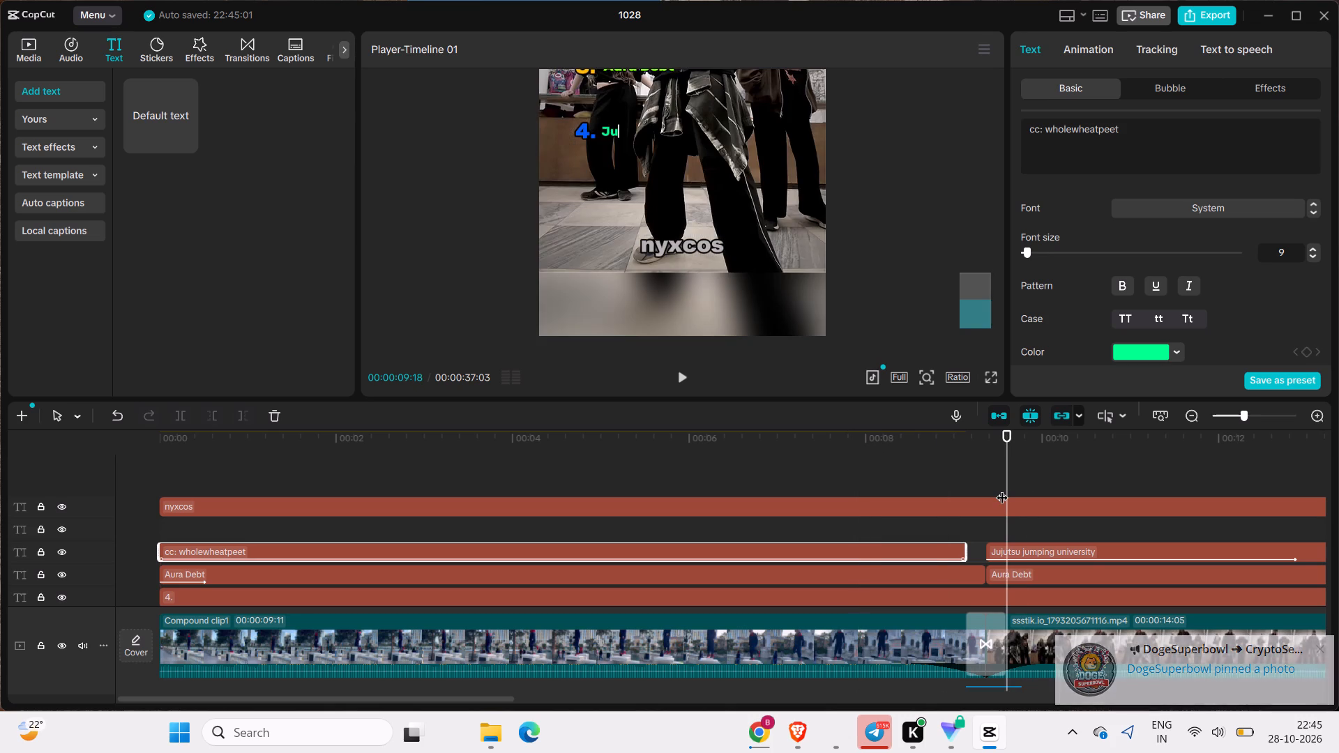
pyautogui.hotkey('ctrl', 'v')
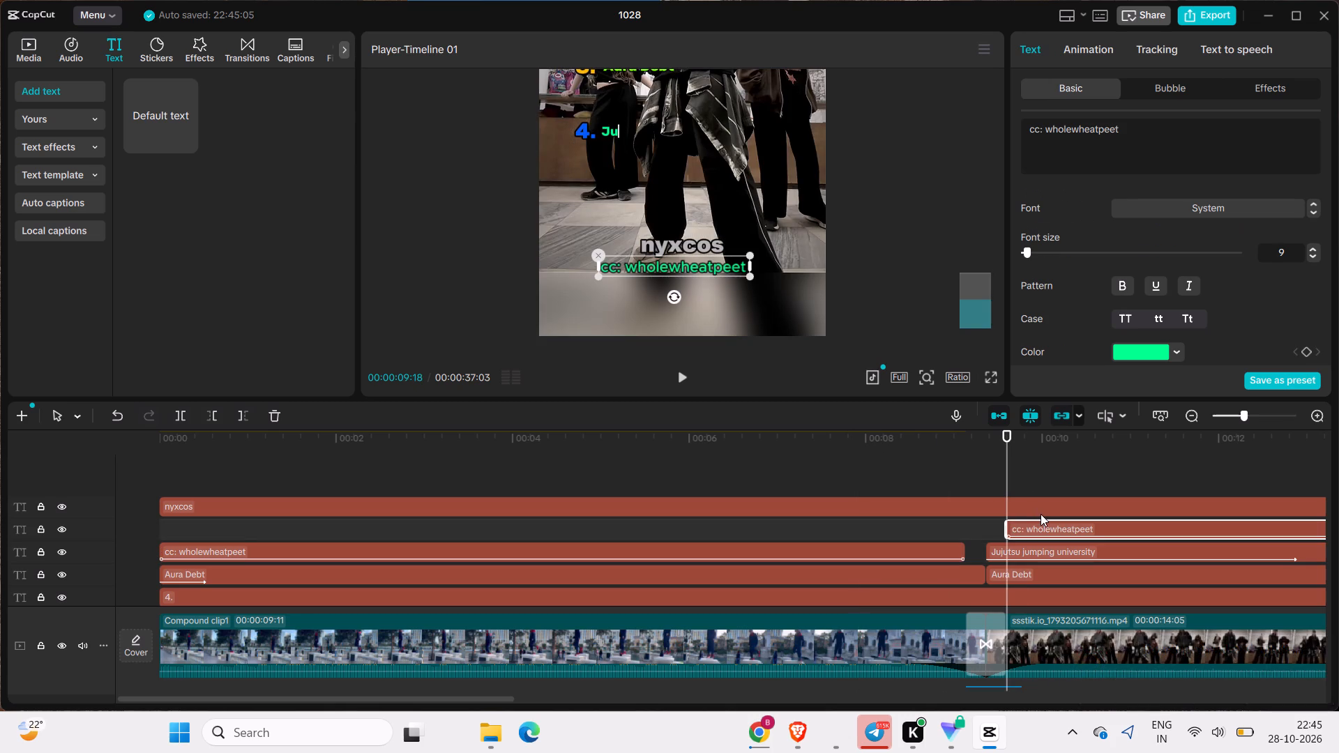
pyautogui.moveTo(1042, 522); pyautogui.dragTo(1038, 482)
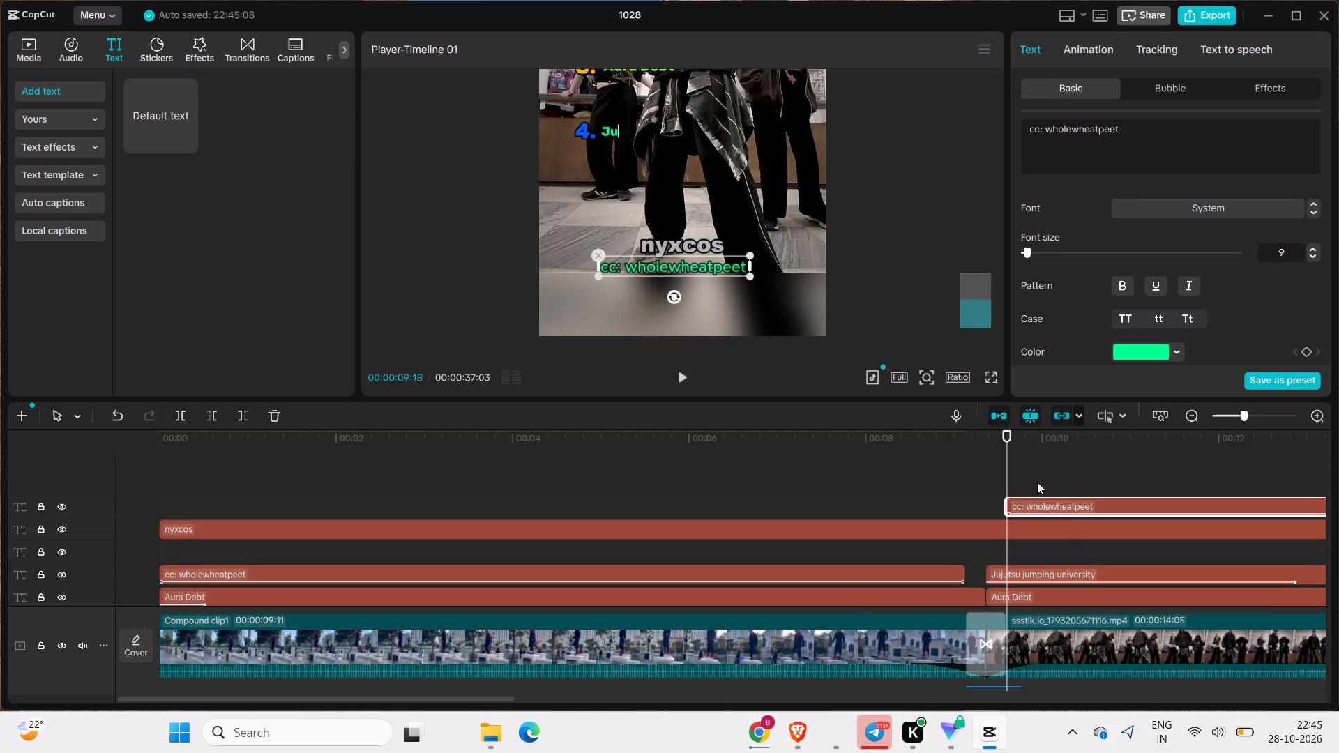
pyautogui.click(1164, 131)
pyautogui.click(1144, 121)
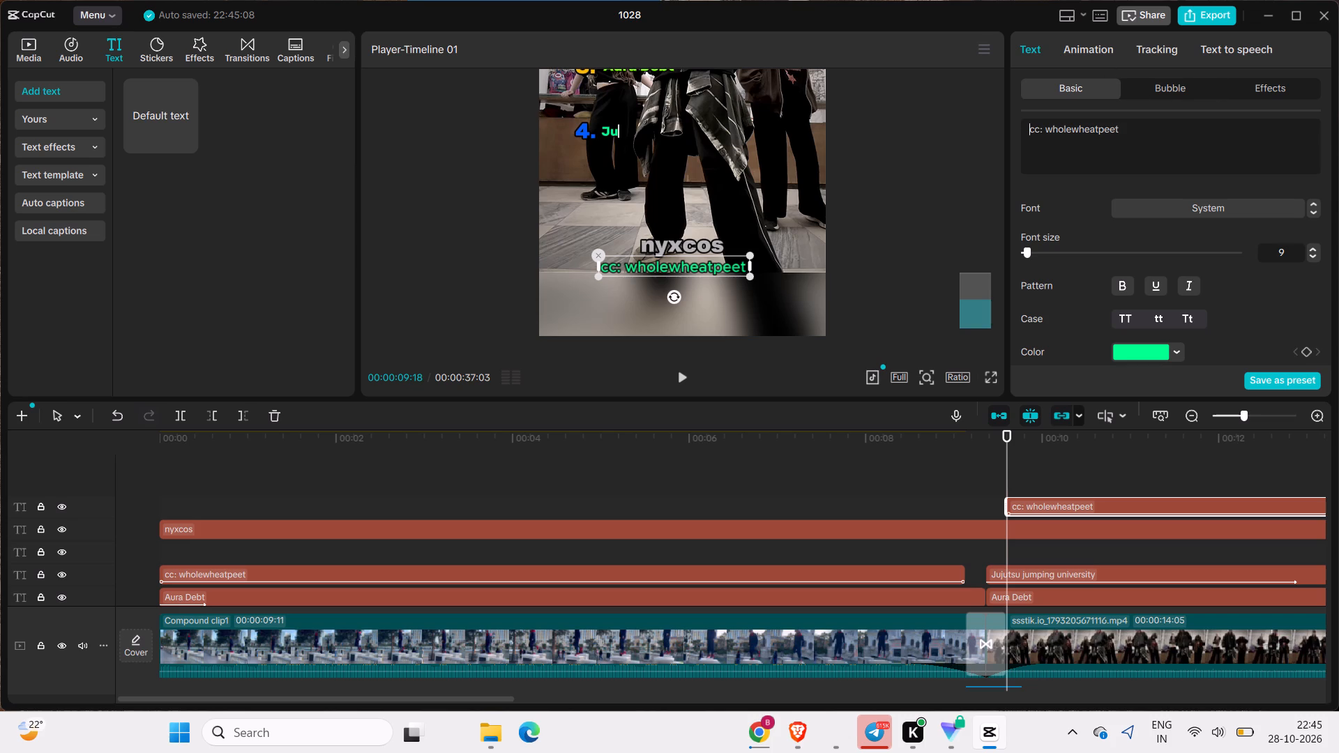
pyautogui.click(1144, 121)
pyautogui.click(1125, 143)
pyautogui.press('BackSpace')
pyautogui.press('BackSpace')
pyautogui.press('BackSpace')
pyautogui.press('BackSpace')
pyautogui.press('BackSpace')
pyautogui.press('BackSpace')
pyautogui.press('BackSpace')
pyautogui.press('BackSpace')
pyautogui.press('BackSpace')
pyautogui.press('BackSpace')
pyautogui.press('BackSpace')
pyautogui.press('BackSpace')
pyautogui.press('BackSpace')
pyautogui.press('BackSpace')
pyautogui.press('BackSpace')
pyautogui.press('BackSpace')
pyautogui.press('BackSpace')
pyautogui.press('BackSpace')
pyautogui.press('BackSpace')
pyautogui.press('BackSpace')
pyautogui.press('BackSpace')
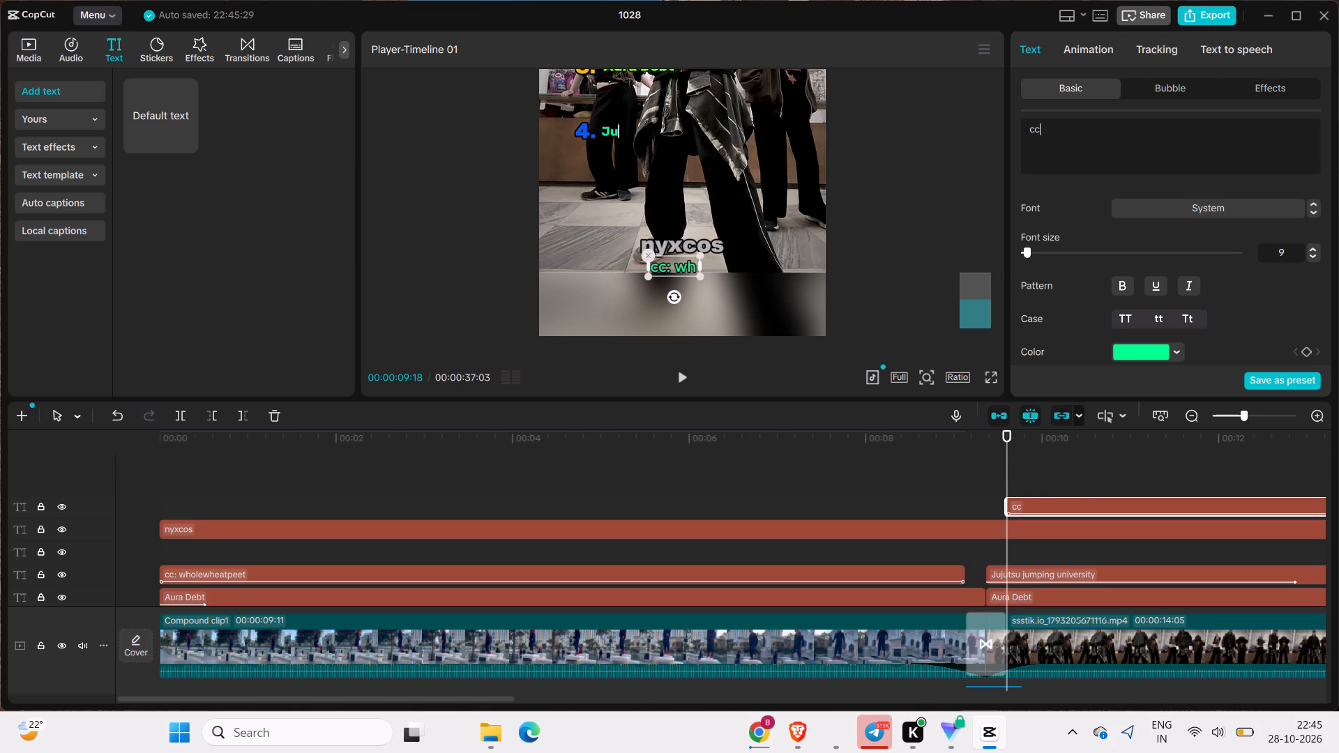
pyautogui.write(':')
pyautogui.press('space')
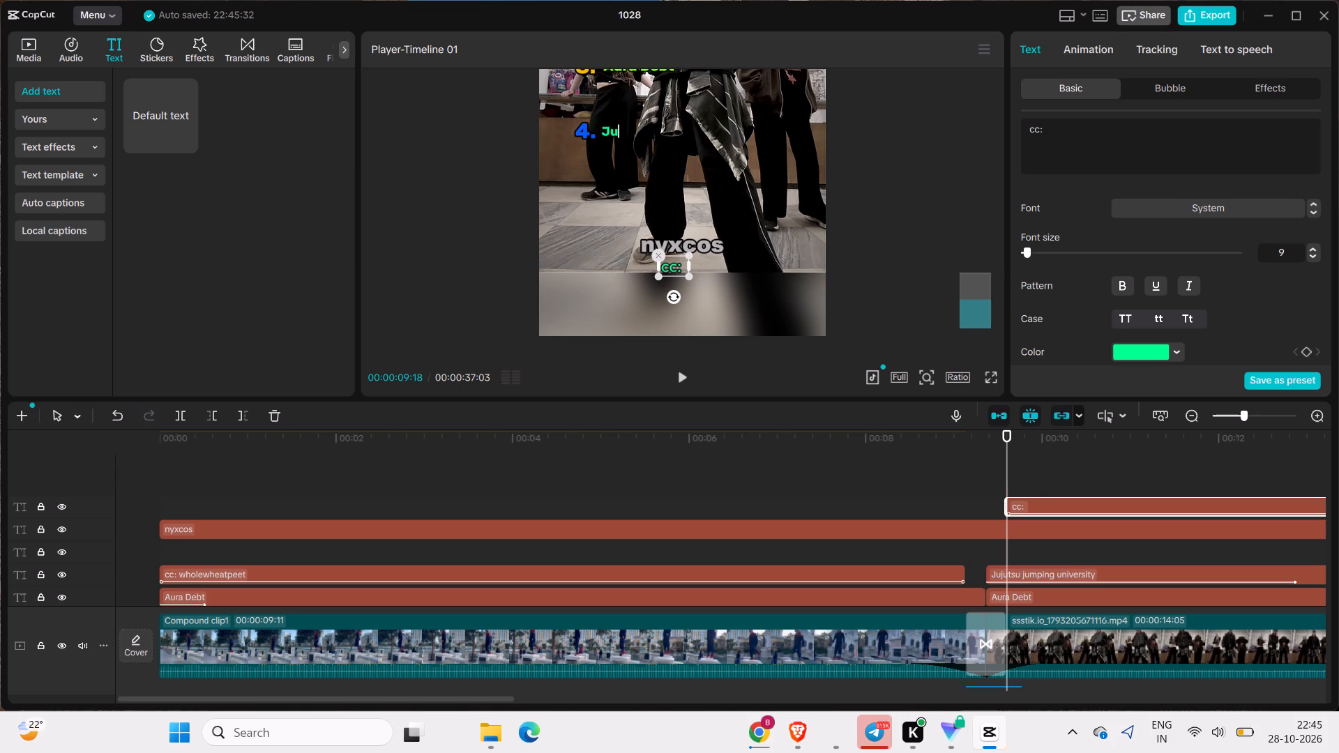
pyautogui.press('q')
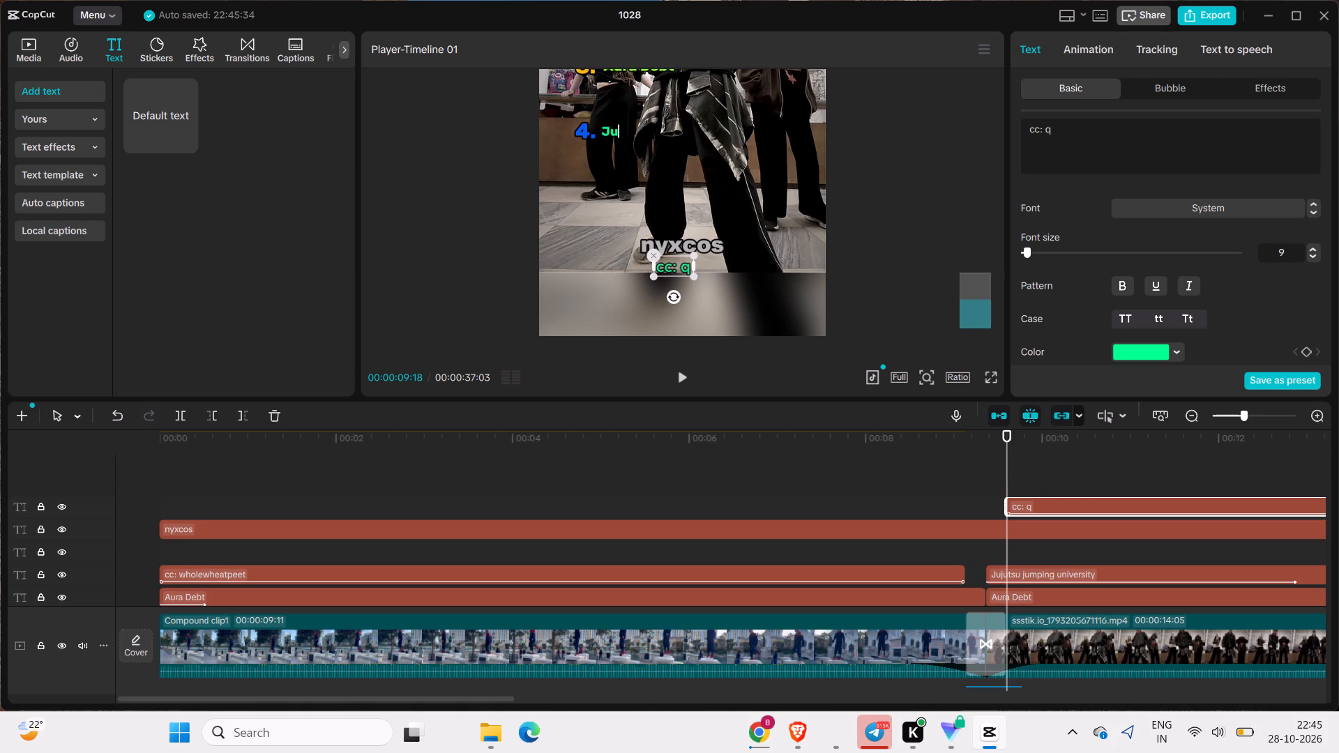
pyautogui.write('jk')
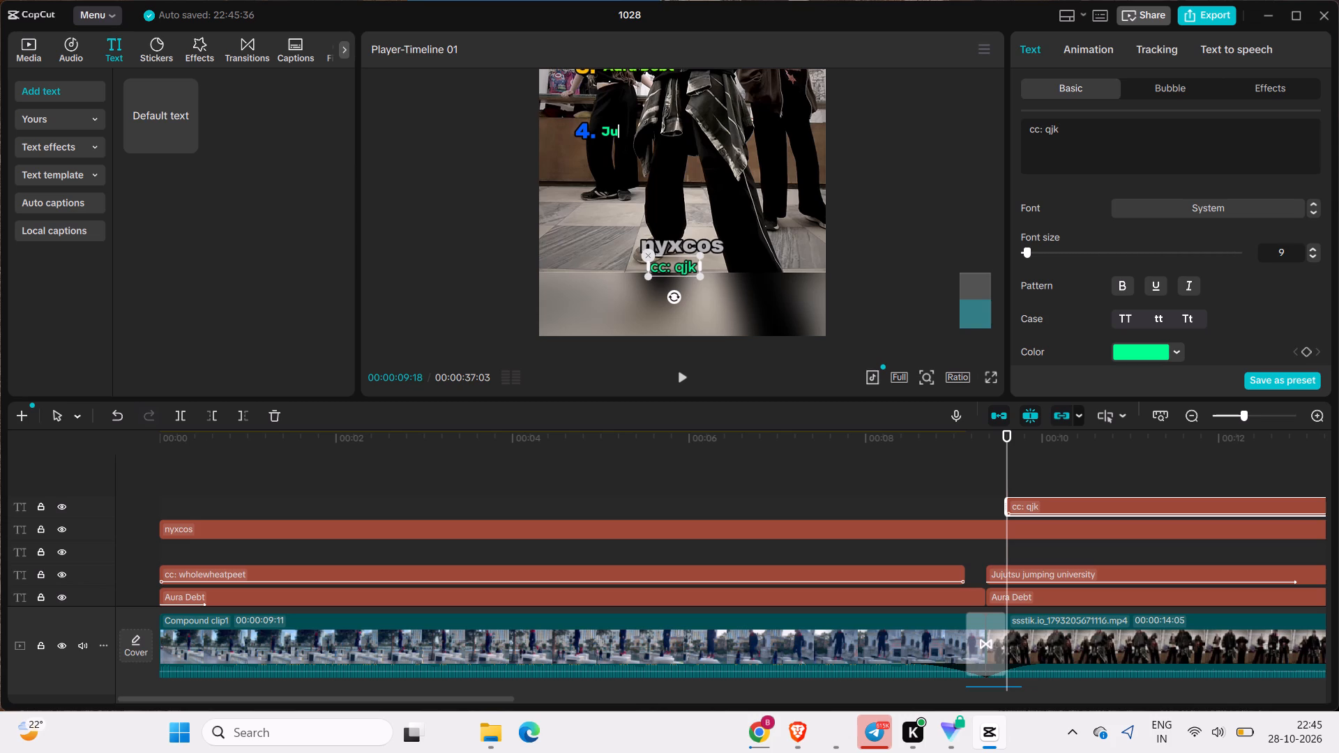
pyautogui.write('er')
pyautogui.press('i')
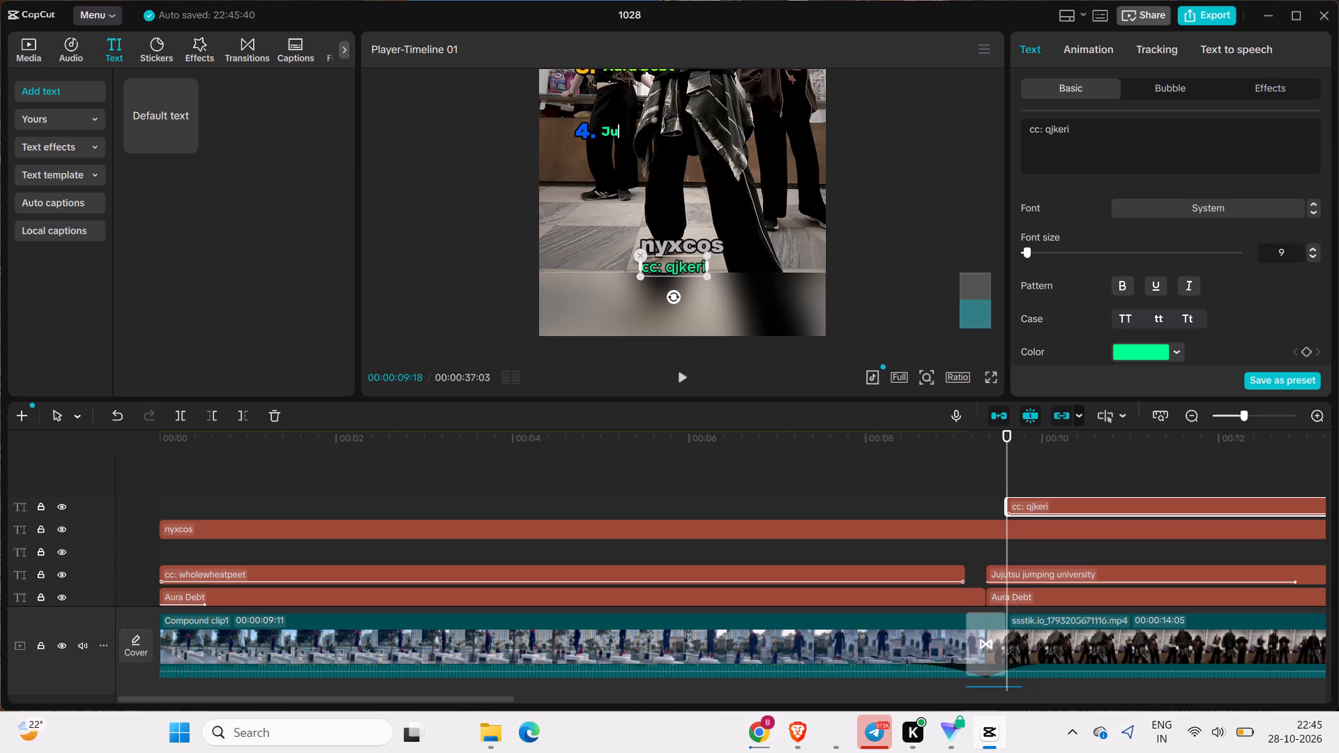
pyautogui.press('x')
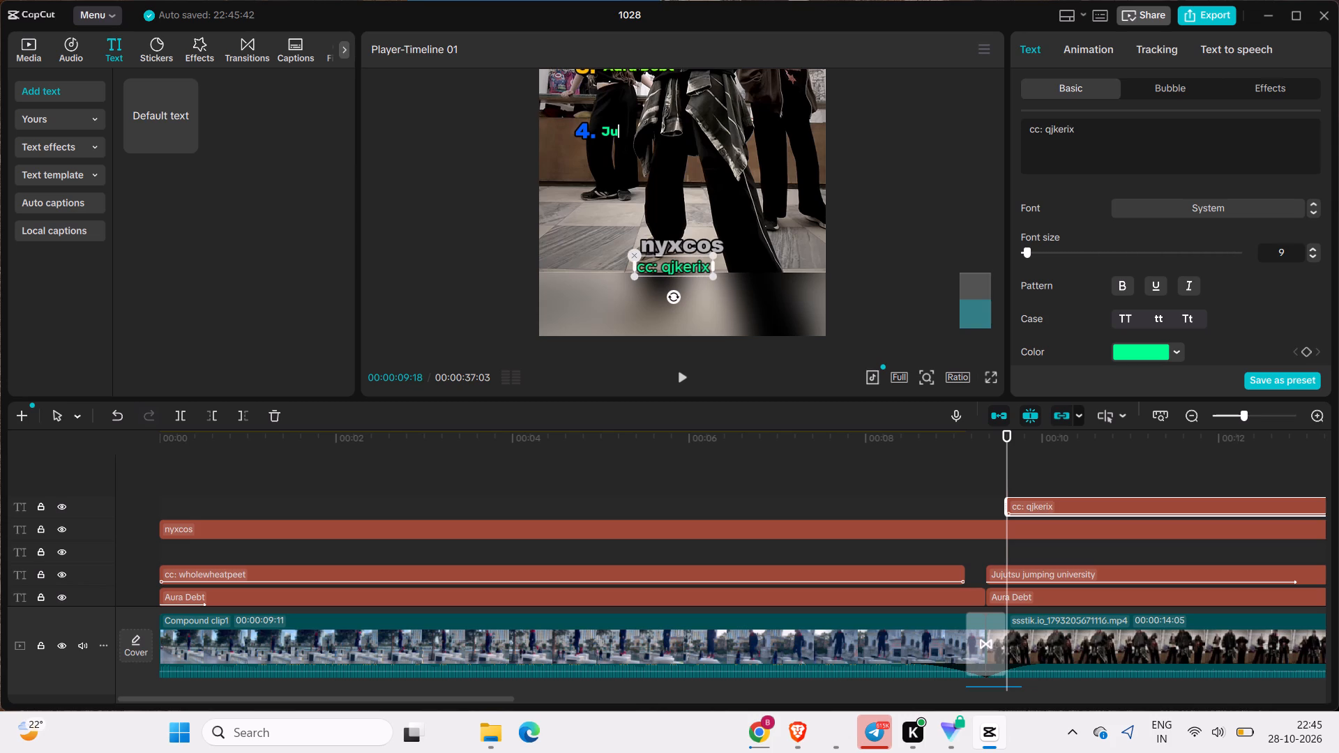
# Set the "cc: qjkerix" text's font size to 11 and centre it beneath the "nyxcos" watermark.
pyautogui.click(1315, 247)
pyautogui.click(1315, 247)
pyautogui.moveTo(693, 273); pyautogui.dragTo(700, 272)
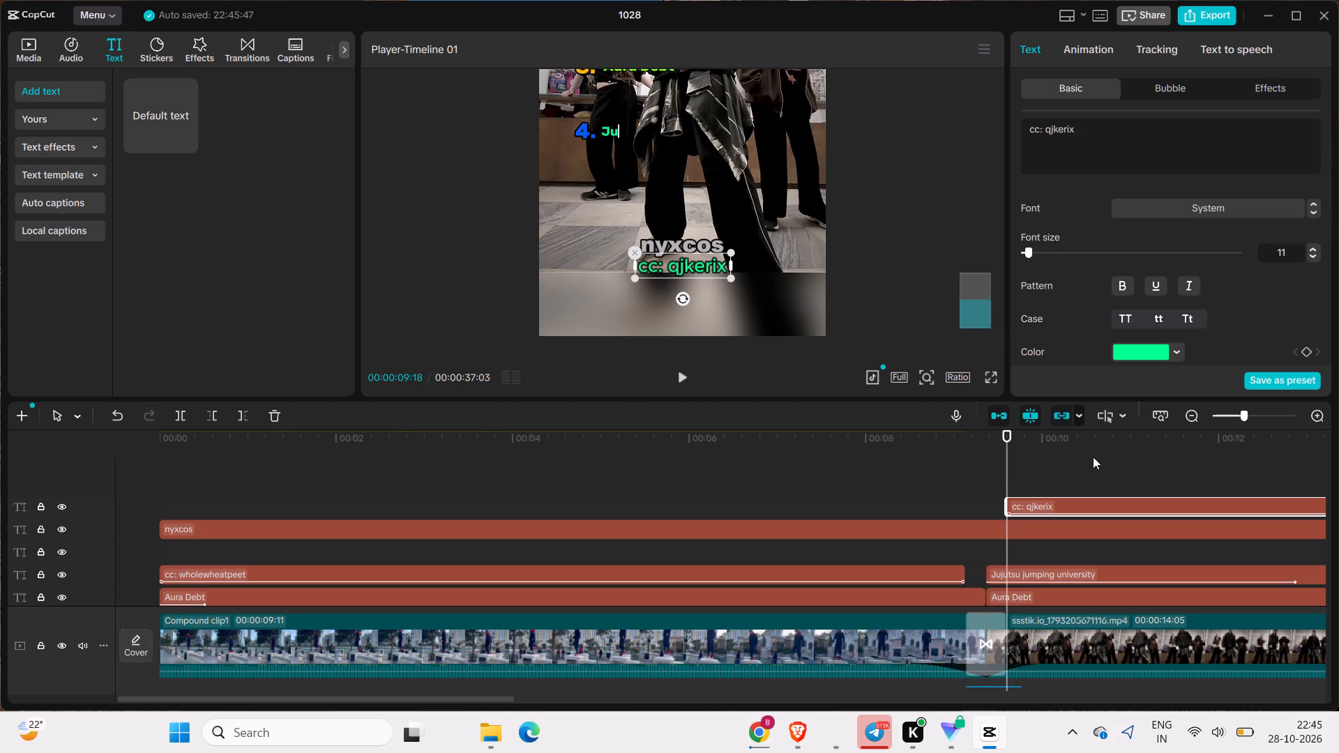
pyautogui.moveTo(1012, 442); pyautogui.dragTo(1338, 654)
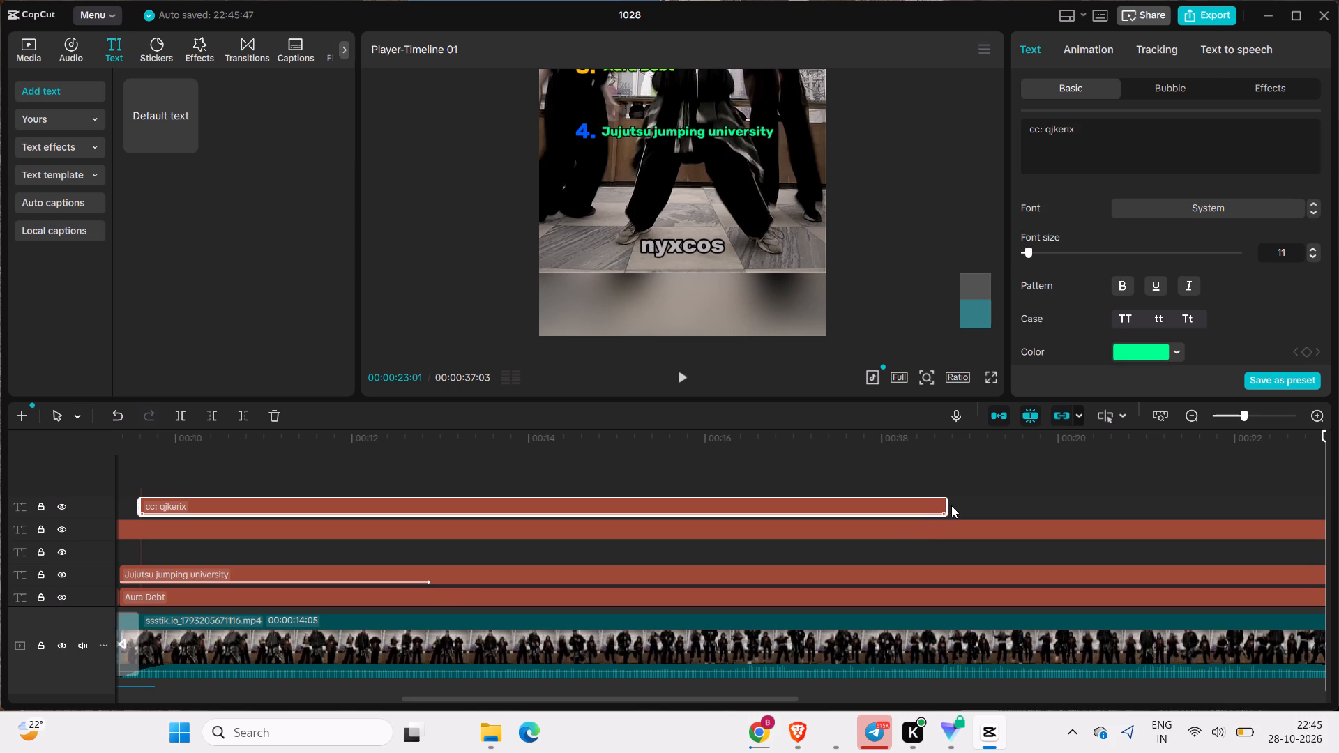
pyautogui.moveTo(947, 505); pyautogui.dragTo(1017, 594)
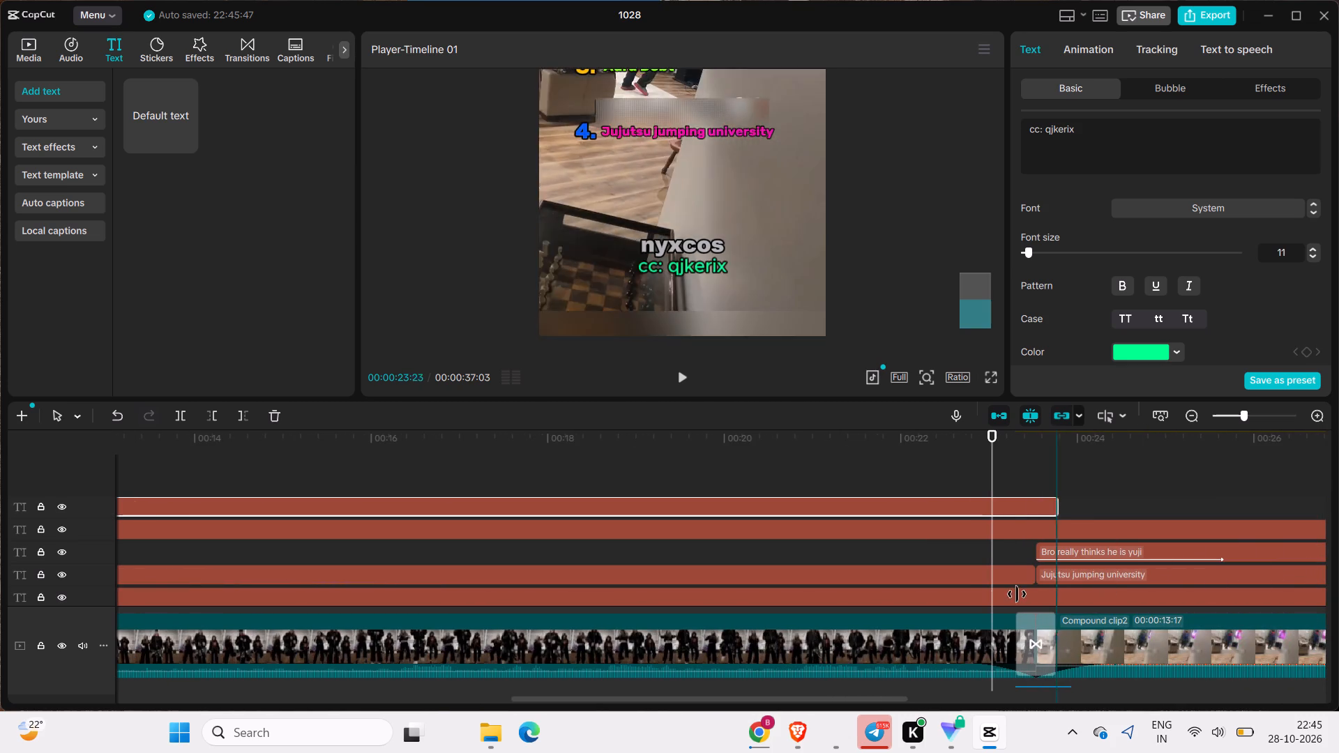
pyautogui.moveTo(1017, 594); pyautogui.dragTo(1014, 600)
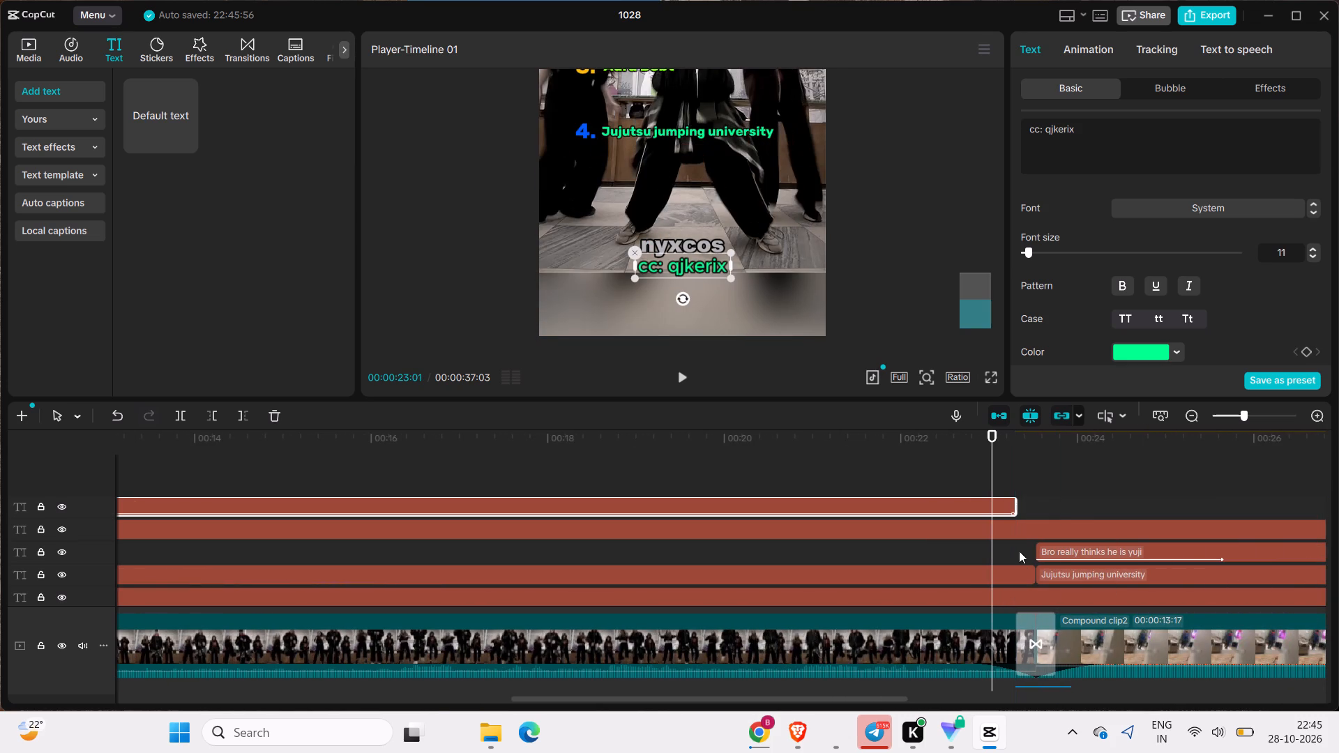
pyautogui.click(994, 506)
pyautogui.hotkey('ctrl', 'c')
pyautogui.moveTo(991, 439); pyautogui.dragTo(1061, 466)
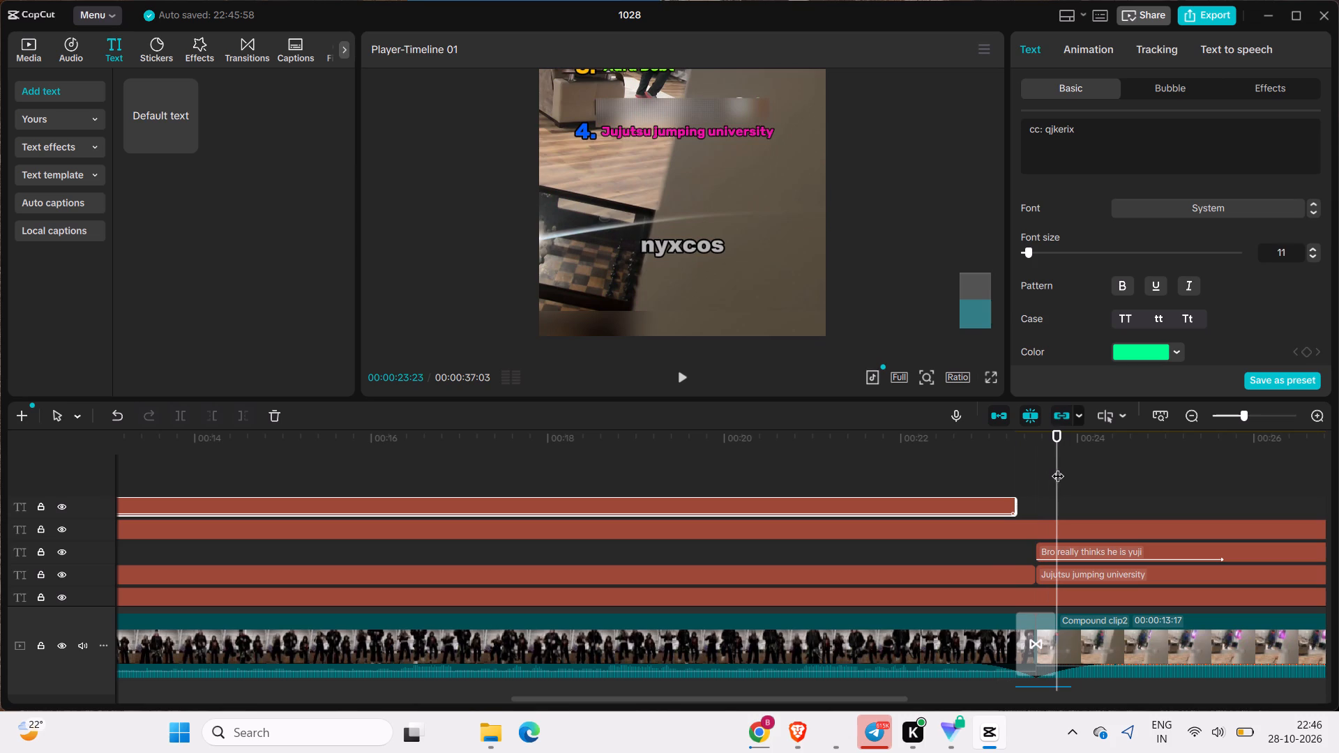
pyautogui.hotkey('ctrl', 'v')
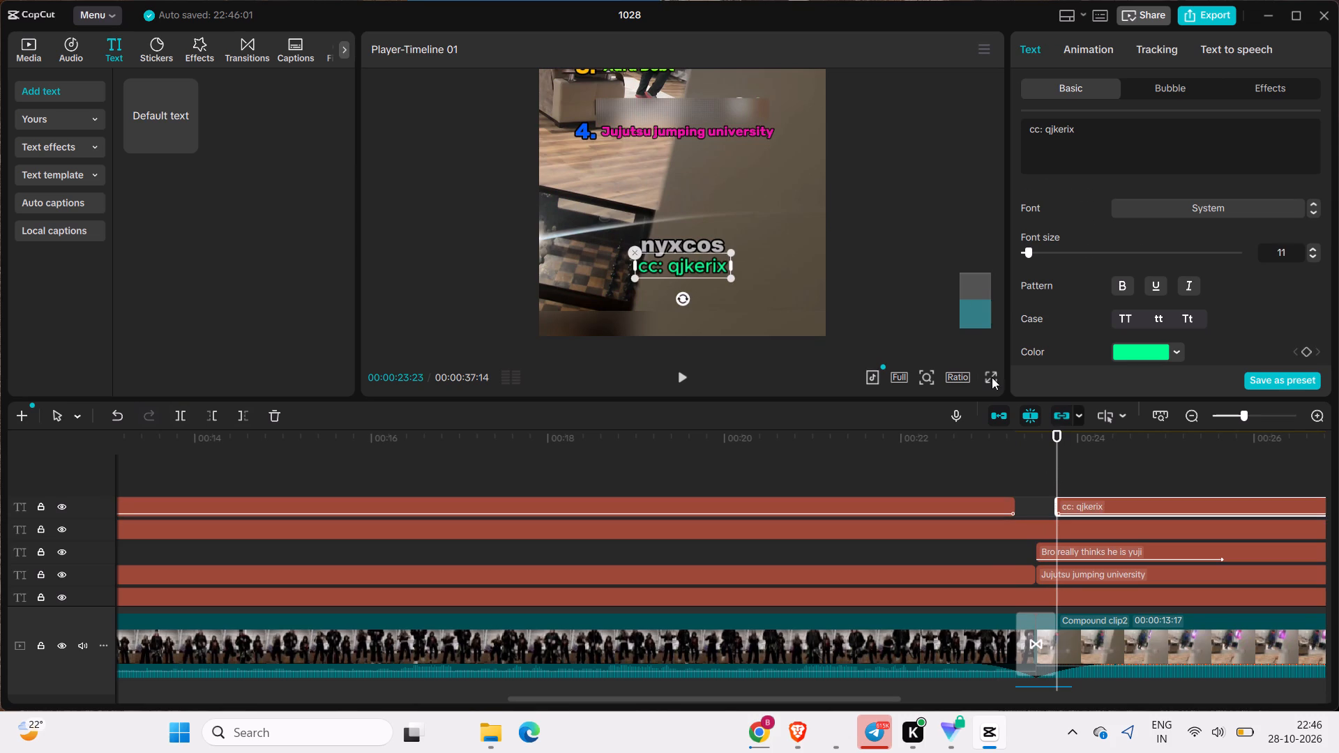
pyautogui.click(1103, 144)
pyautogui.press('BackSpace')
pyautogui.press('BackSpace')
pyautogui.press('BackSpace')
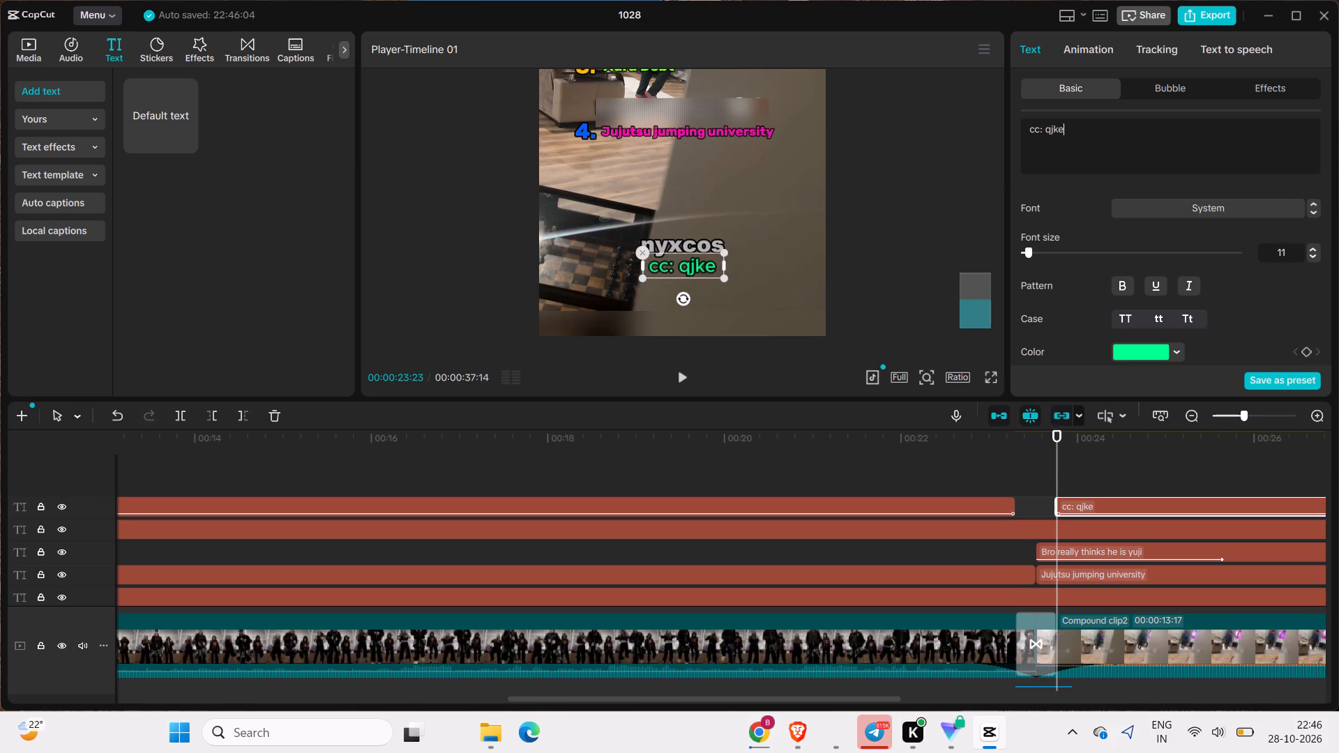
pyautogui.press('BackSpace')
pyautogui.press('BackSpace')
pyautogui.press('BackSpace')
pyautogui.press('BackSpace')
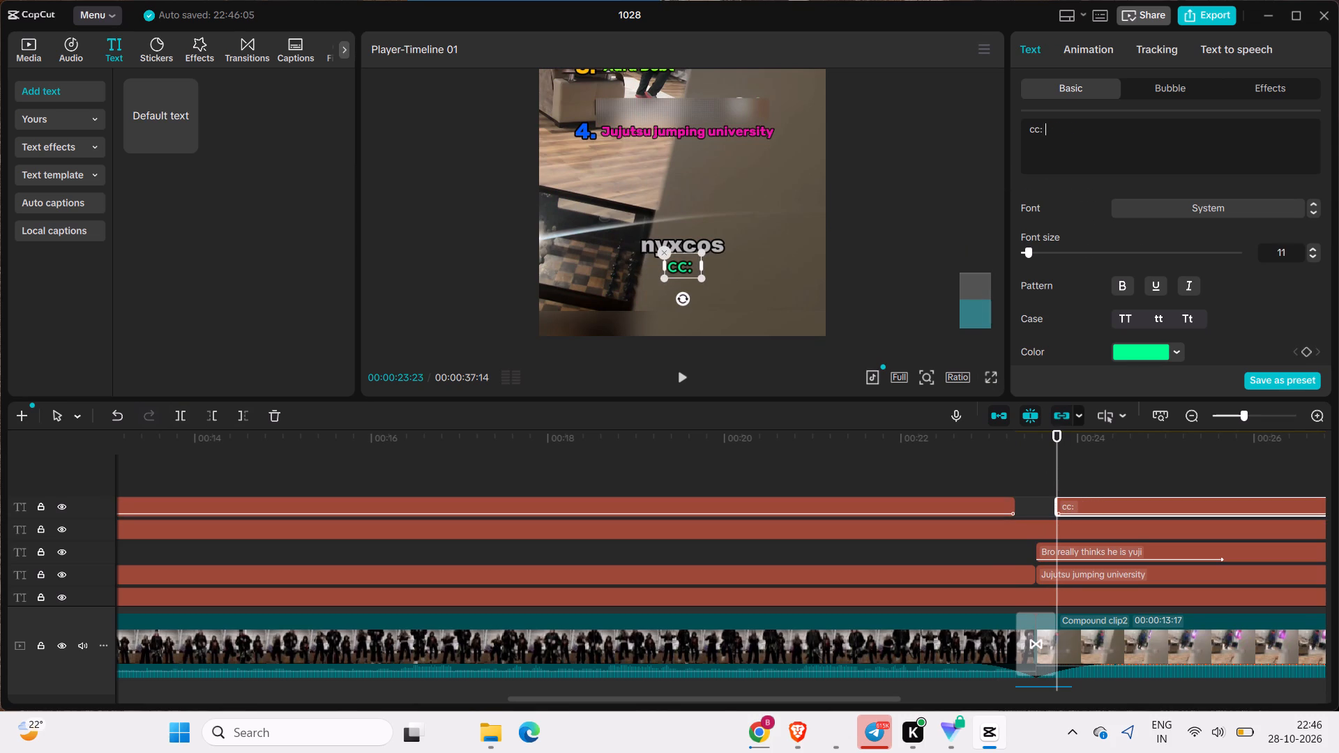
pyautogui.write('real')
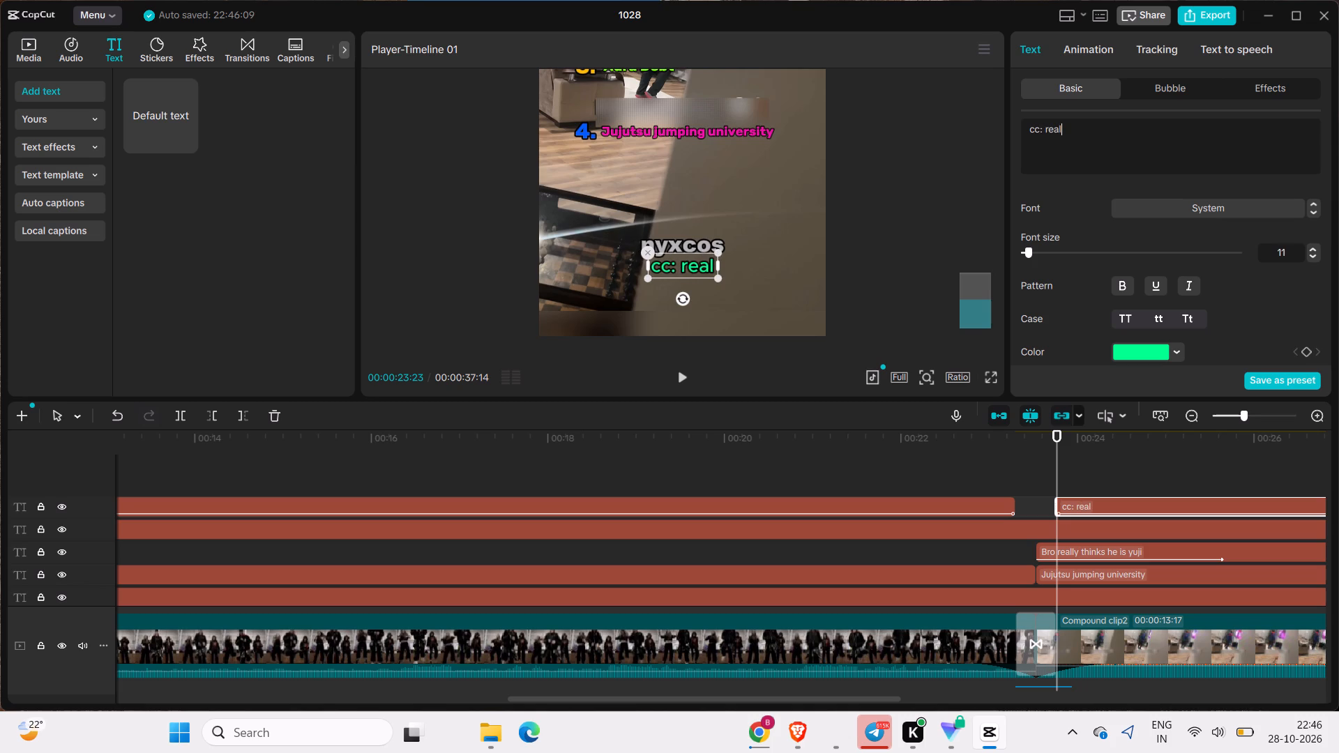
pyautogui.write('nots')
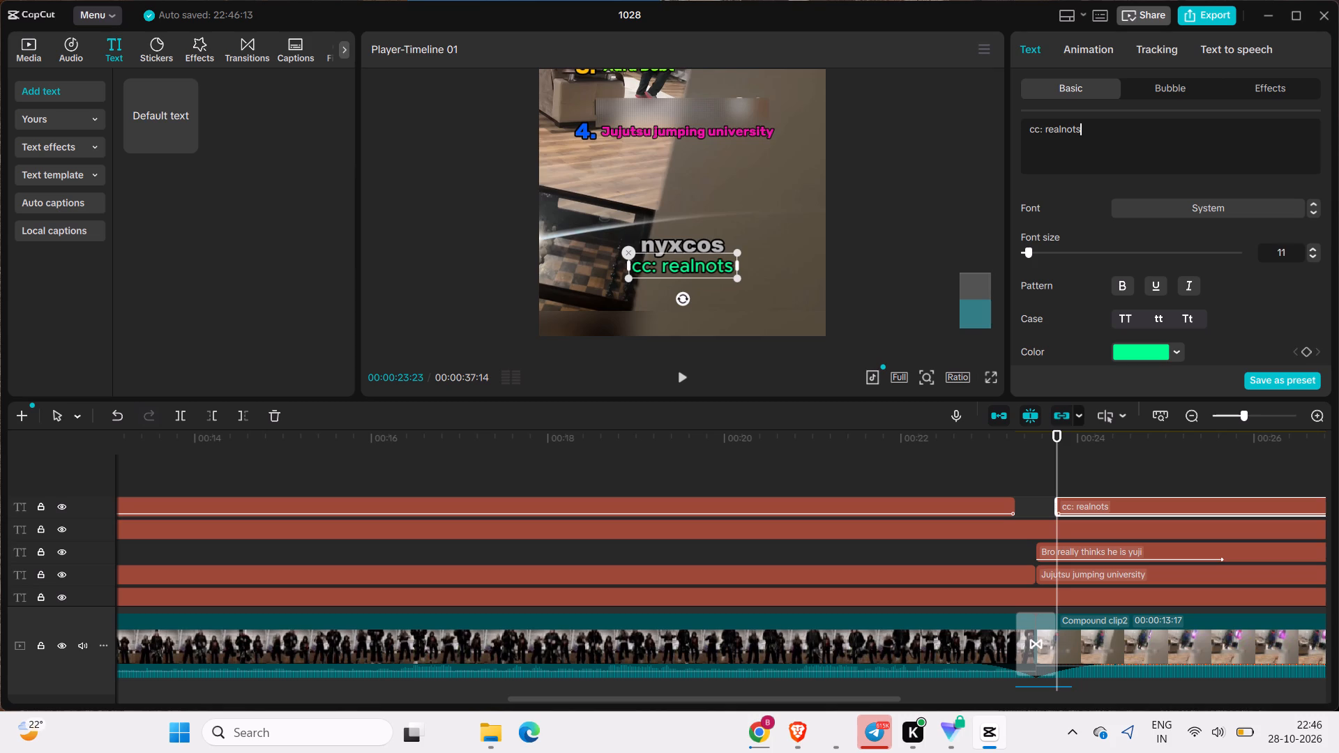
pyautogui.write('lee')
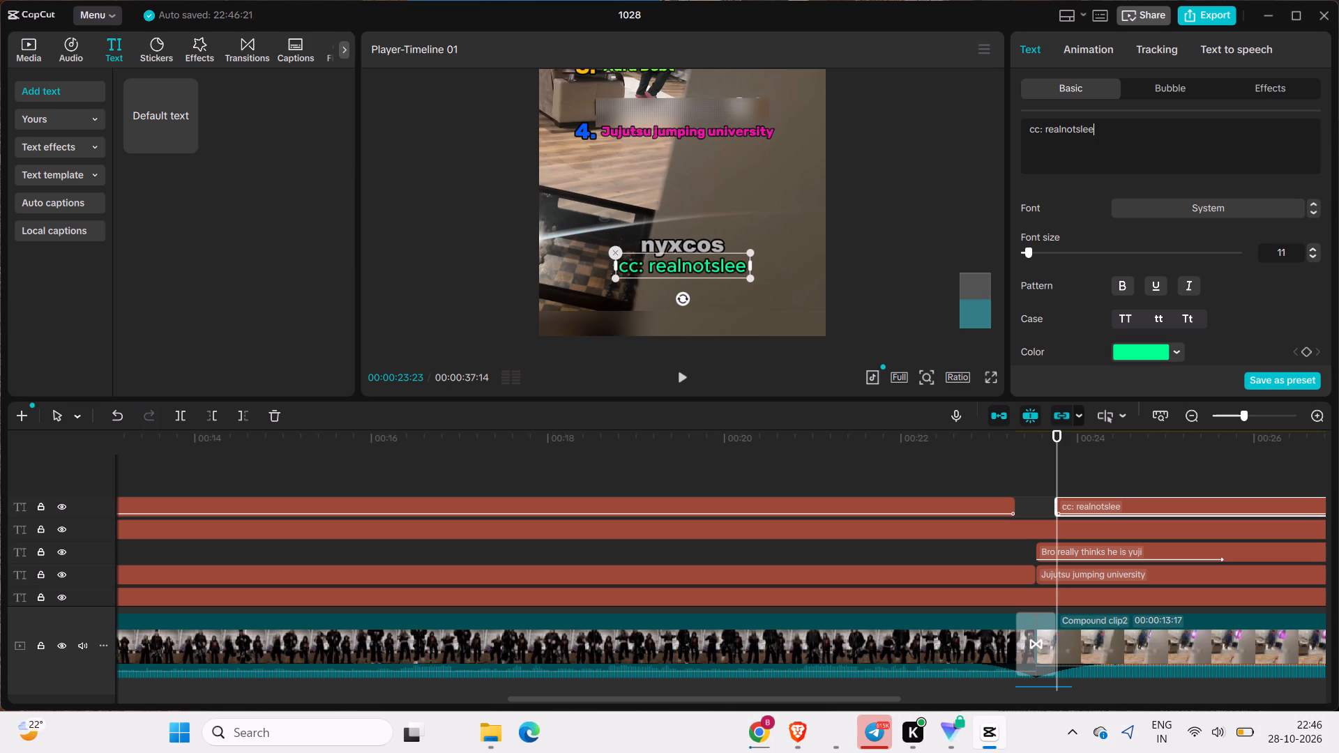
pyautogui.write('py')
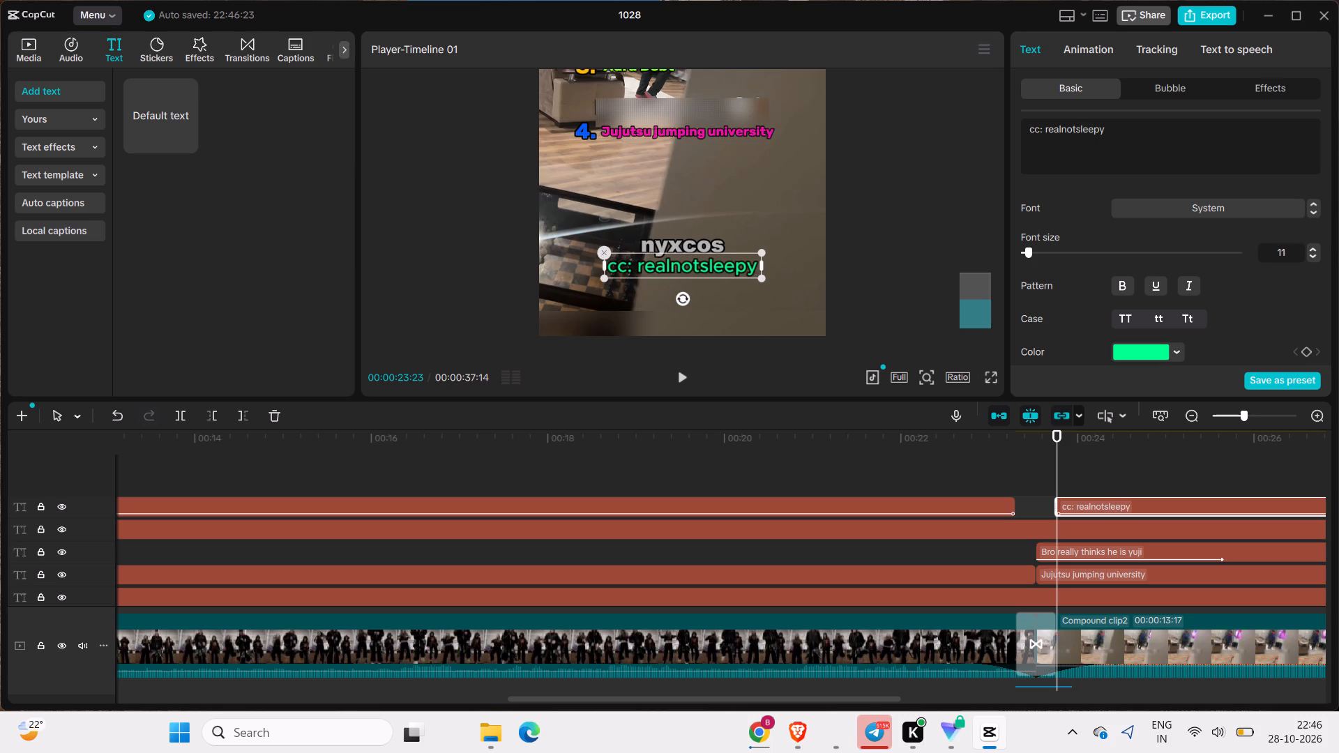
pyautogui.moveTo(1059, 443); pyautogui.dragTo(1338, 536)
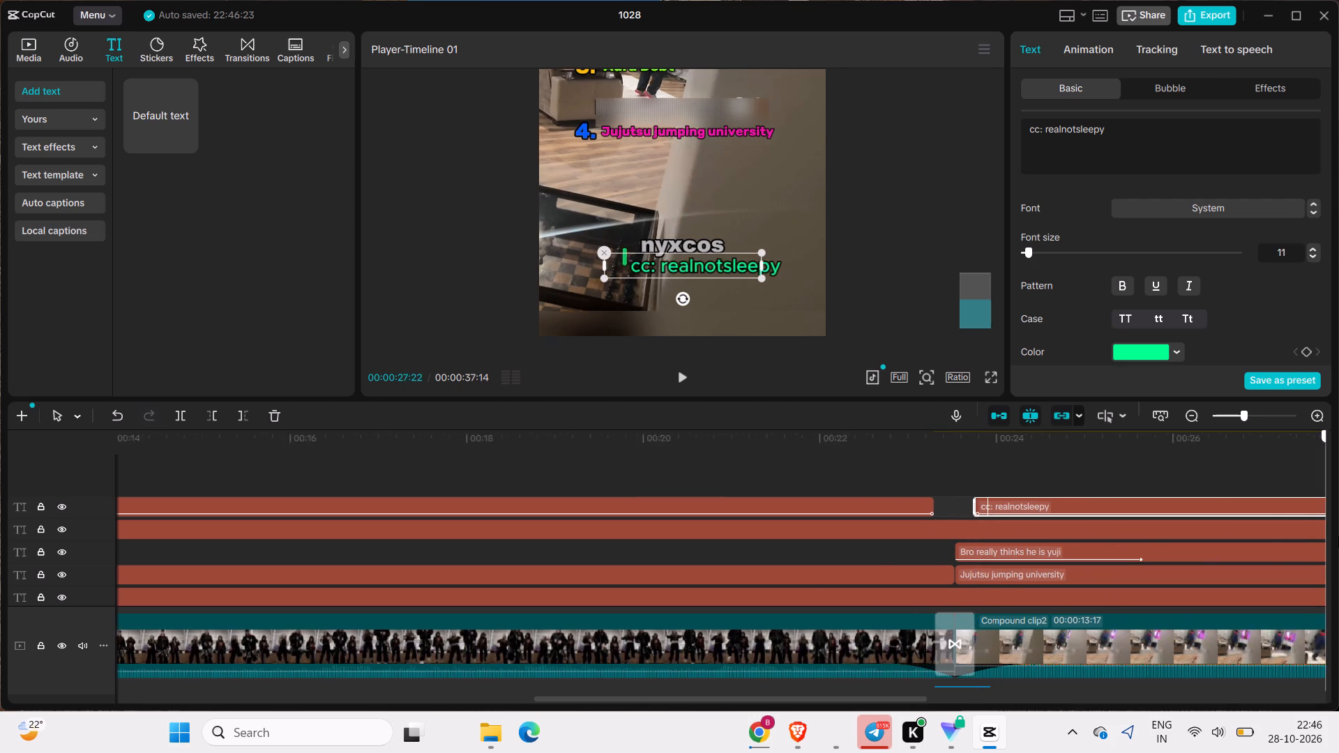
pyautogui.moveTo(1338, 536); pyautogui.dragTo(1338, 550)
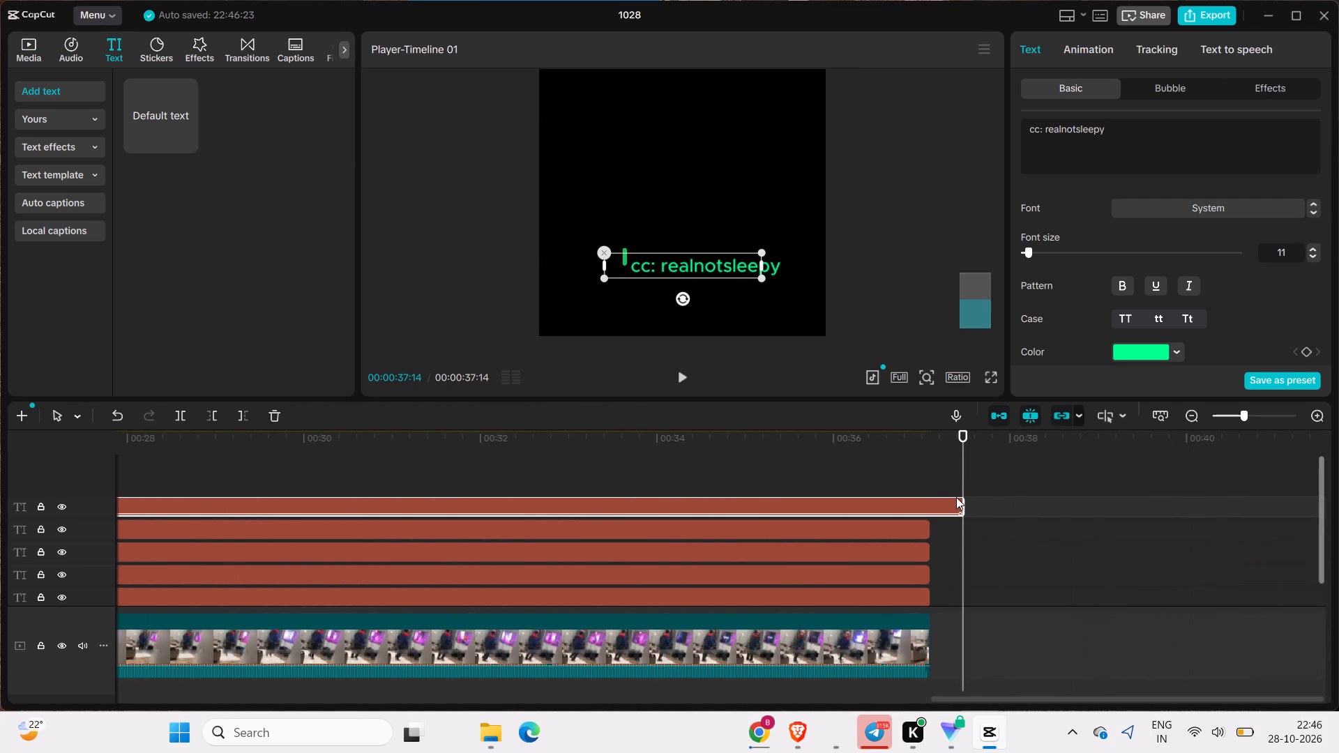
pyautogui.moveTo(964, 503); pyautogui.dragTo(928, 507)
pyautogui.click(850, 460)
# Play the video from the start in full screen to check the titles, rank labels and creator credits.
pyautogui.moveTo(850, 460); pyautogui.dragTo(0, 510)
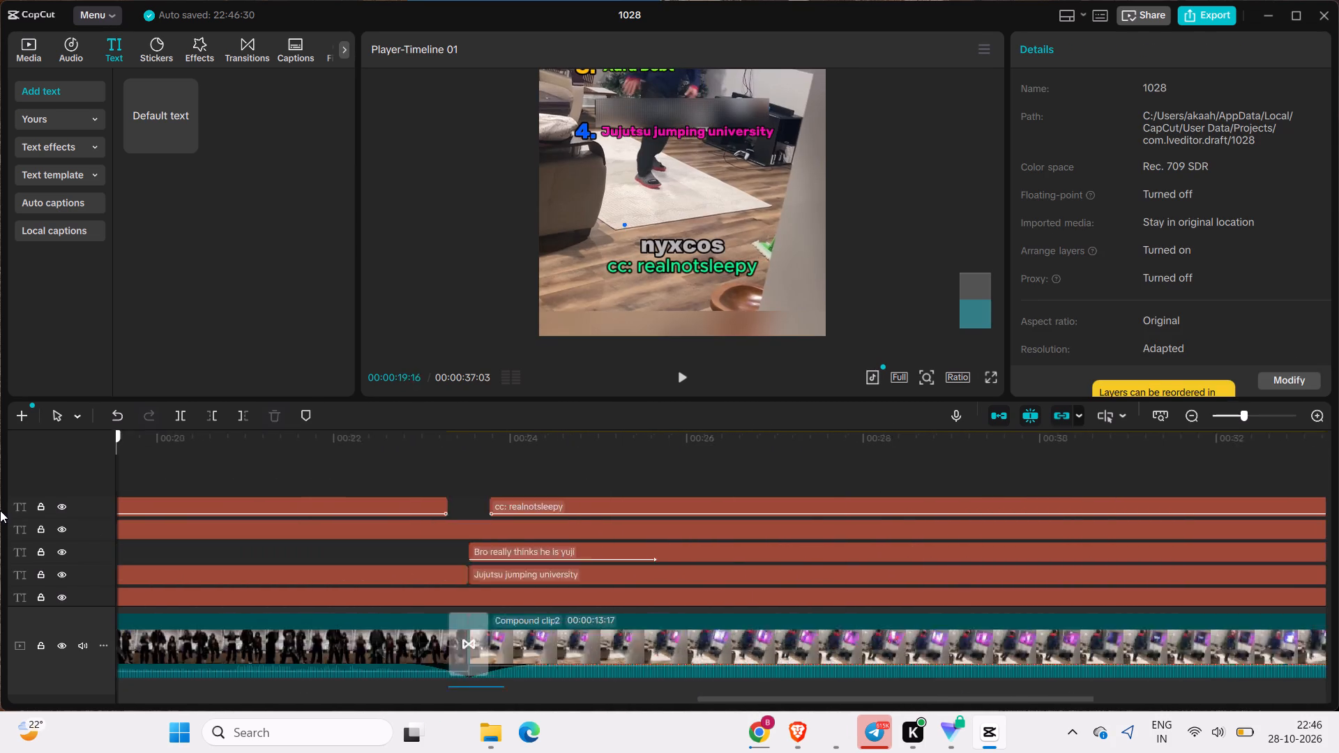
pyautogui.moveTo(0, 510); pyautogui.dragTo(0, 482)
pyautogui.click(985, 383)
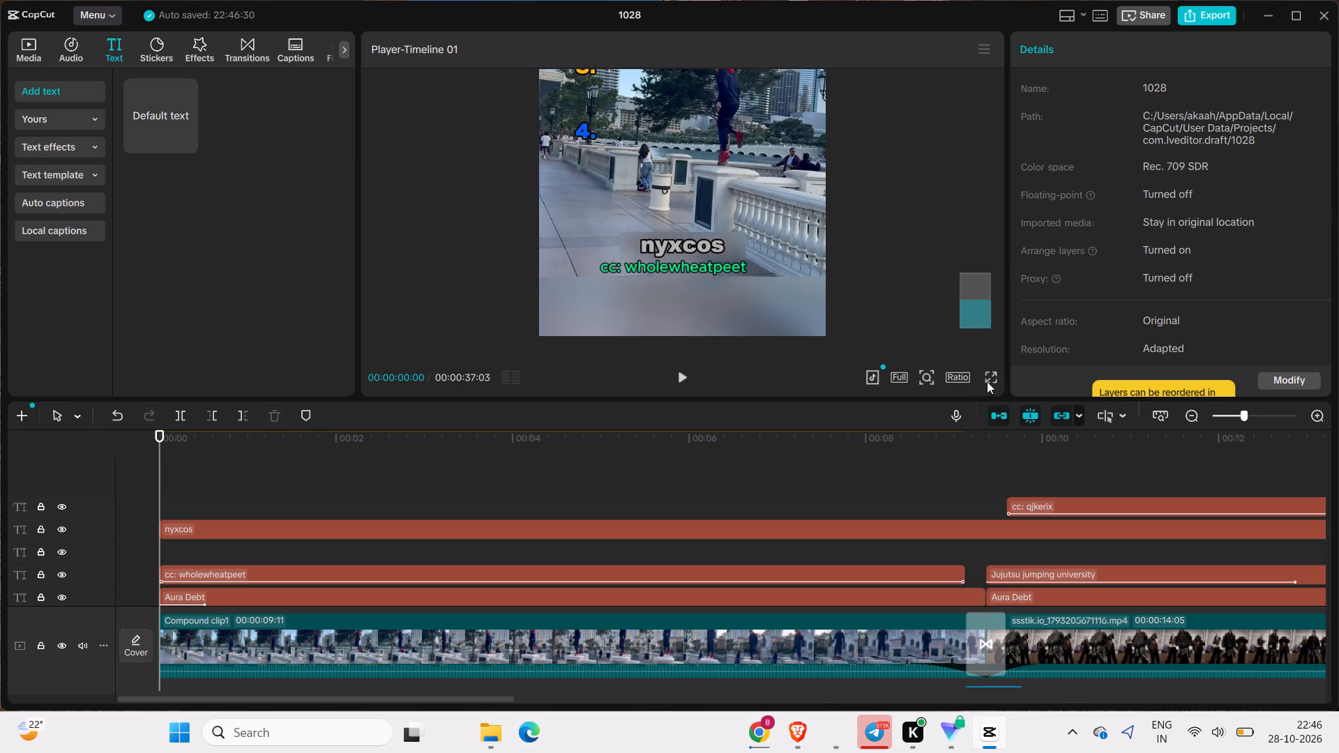
pyautogui.click(987, 381)
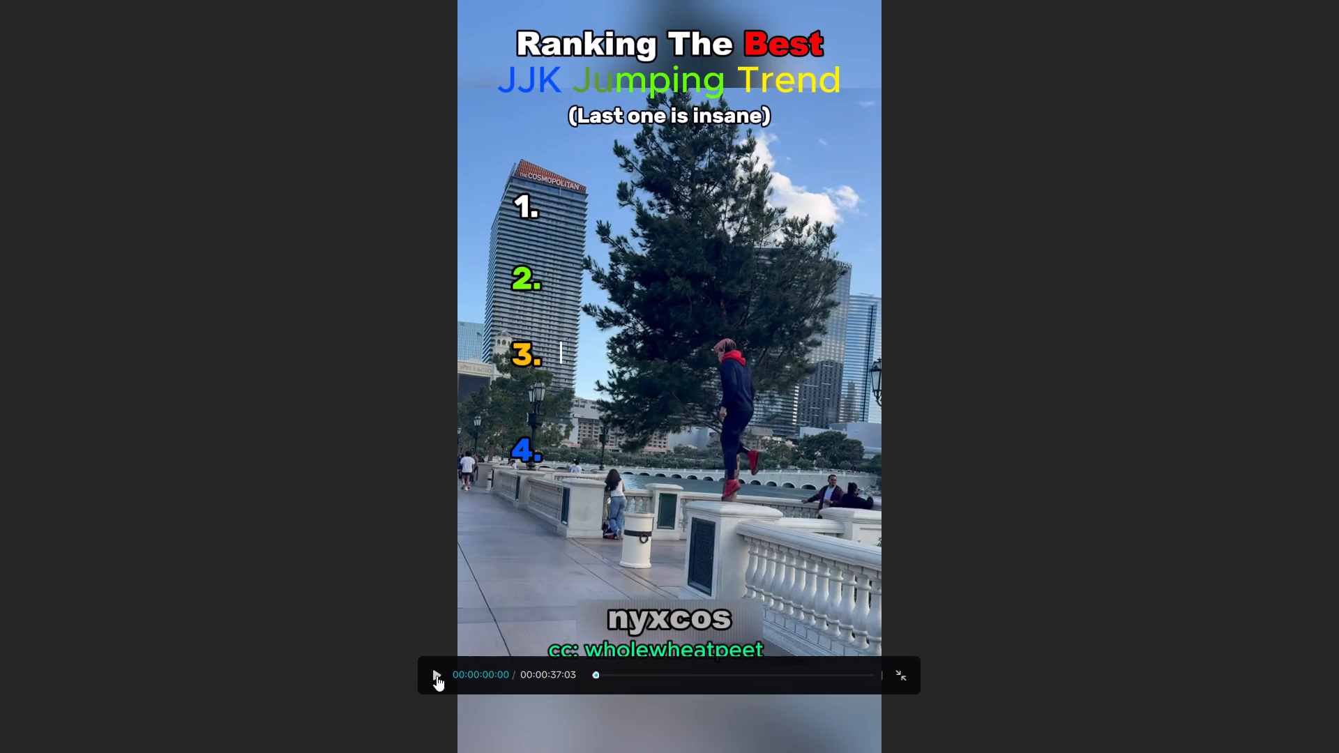
pyautogui.click(434, 676)
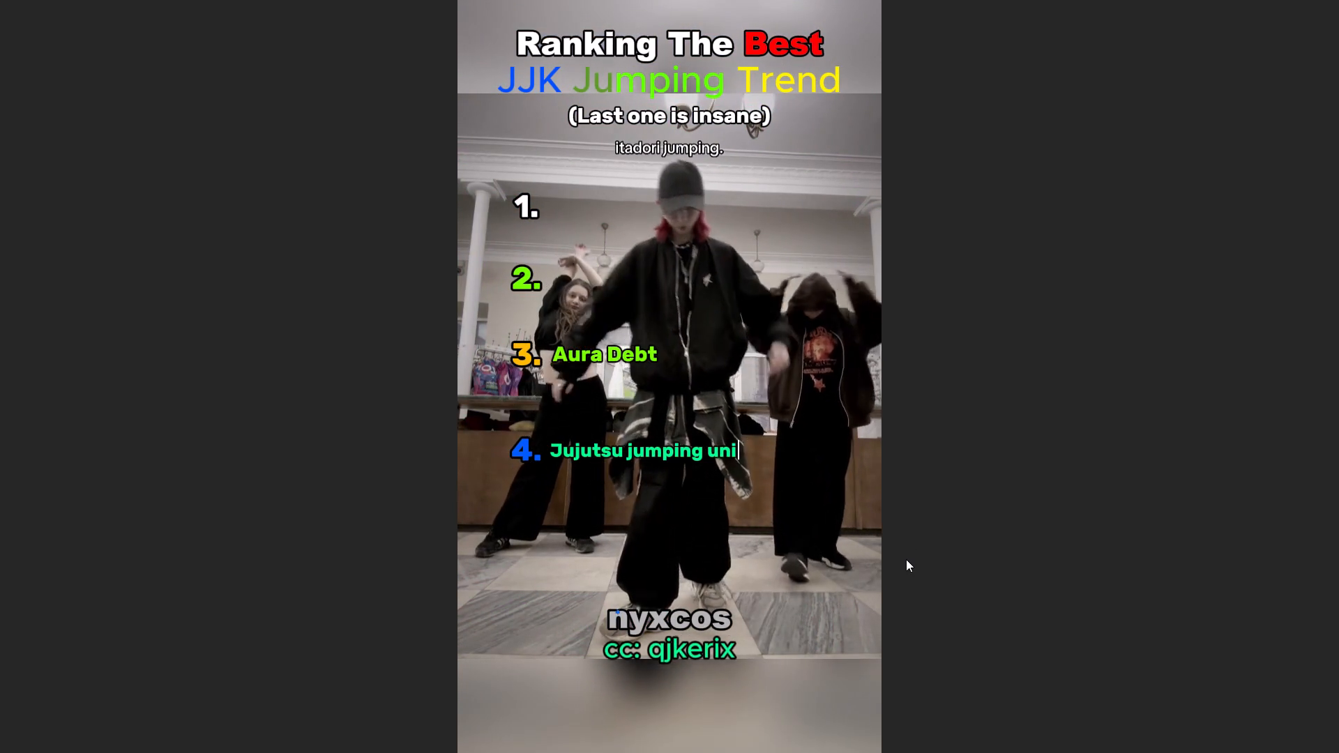
pyautogui.click(850, 638)
pyautogui.click(897, 674)
# Add a black stroke of thickness 40 to the "JJK Jumping Trend" line of the main title.
pyautogui.scroll(3, 741, 591)
pyautogui.click(563, 420)
pyautogui.click(564, 455)
pyautogui.moveTo(564, 455); pyautogui.dragTo(446, 474)
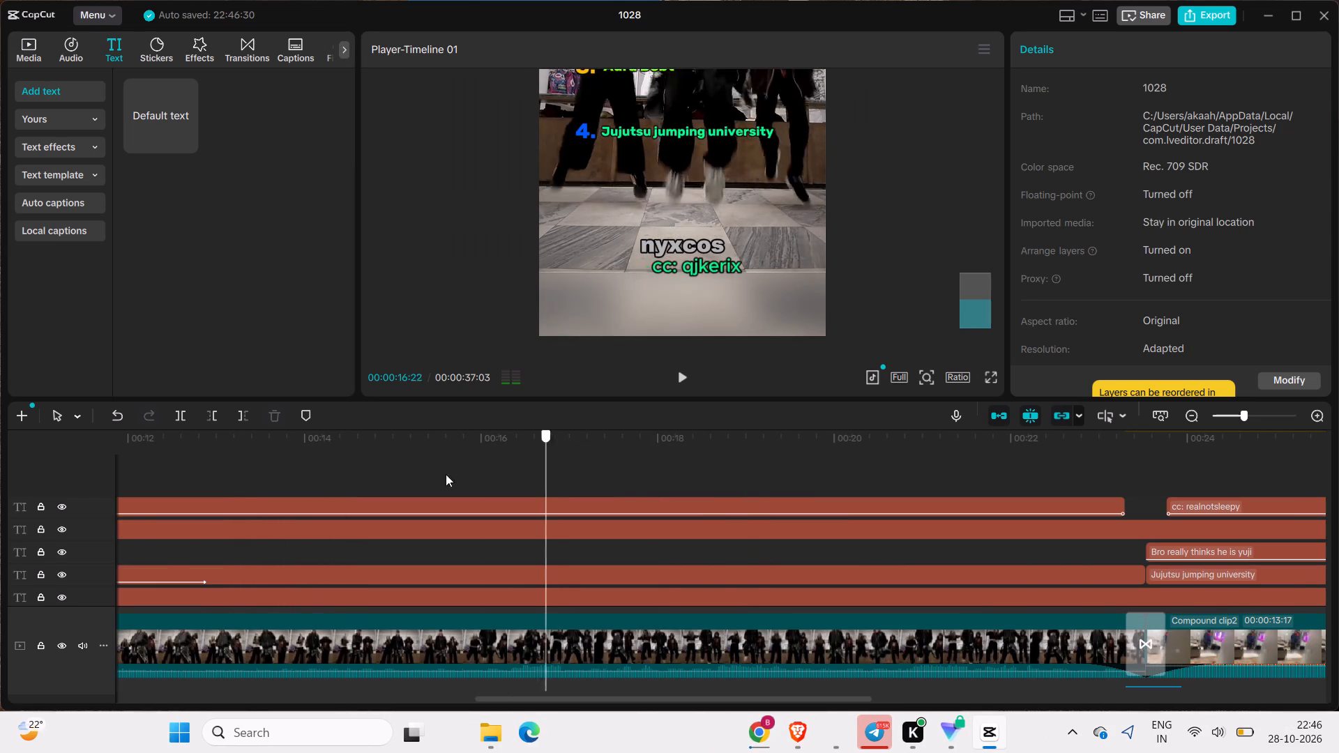
pyautogui.moveTo(446, 474); pyautogui.dragTo(398, 476)
pyautogui.scroll(-7, 386, 495)
pyautogui.moveTo(399, 435); pyautogui.dragTo(0, 530)
pyautogui.click(334, 583)
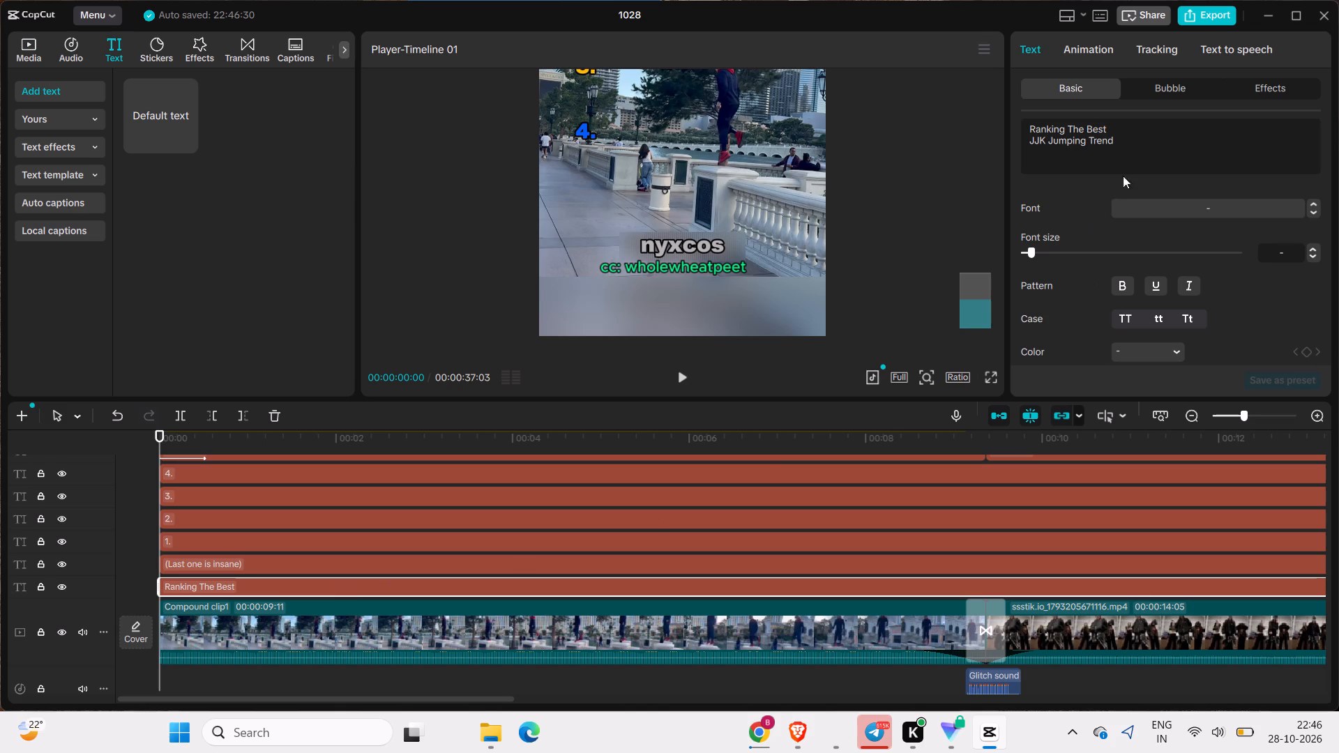
pyautogui.moveTo(1129, 154); pyautogui.dragTo(1027, 144)
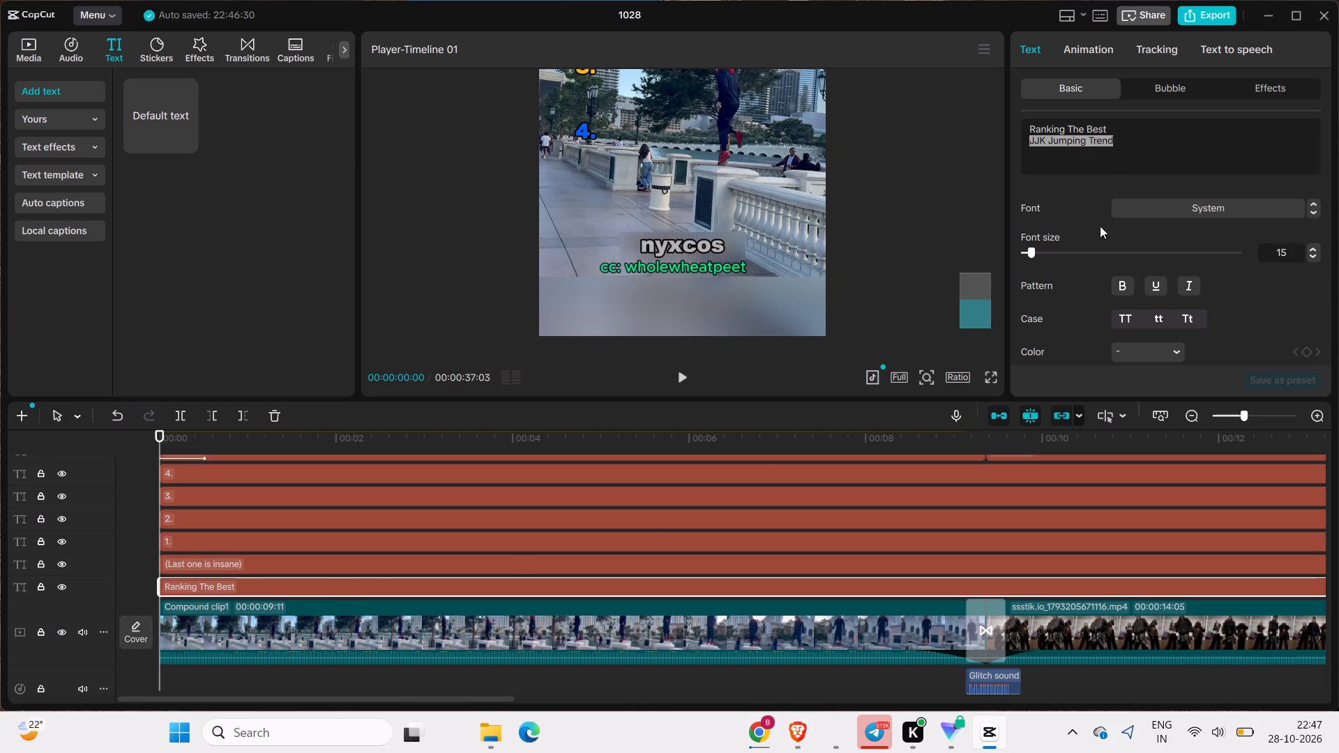
pyautogui.scroll(-9, 1096, 284)
pyautogui.scroll(1, 1031, 226)
pyautogui.click(1028, 282)
pyautogui.scroll(-1, 1057, 305)
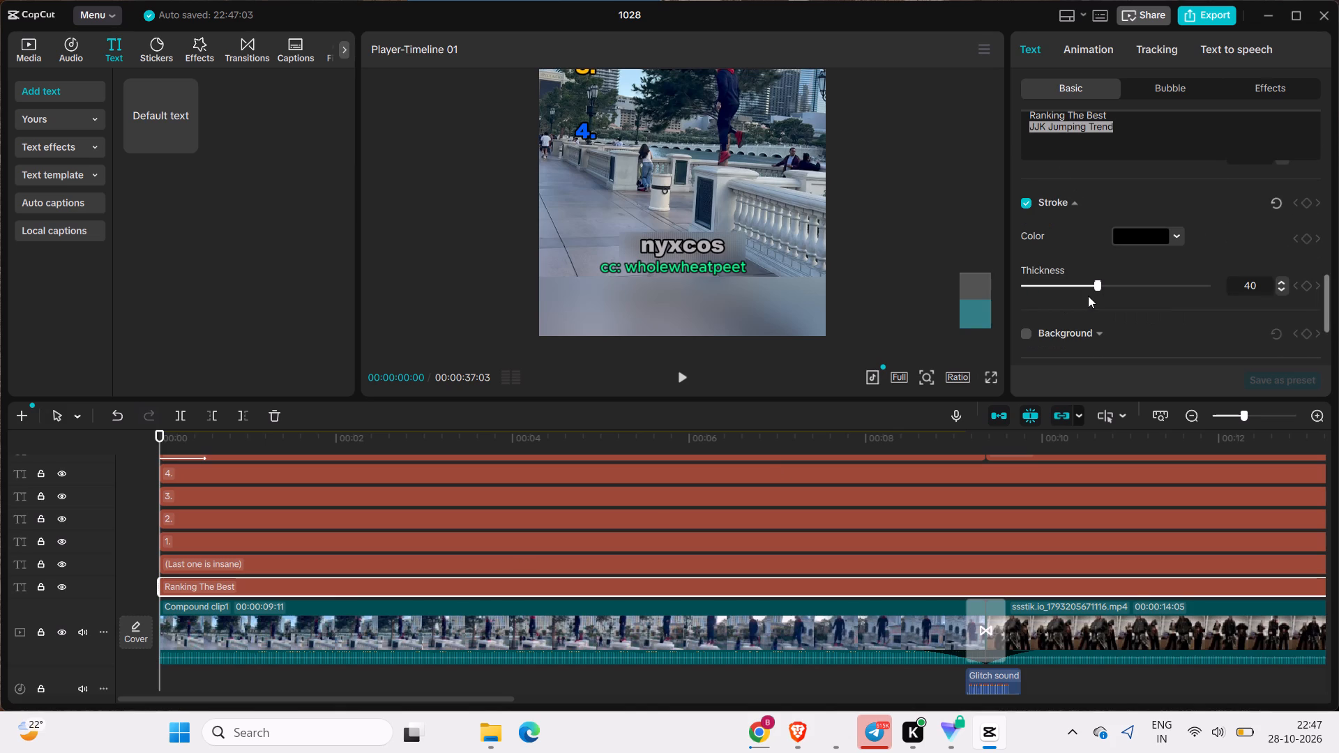
pyautogui.scroll(7, 1082, 291)
# Play the video from the start in full screen to check the stroked title and the clip audio.
pyautogui.click(992, 374)
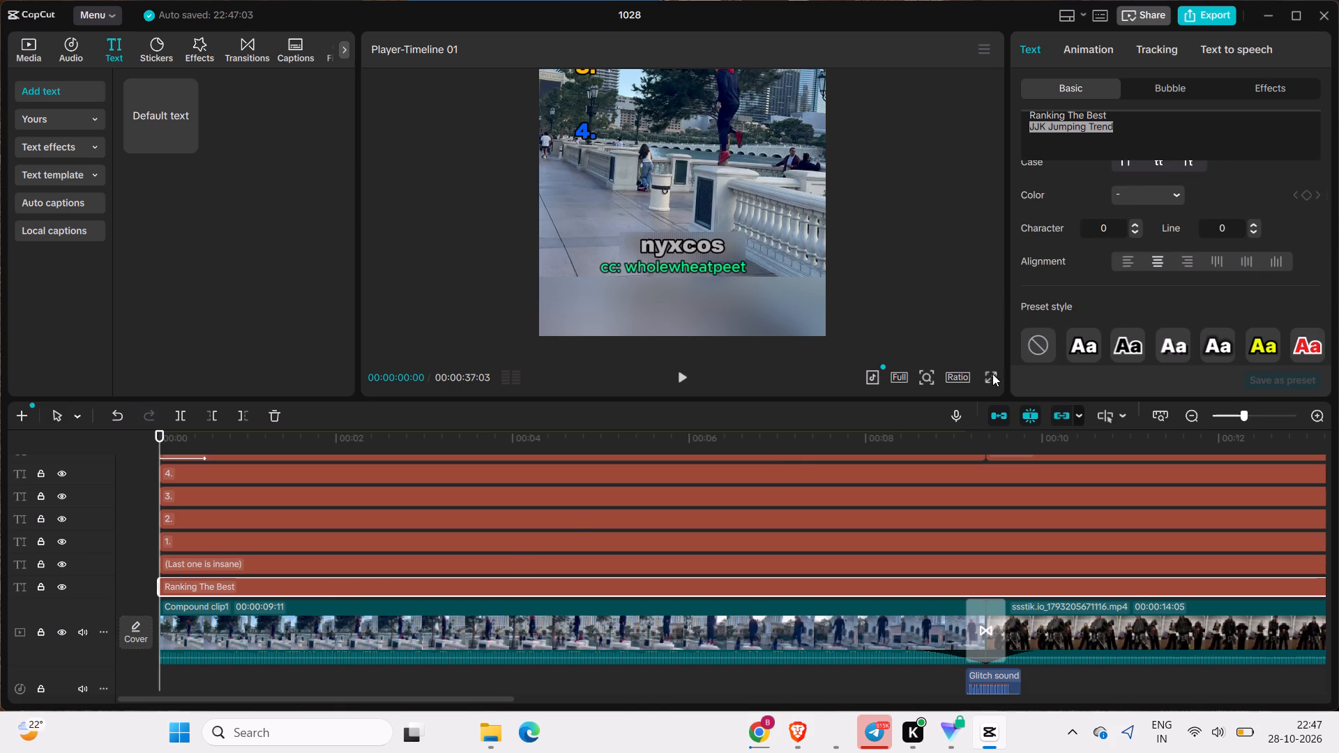
pyautogui.press('space')
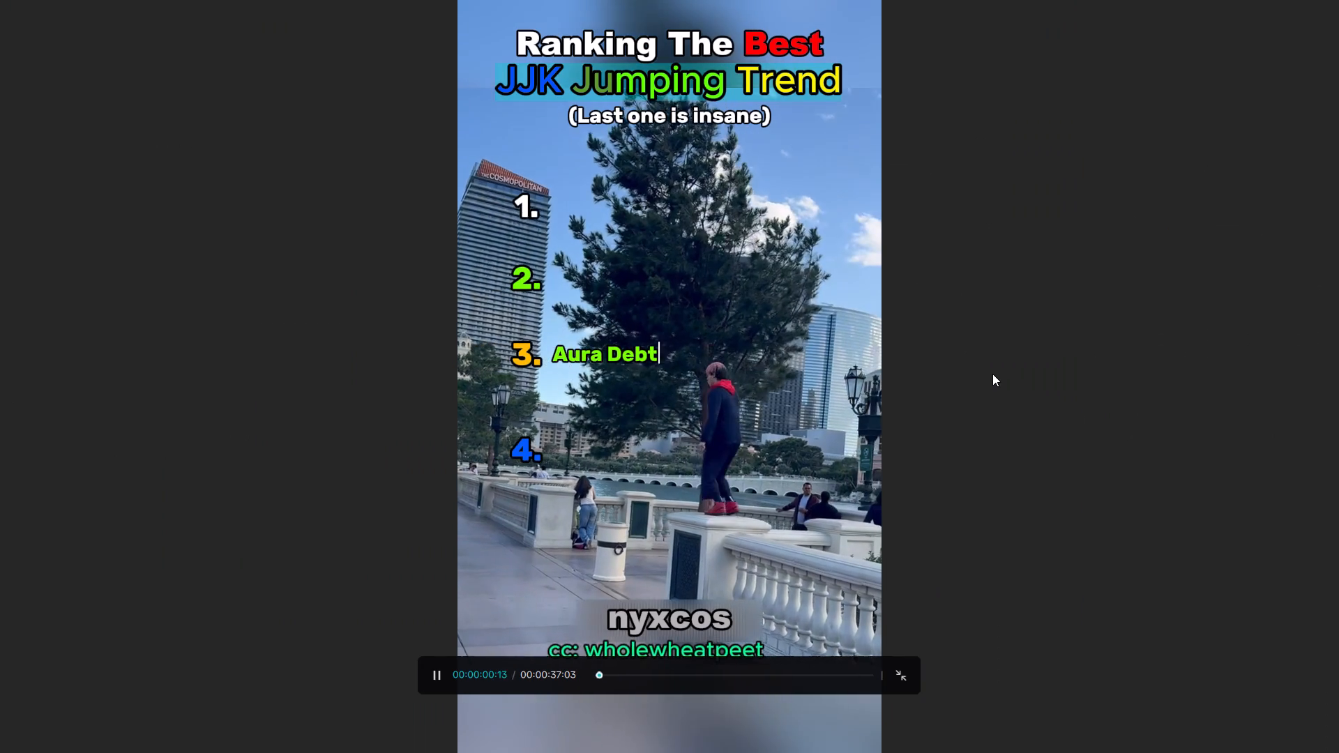
pyautogui.click(992, 374)
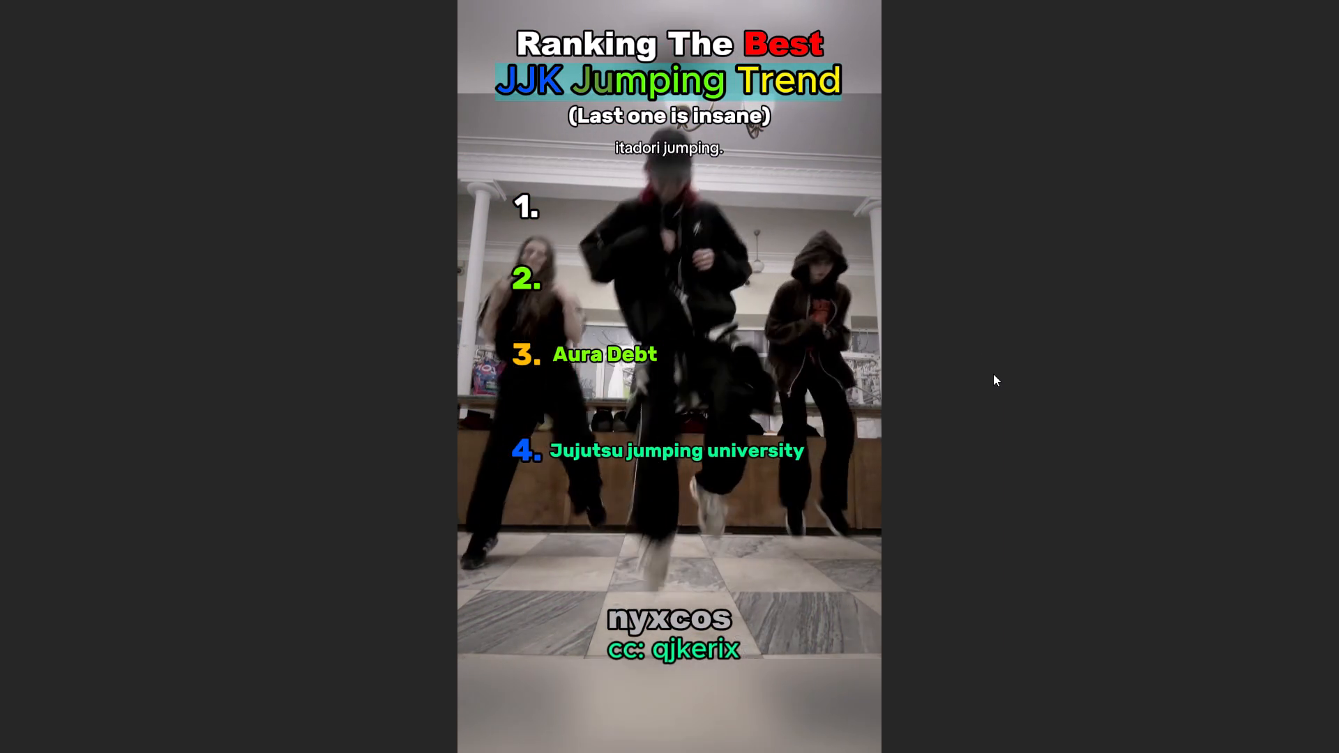
pyautogui.click(849, 561)
pyautogui.click(899, 662)
pyautogui.click(897, 669)
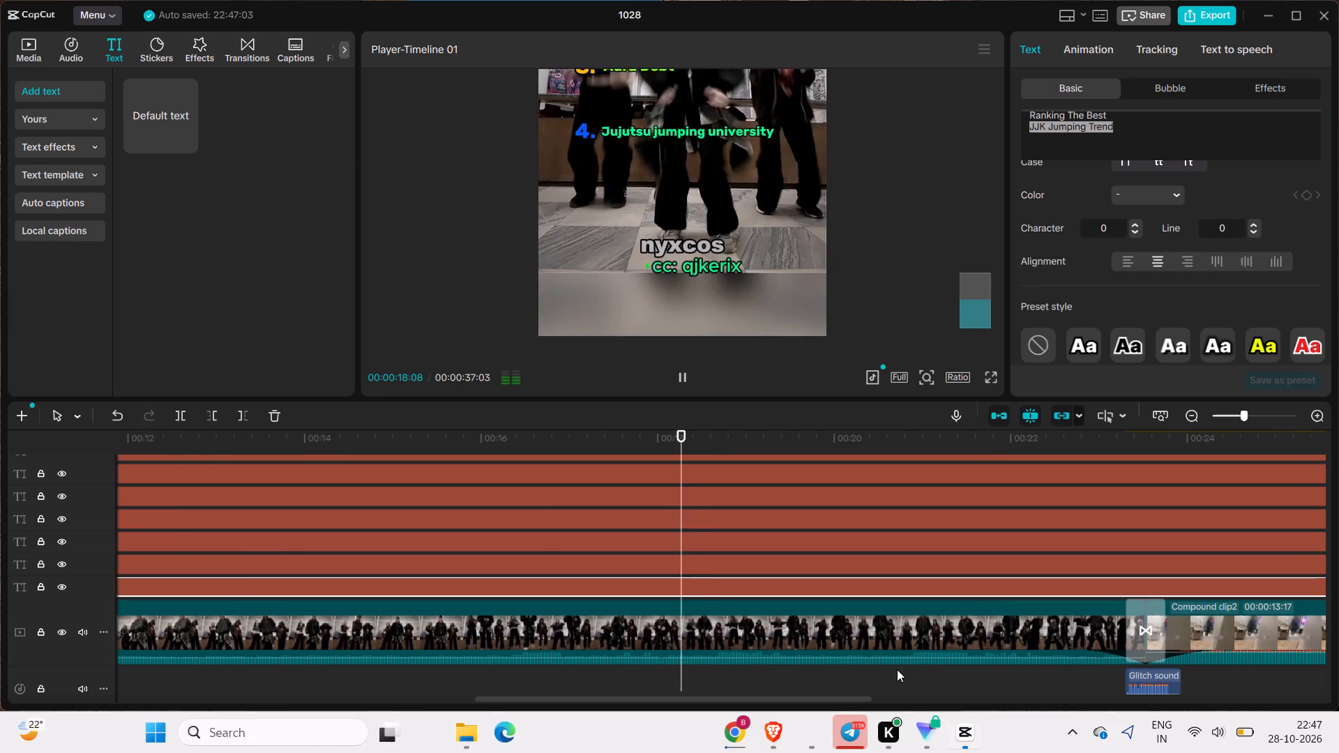
# Raise the volume of the middle clip, ssstik.io_1793205671116.mp4, to 10.2 dB.
pyautogui.click(846, 633)
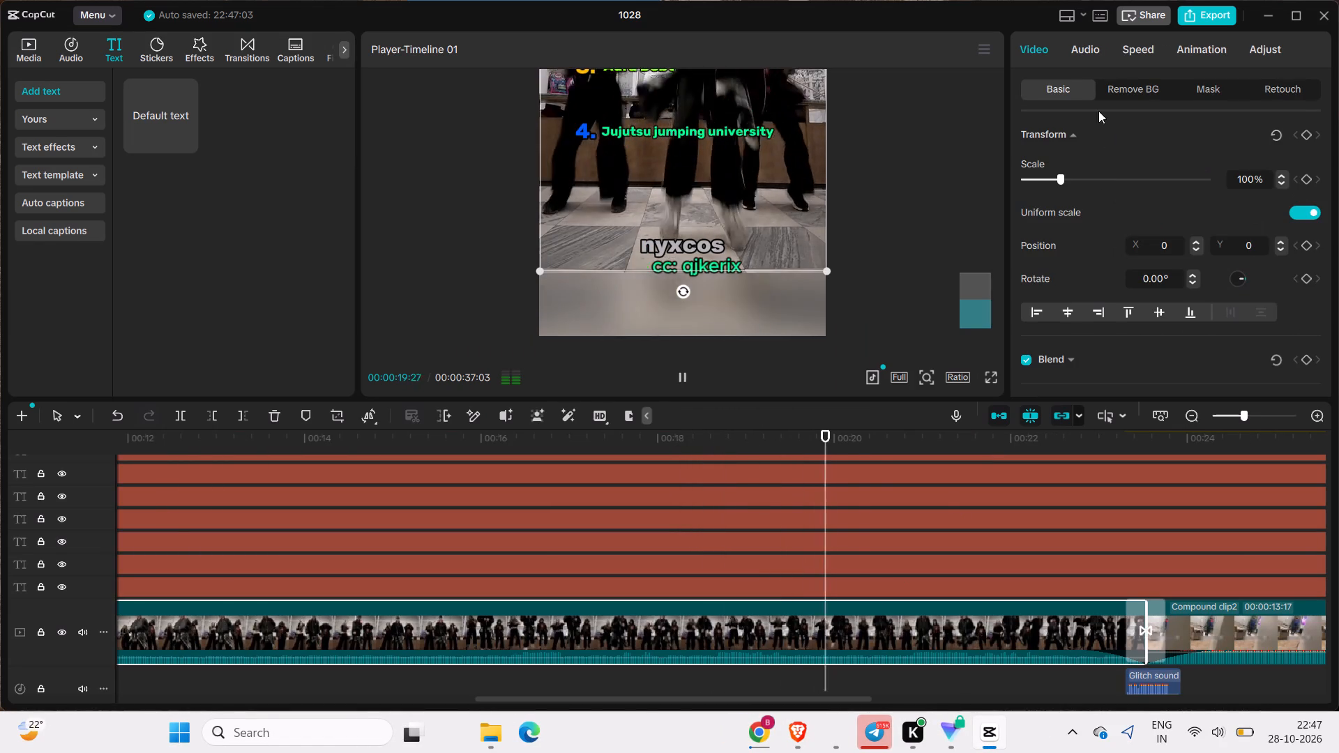
pyautogui.click(1092, 54)
pyautogui.moveTo(1163, 182); pyautogui.dragTo(1164, 183)
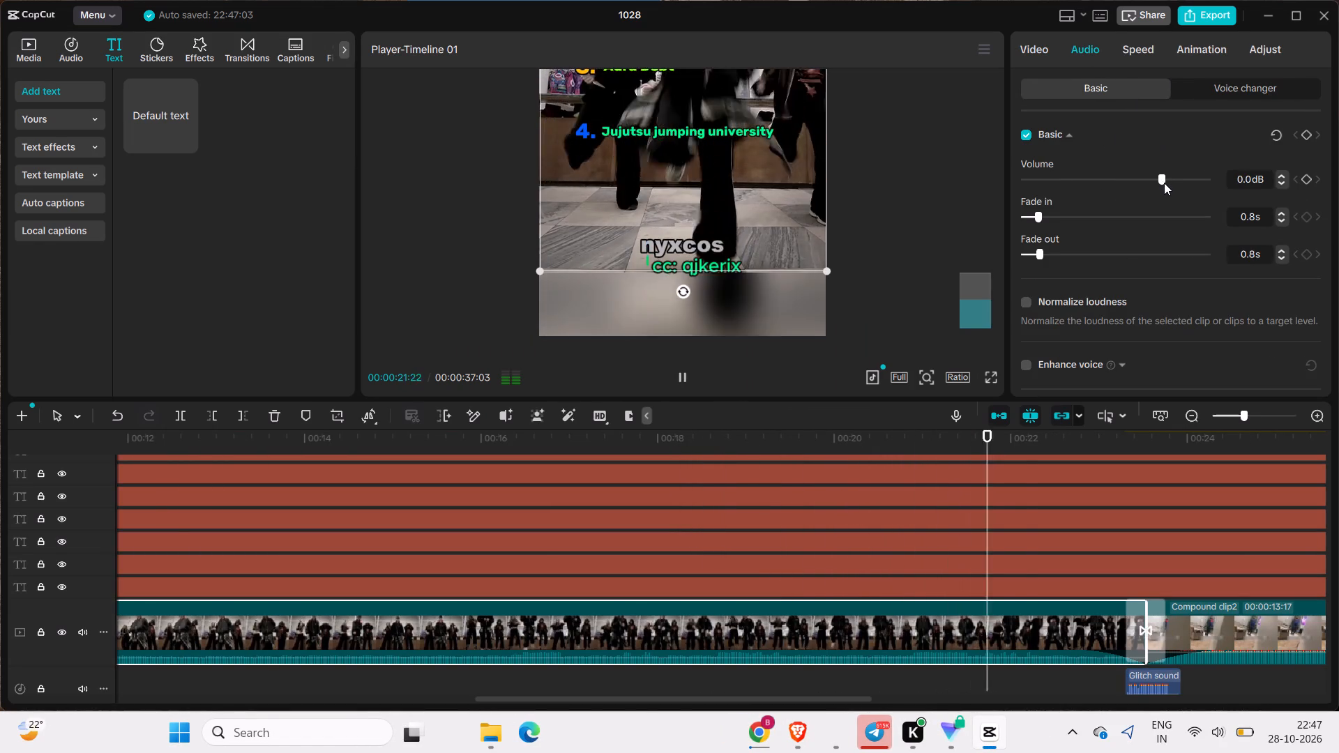
pyautogui.moveTo(1164, 183); pyautogui.dragTo(1175, 193)
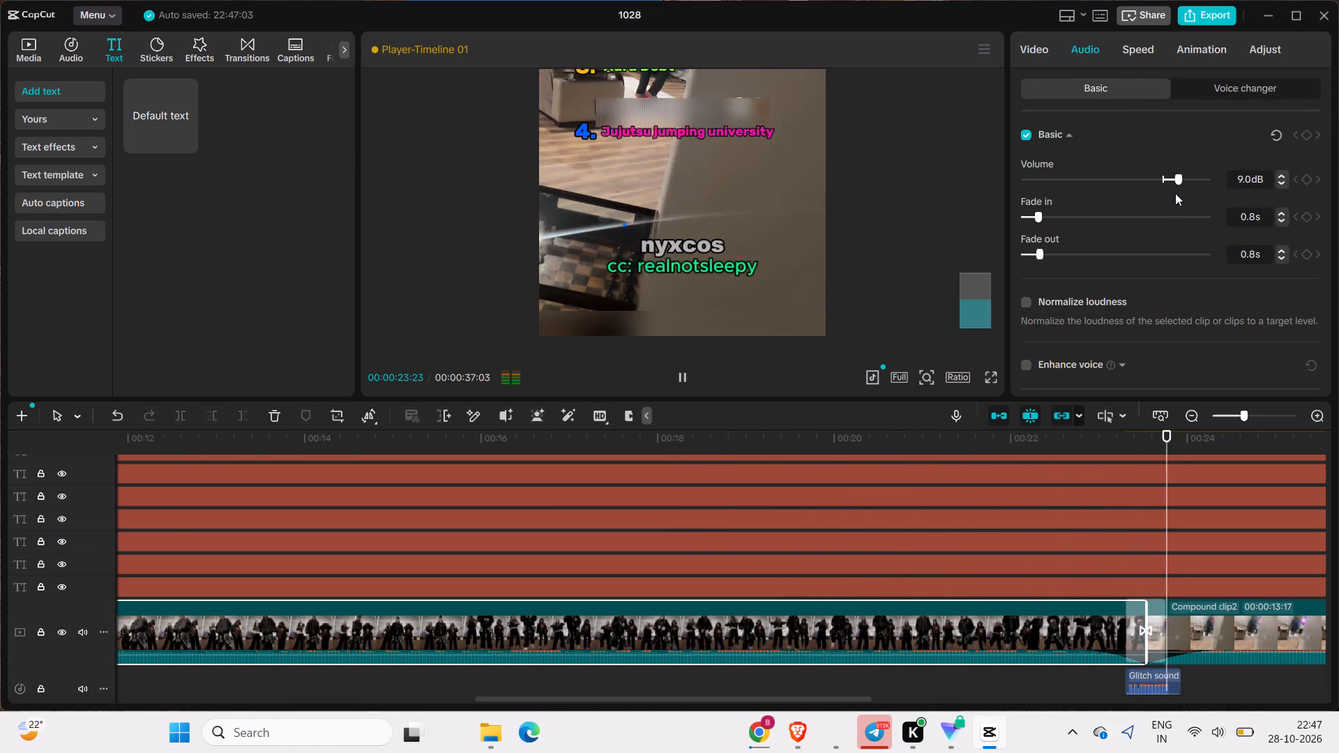
pyautogui.moveTo(1175, 193); pyautogui.dragTo(1181, 196)
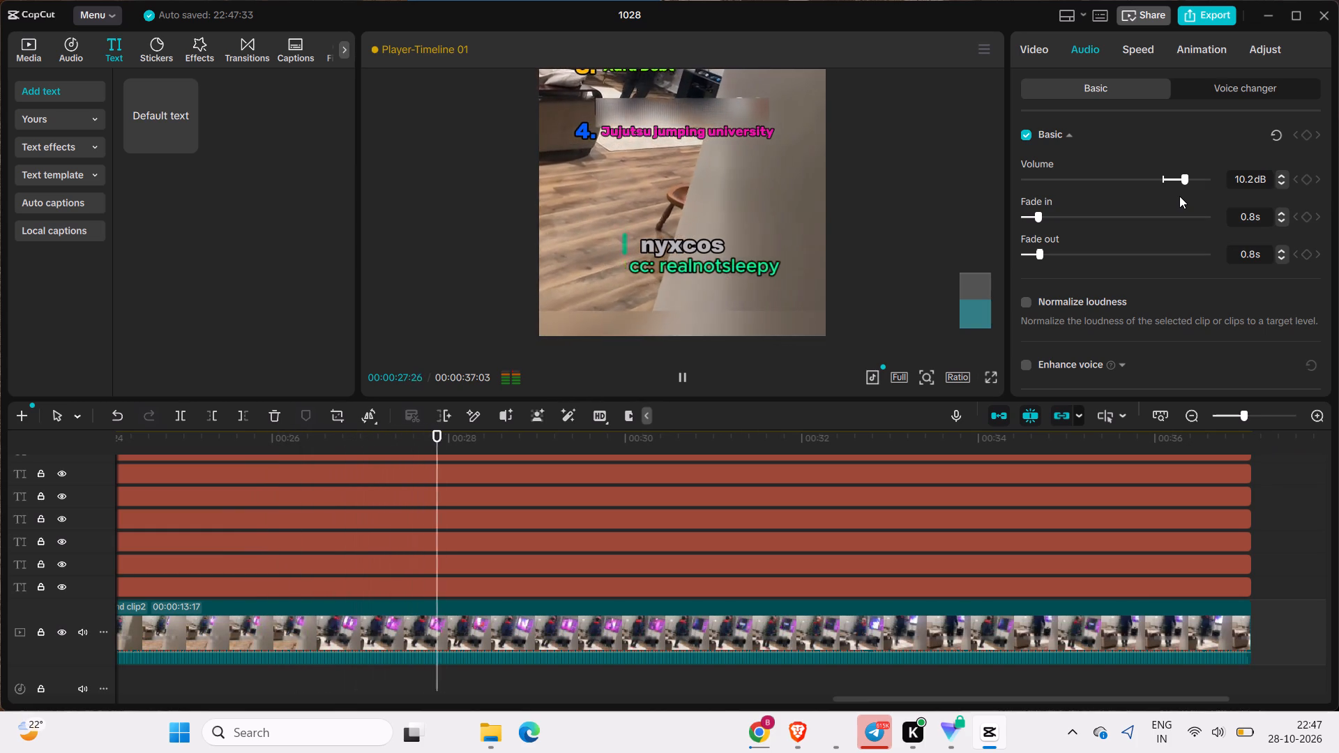
# Review the Compound clip2 section in full screen, and return the playhead toward the start of the timeline.
pyautogui.click(987, 379)
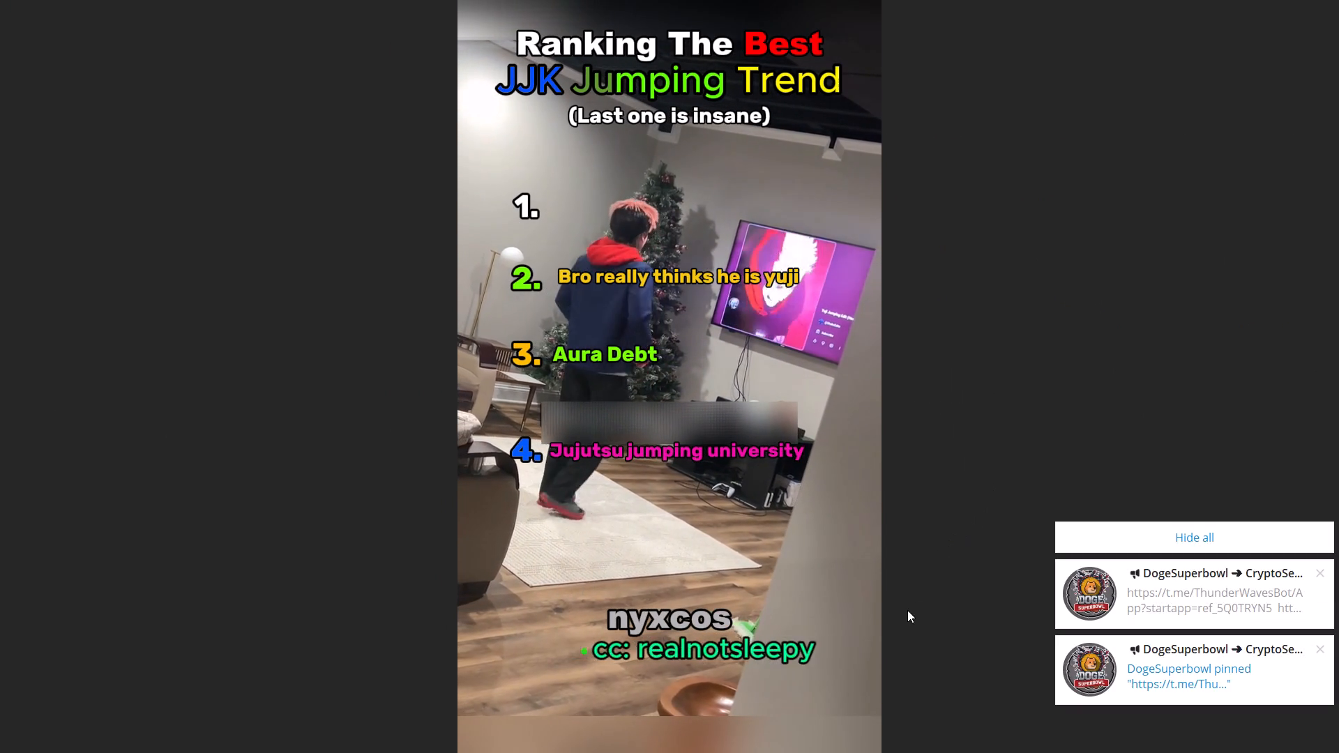
pyautogui.click(907, 610)
pyautogui.click(902, 683)
pyautogui.click(858, 443)
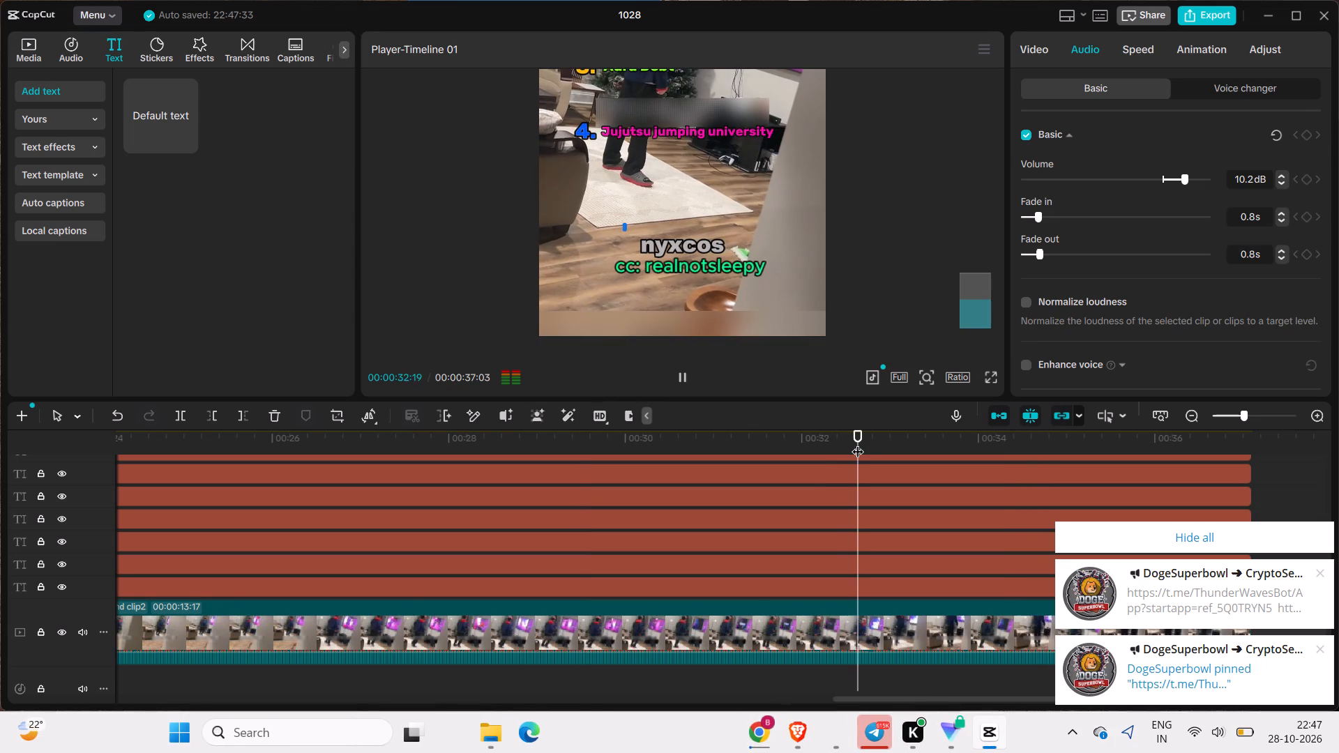
pyautogui.moveTo(858, 443); pyautogui.dragTo(0, 554)
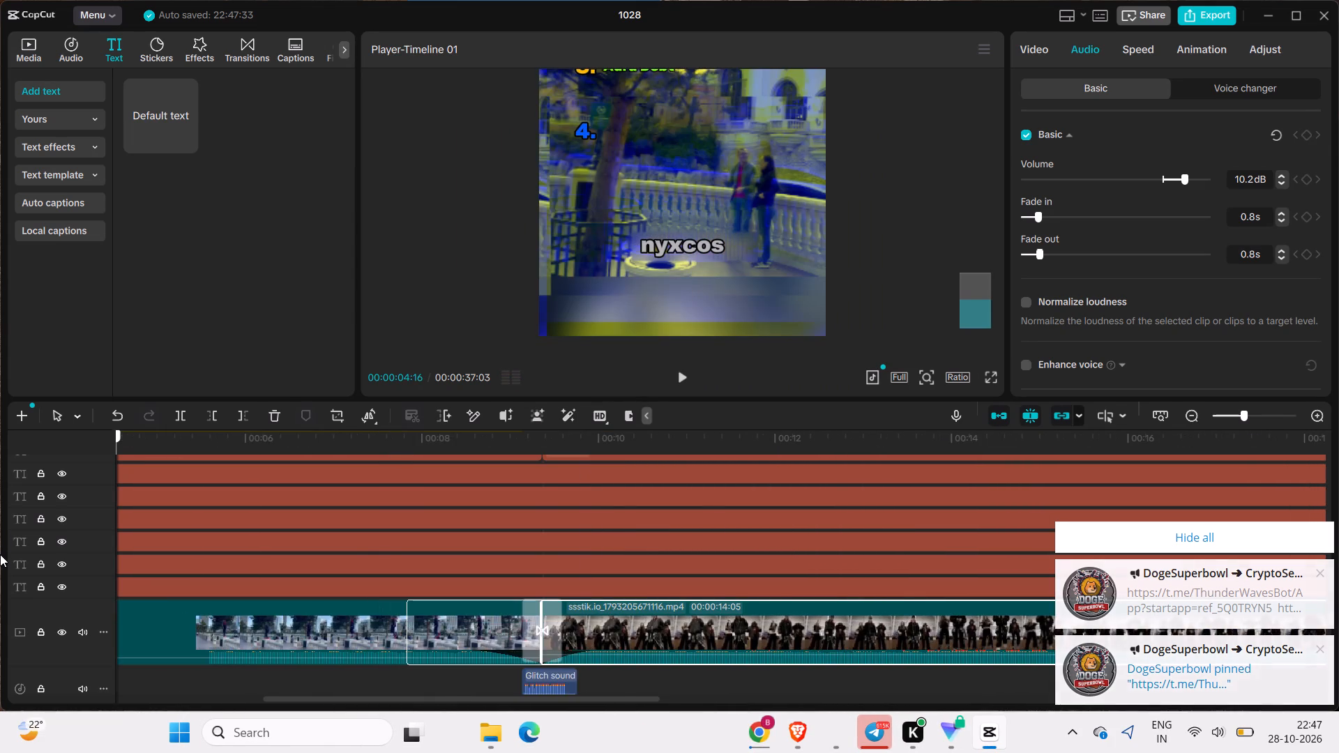
pyautogui.moveTo(0, 554); pyautogui.dragTo(0, 568)
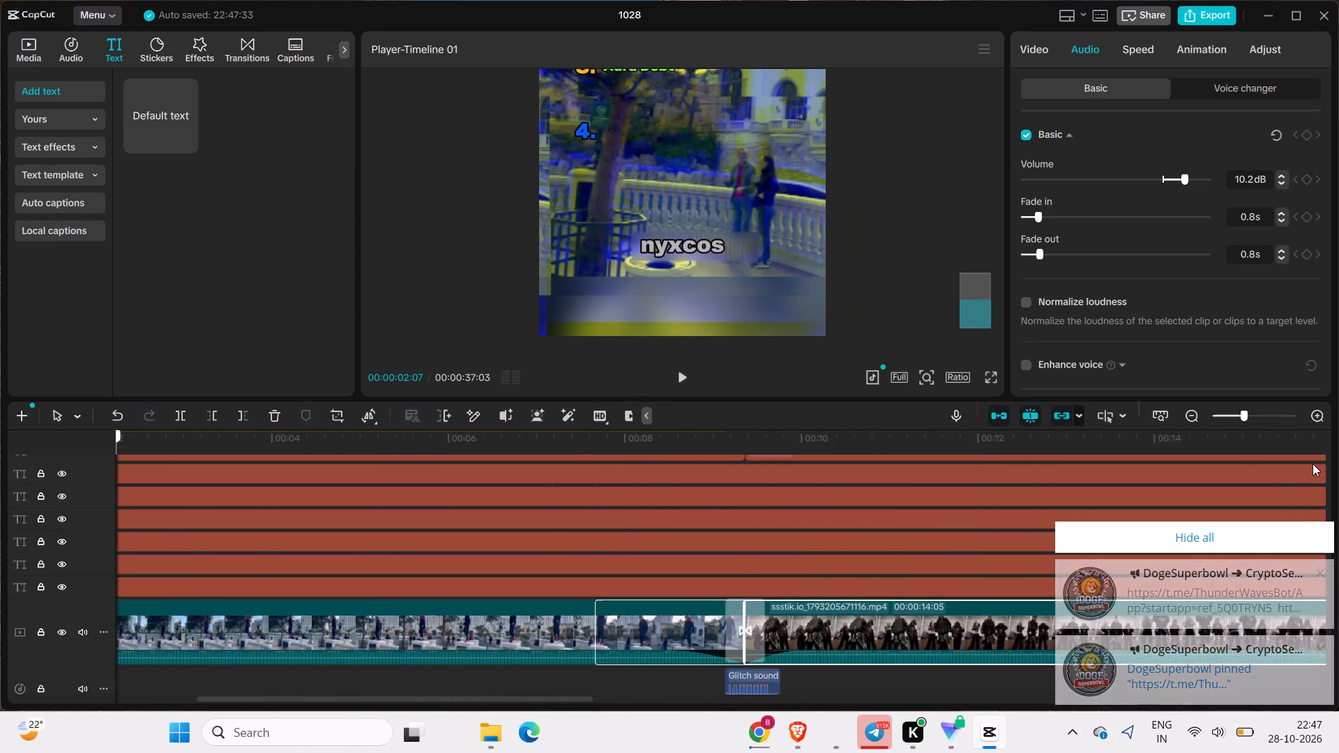
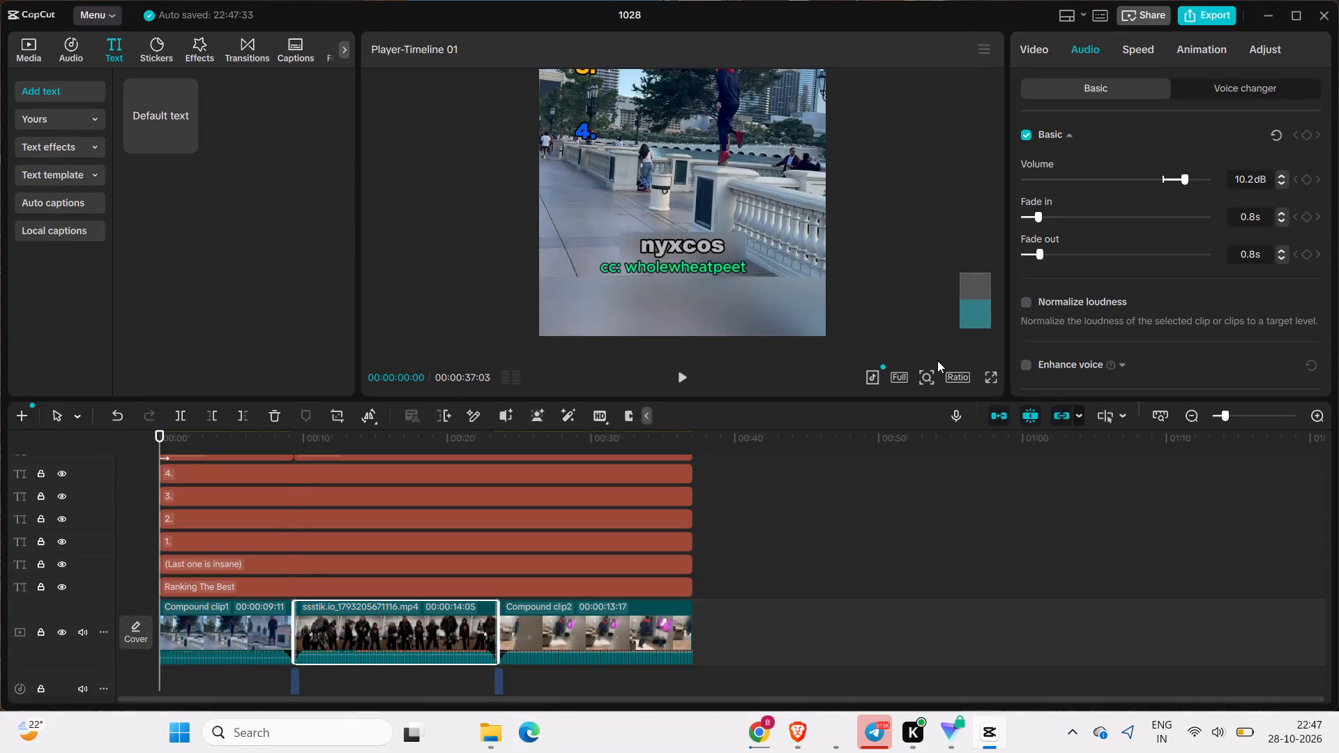
# Search video effects for "camera shake" and add the Camera Shake effect at 00:00:03:28, over Compound clip1.
pyautogui.click(923, 382)
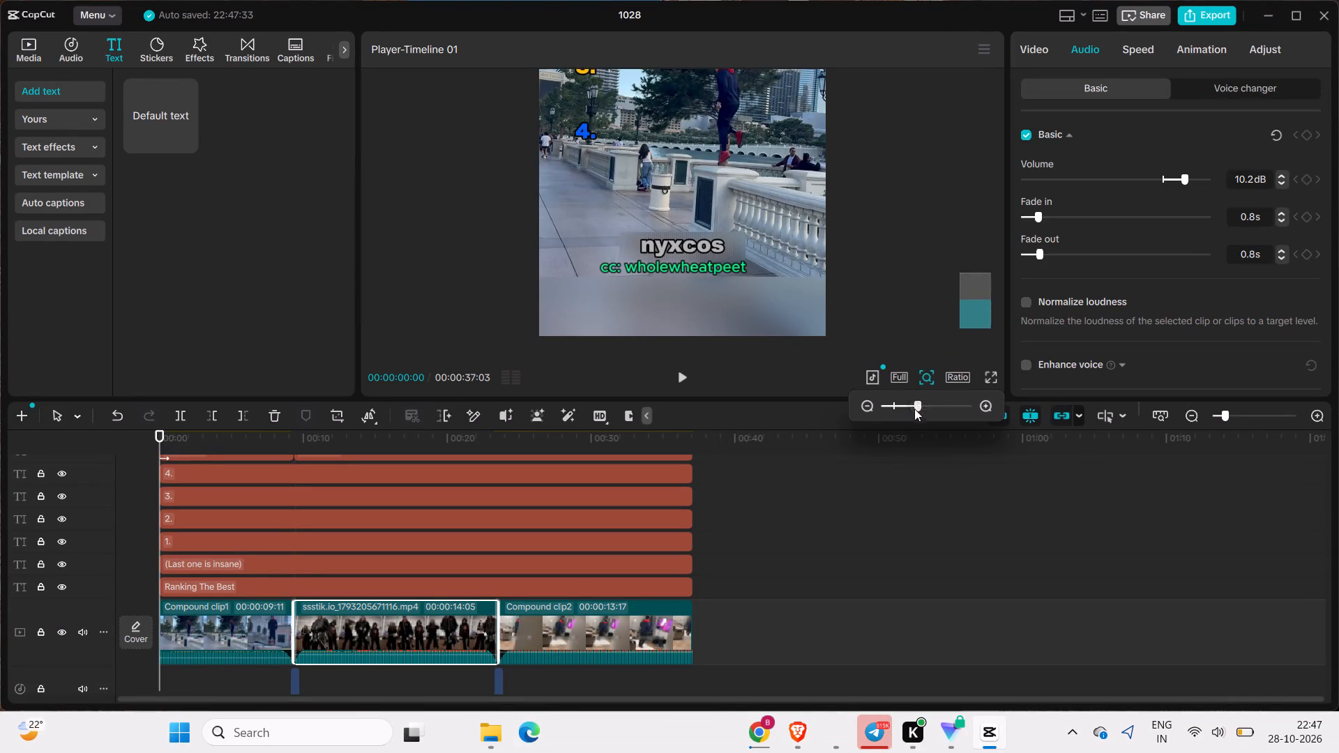
pyautogui.moveTo(911, 406); pyautogui.dragTo(893, 418)
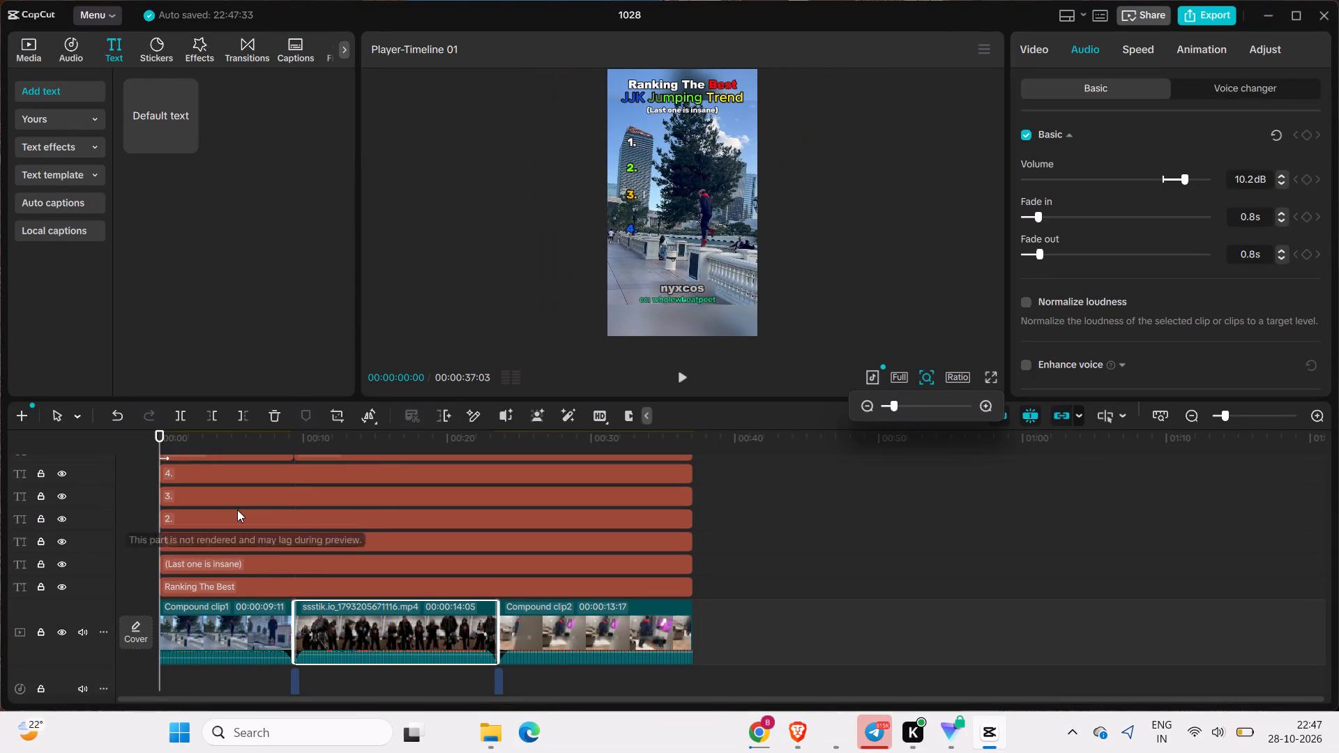
pyautogui.moveTo(159, 435); pyautogui.dragTo(217, 448)
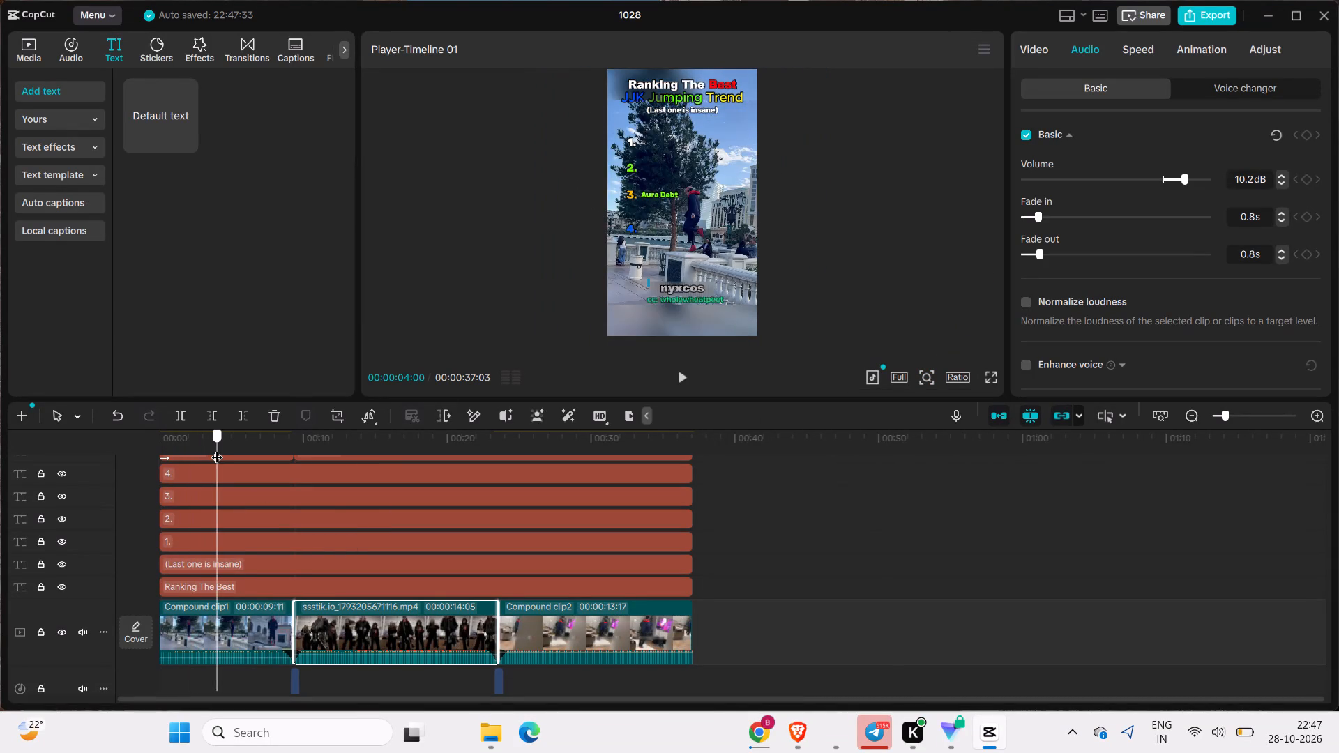
pyautogui.moveTo(217, 448); pyautogui.dragTo(216, 448)
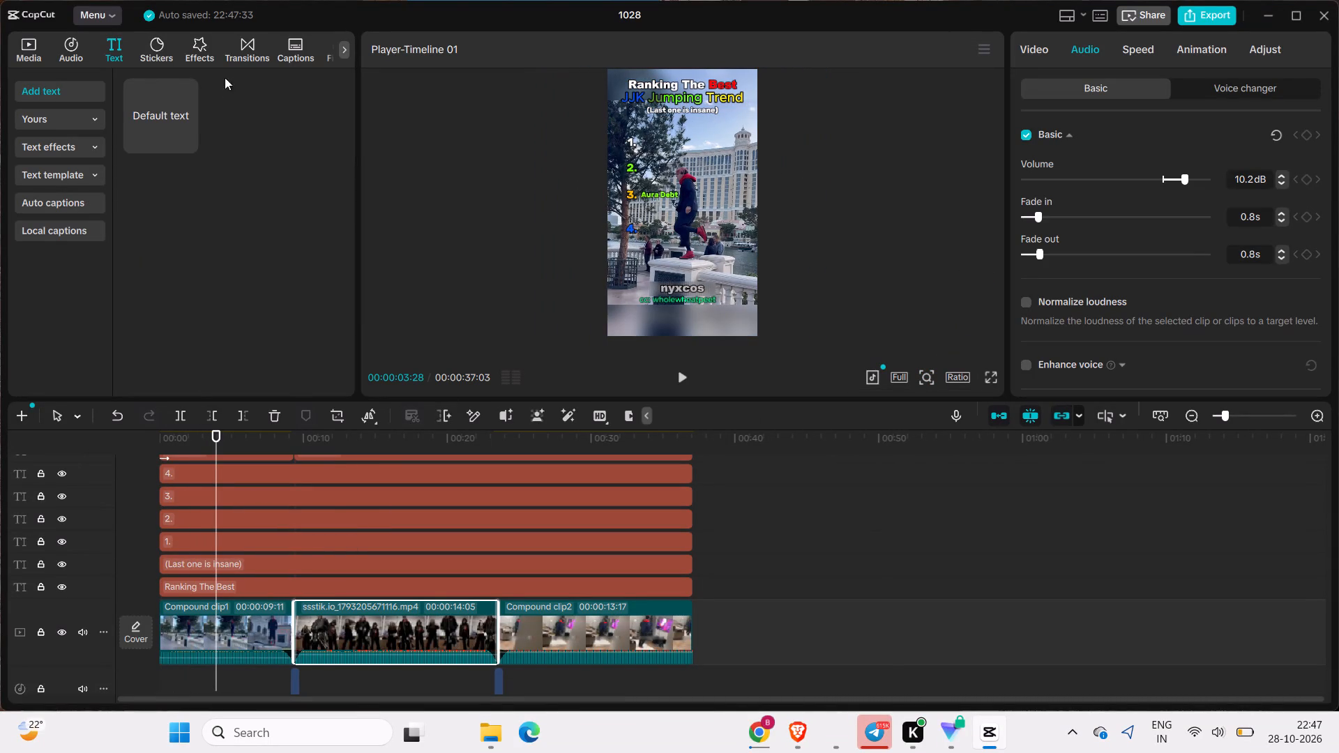
pyautogui.click(198, 53)
pyautogui.click(338, 91)
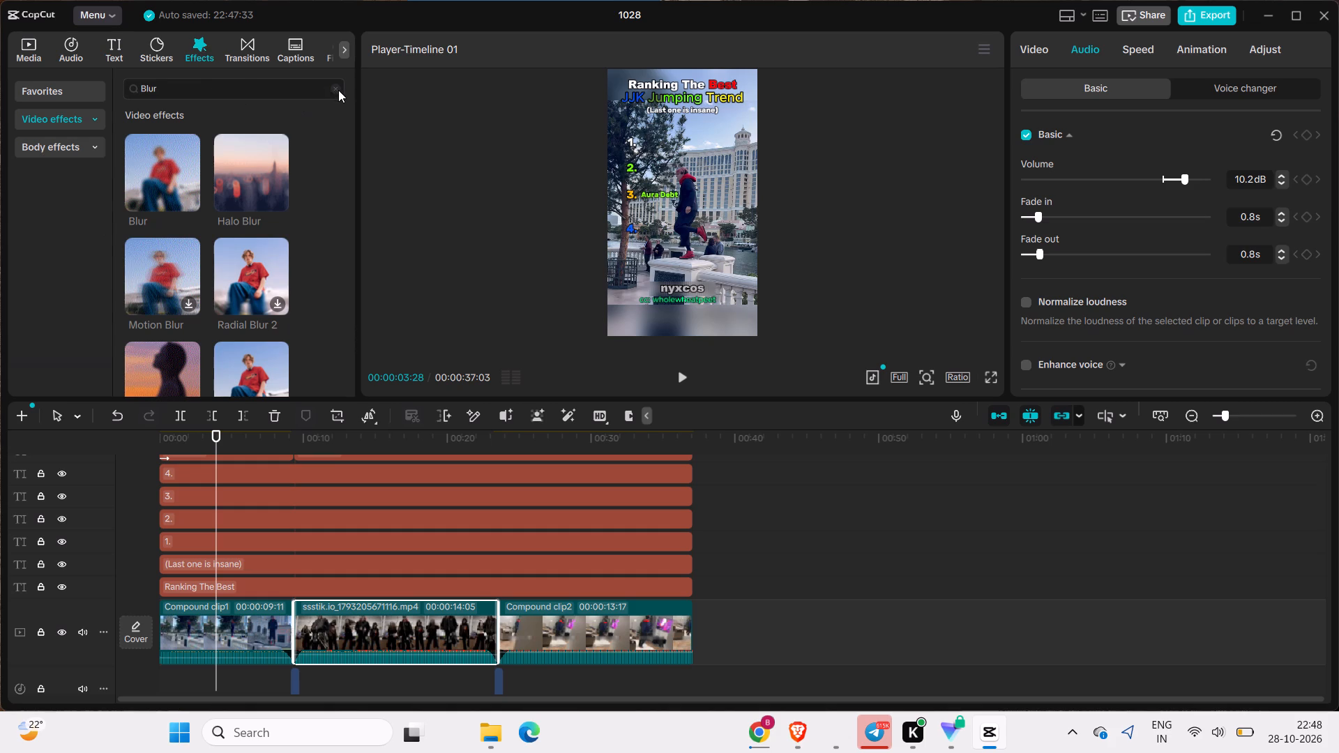
pyautogui.click(312, 84)
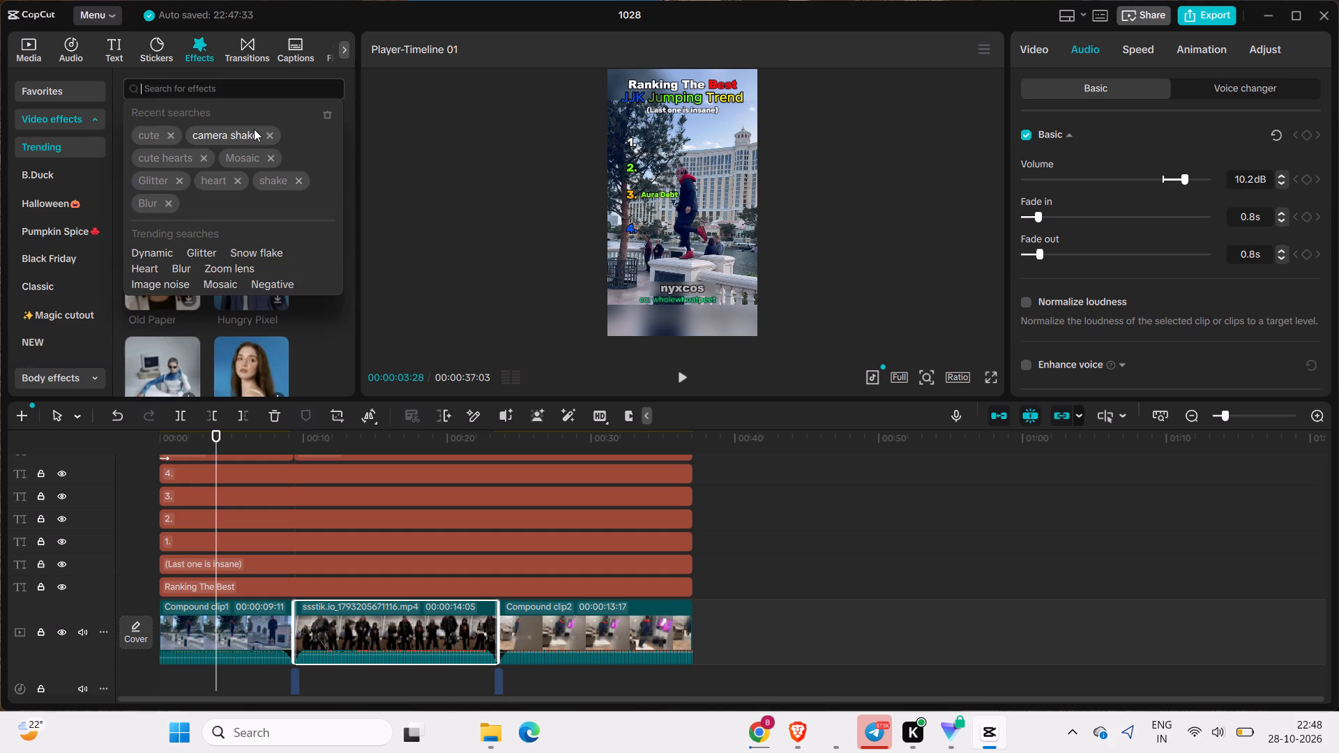
pyautogui.click(253, 129)
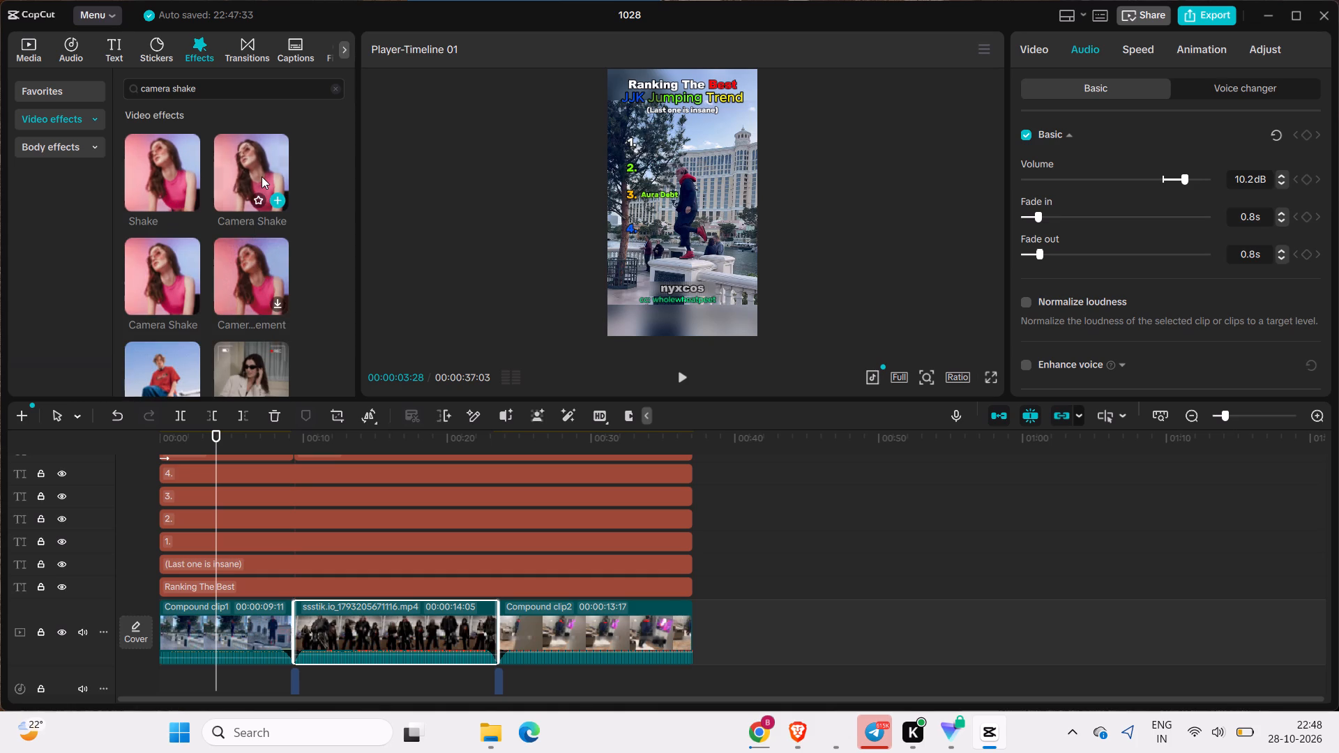
pyautogui.click(280, 196)
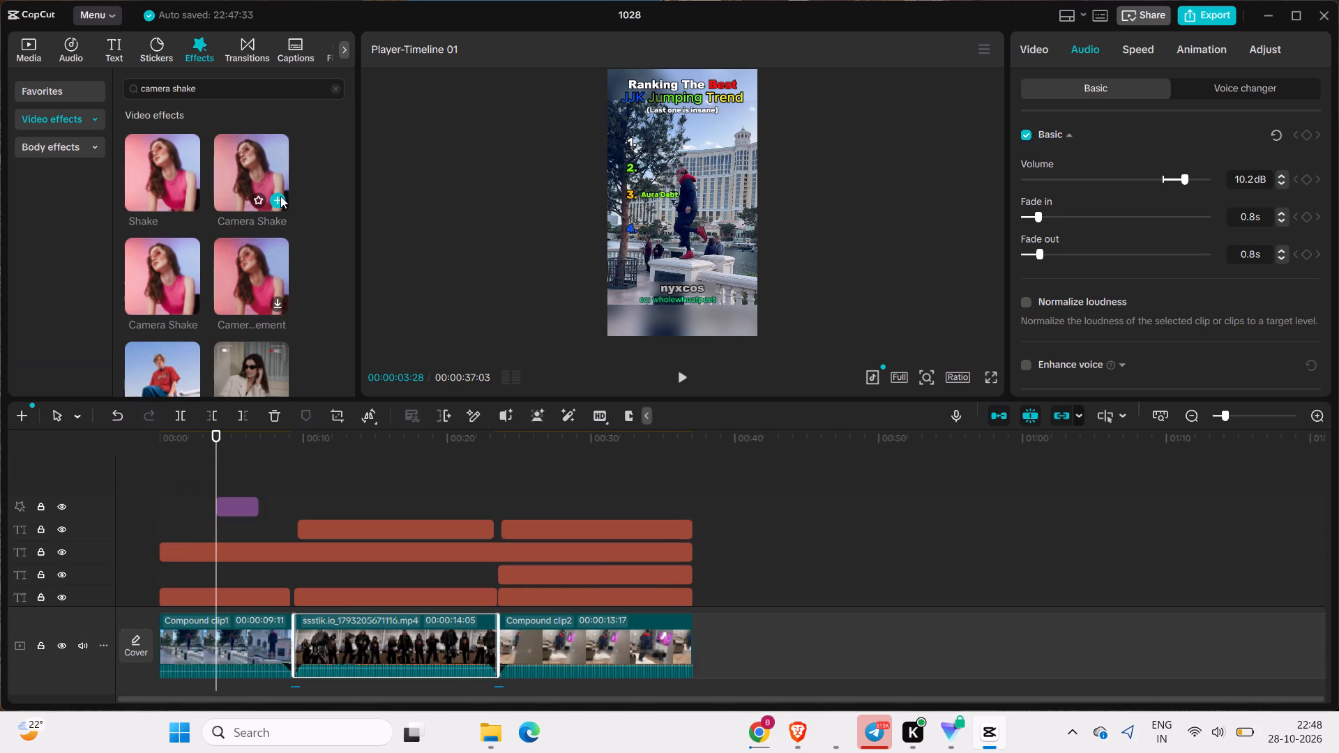
# Extend the Camera Shake effect's end to the end of Compound clip1, level with the "cc: wholewheatpeet" credit.
pyautogui.moveTo(257, 508); pyautogui.dragTo(292, 512)
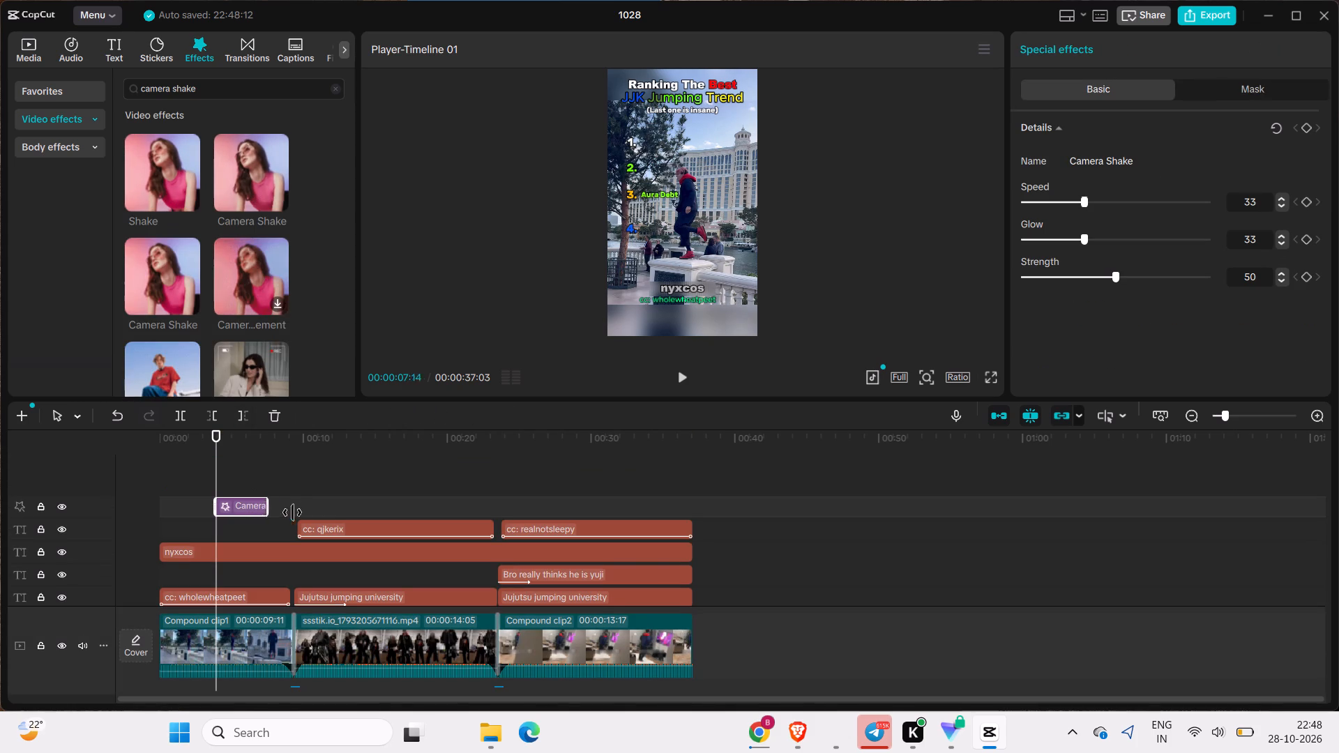
pyautogui.moveTo(292, 512); pyautogui.dragTo(261, 570)
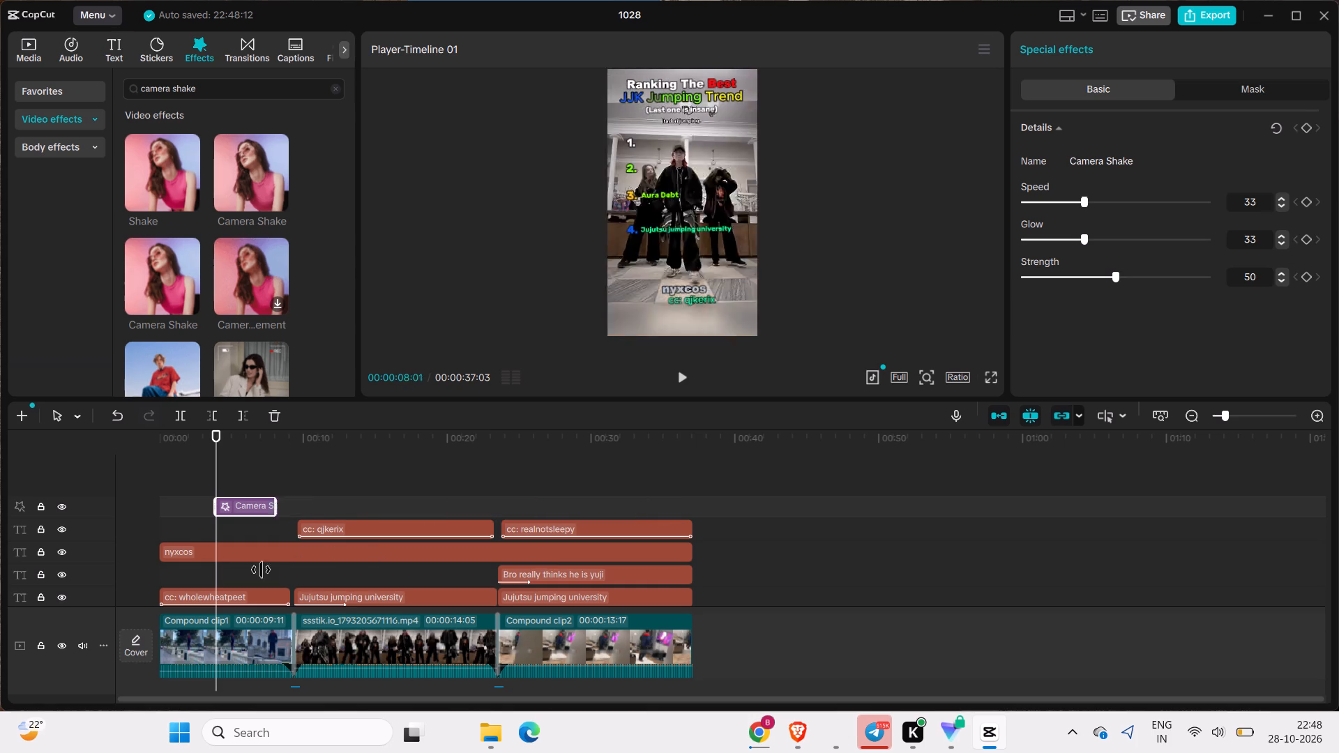
pyautogui.moveTo(261, 570); pyautogui.dragTo(274, 579)
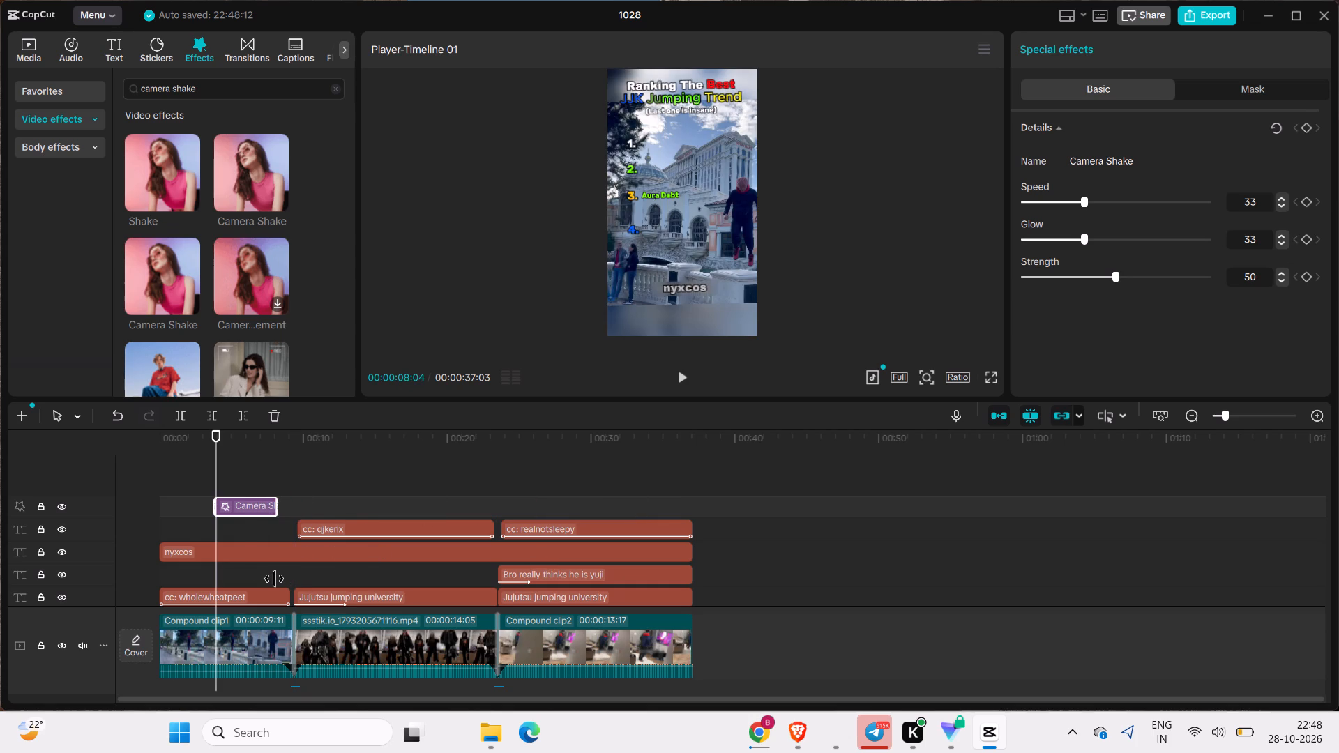
pyautogui.moveTo(274, 579); pyautogui.dragTo(279, 580)
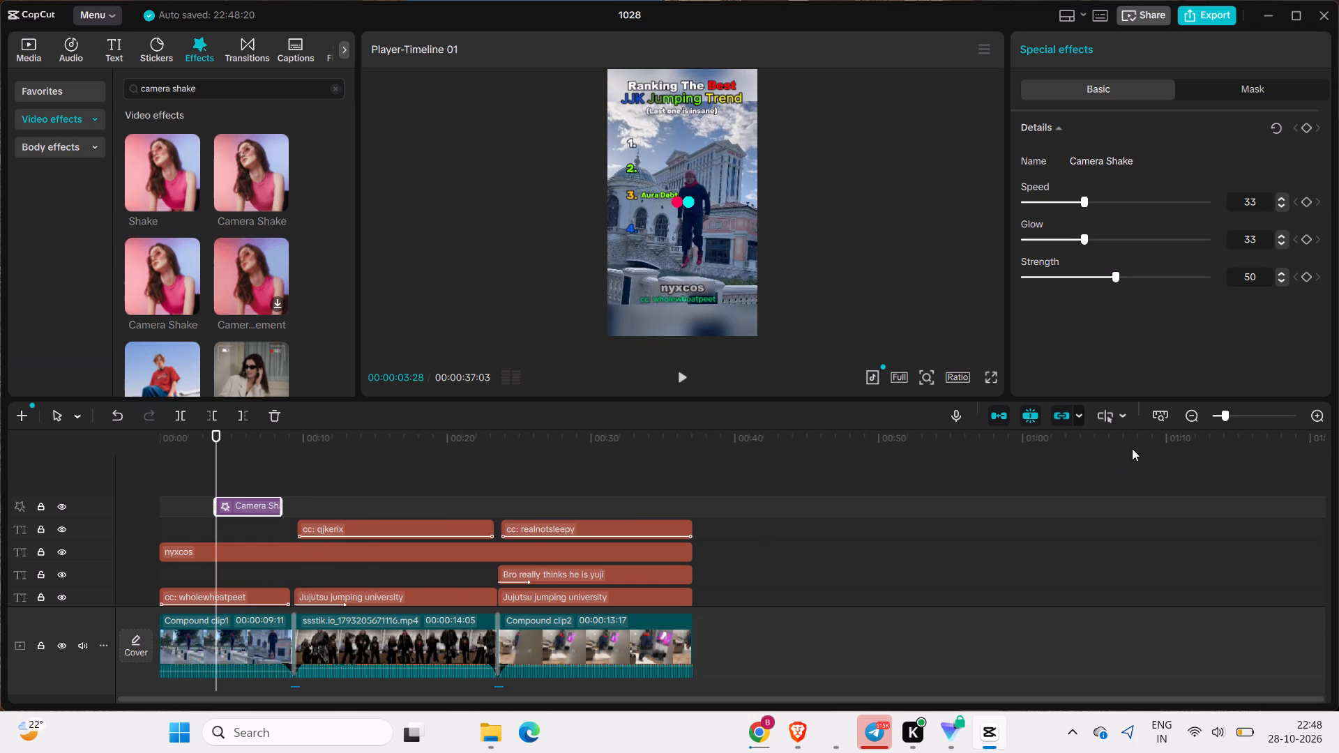
pyautogui.moveTo(1223, 411); pyautogui.dragTo(1230, 413)
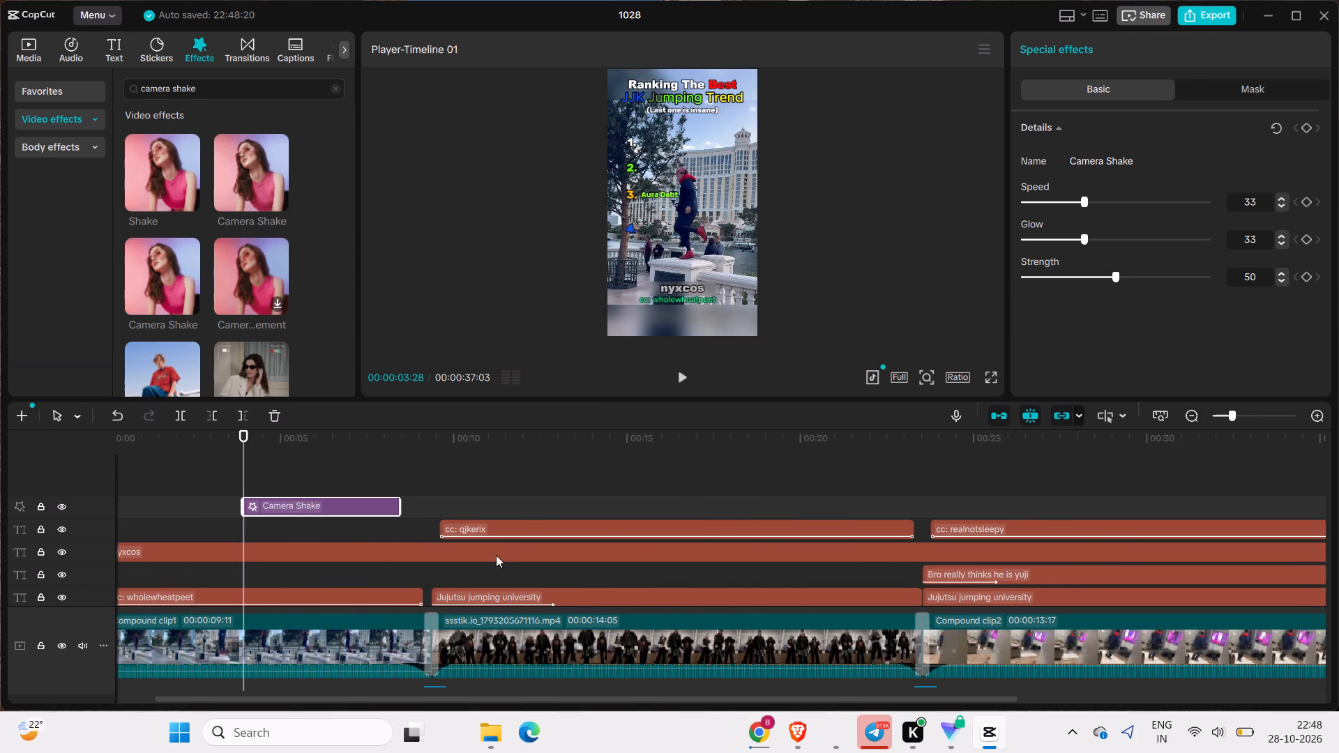
pyautogui.moveTo(400, 502); pyautogui.dragTo(420, 509)
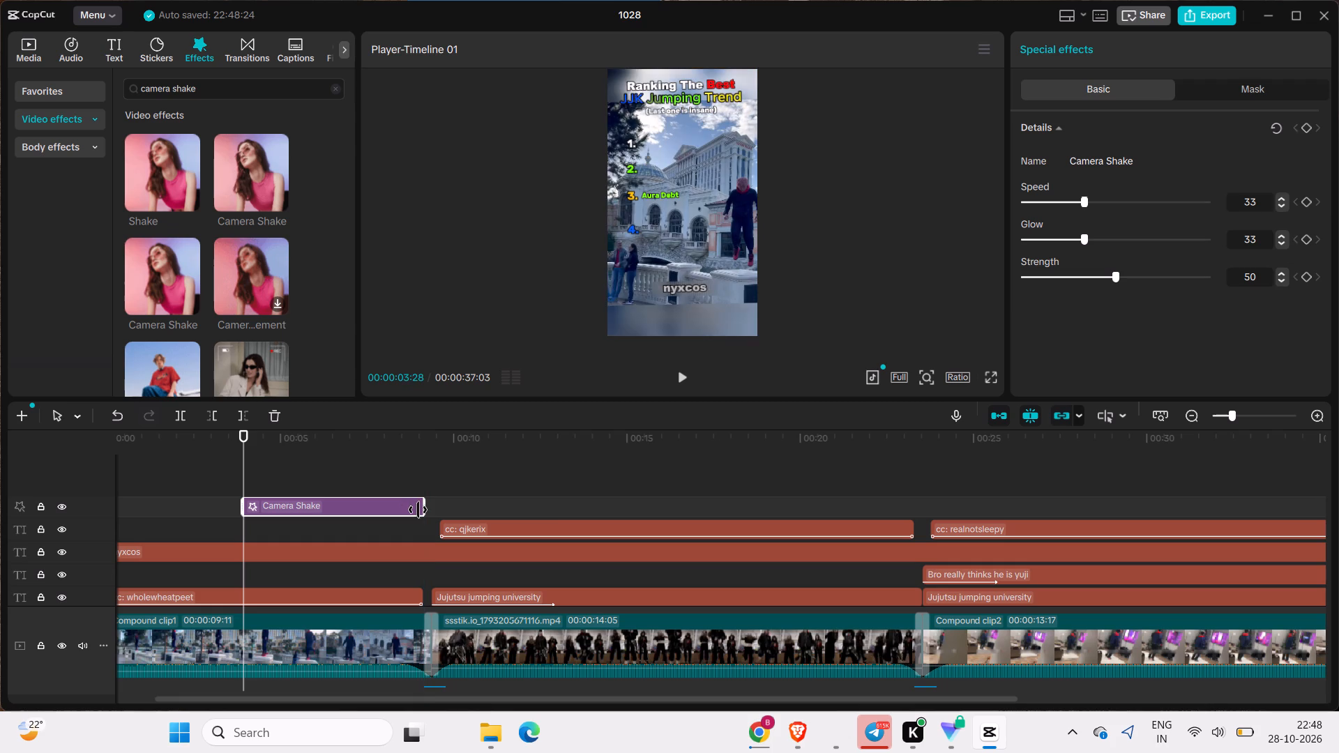
# Set the Camera Shake effect's speed to 36 and strength to 53, and play that section to check it.
pyautogui.click(1087, 208)
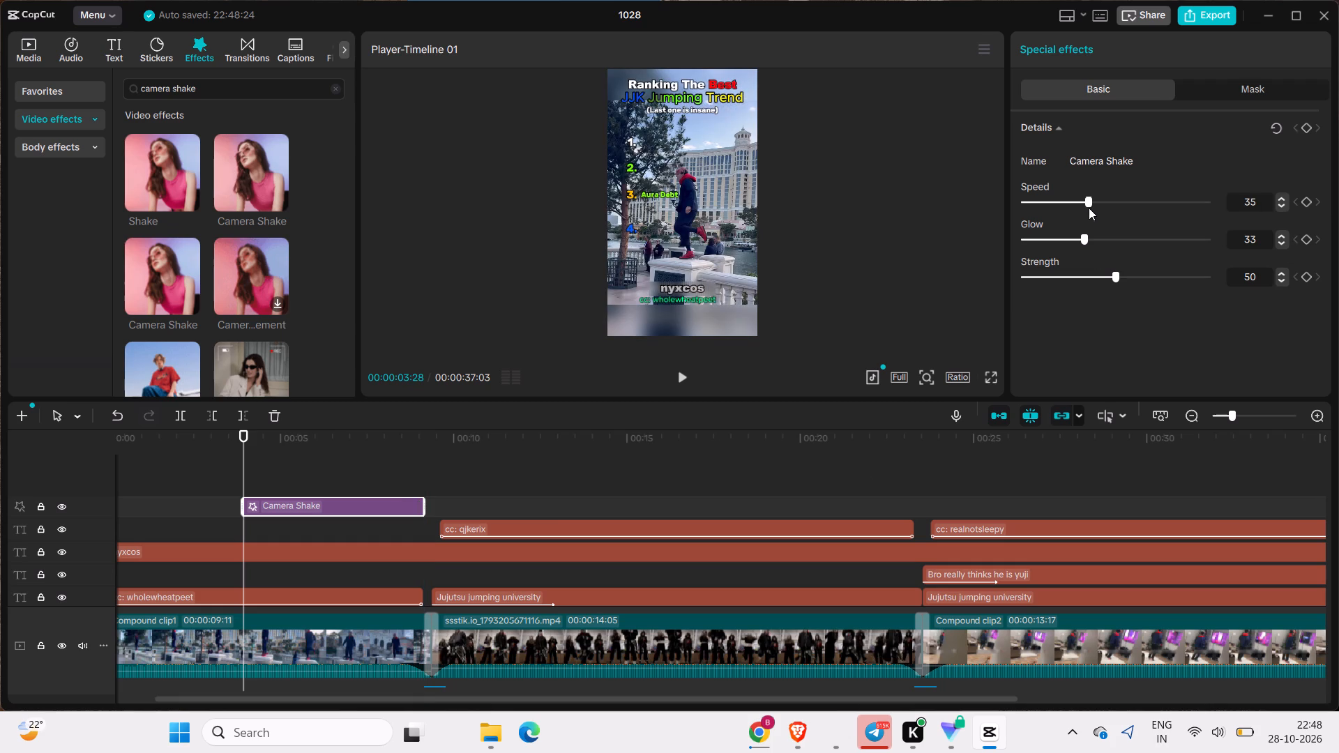
pyautogui.click(1122, 277)
pyautogui.press('space')
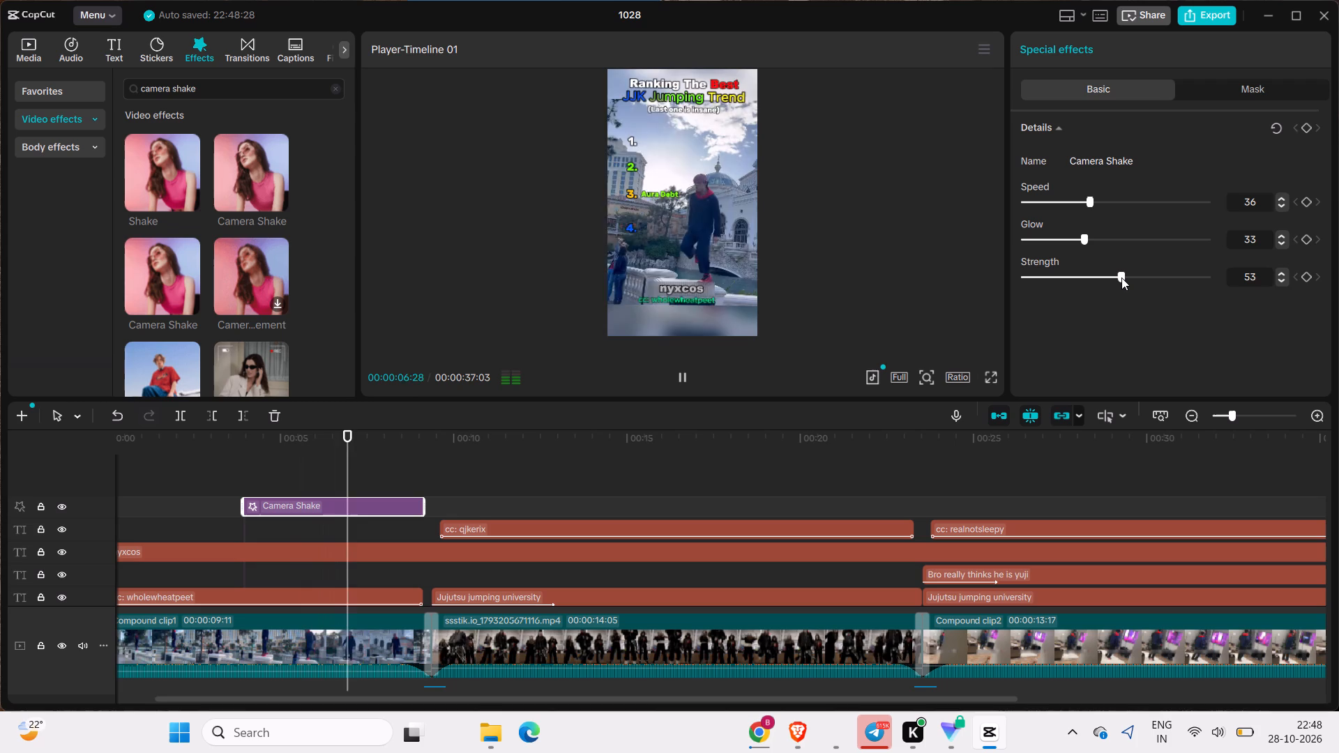
# Copy the Camera Shake effect to 00:00:16:15 over the middle clip, and play that section.
pyautogui.hotkey('ctrl', 'c')
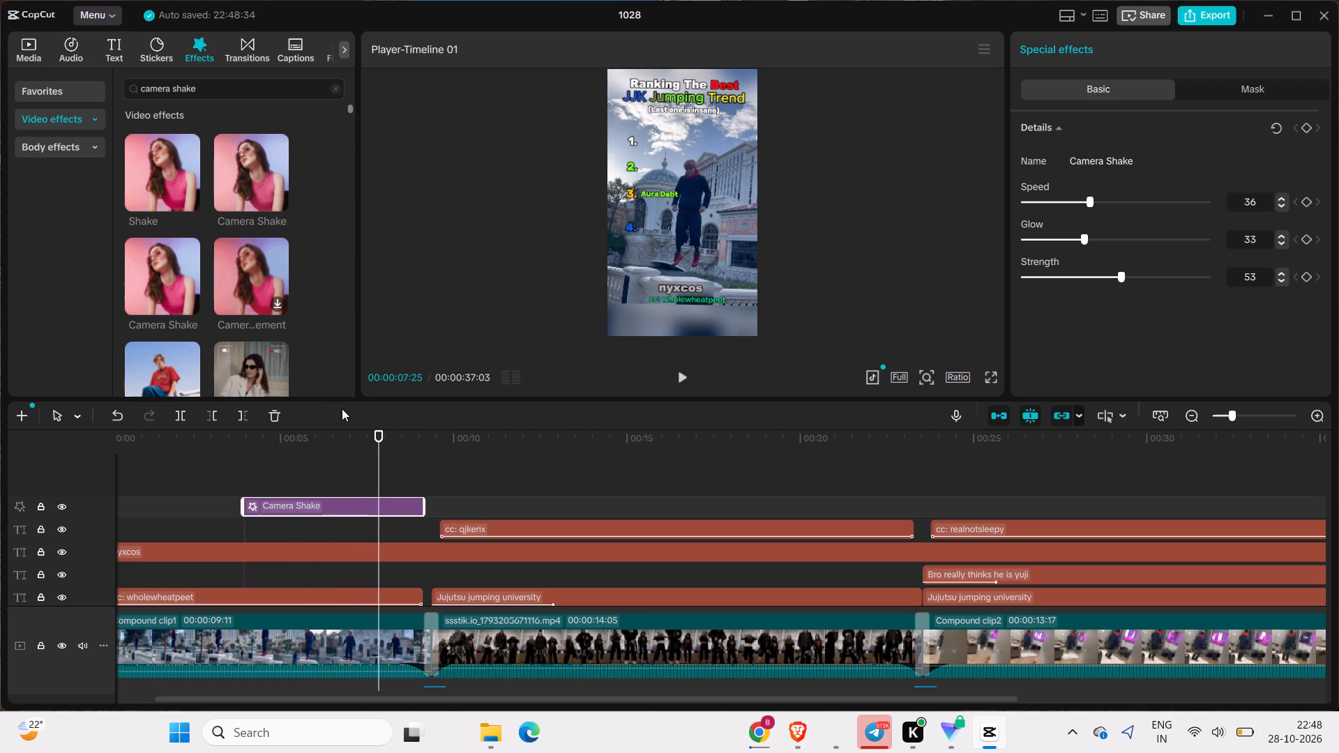
pyautogui.moveTo(376, 438); pyautogui.dragTo(642, 489)
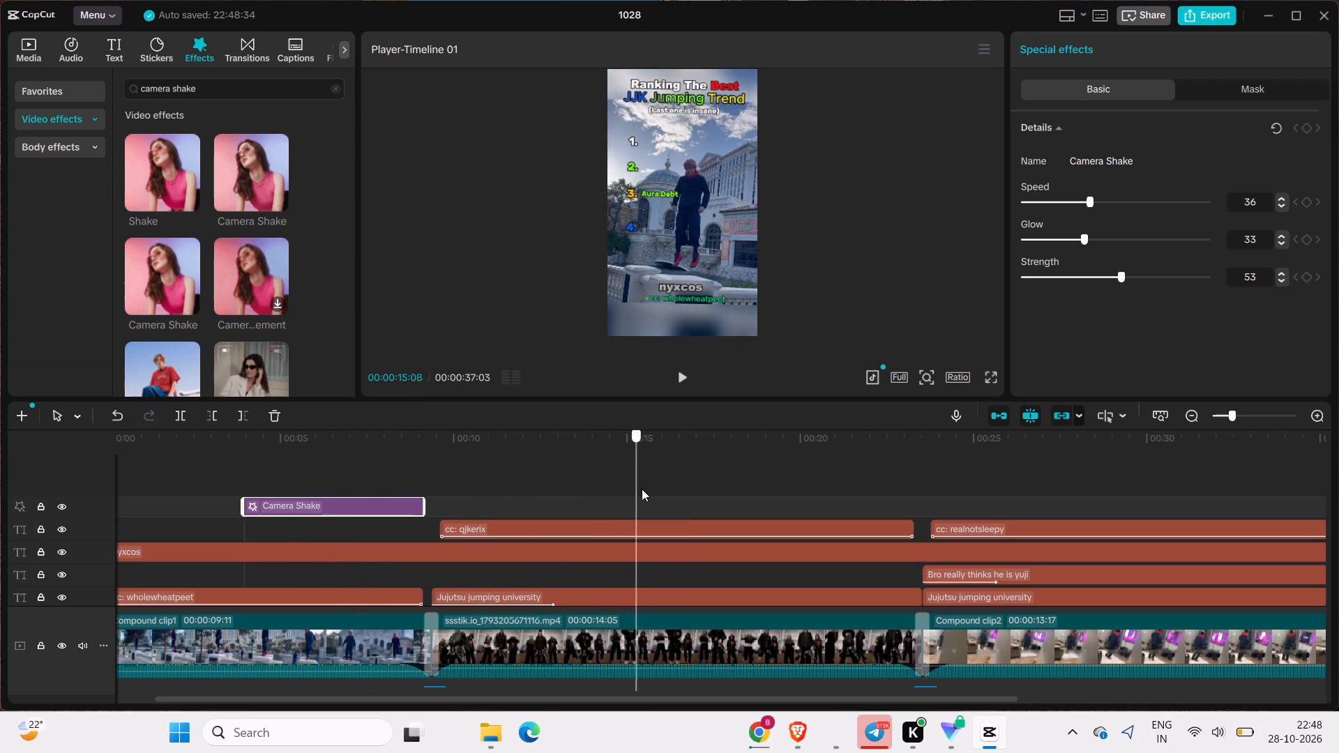
pyautogui.moveTo(642, 489); pyautogui.dragTo(679, 497)
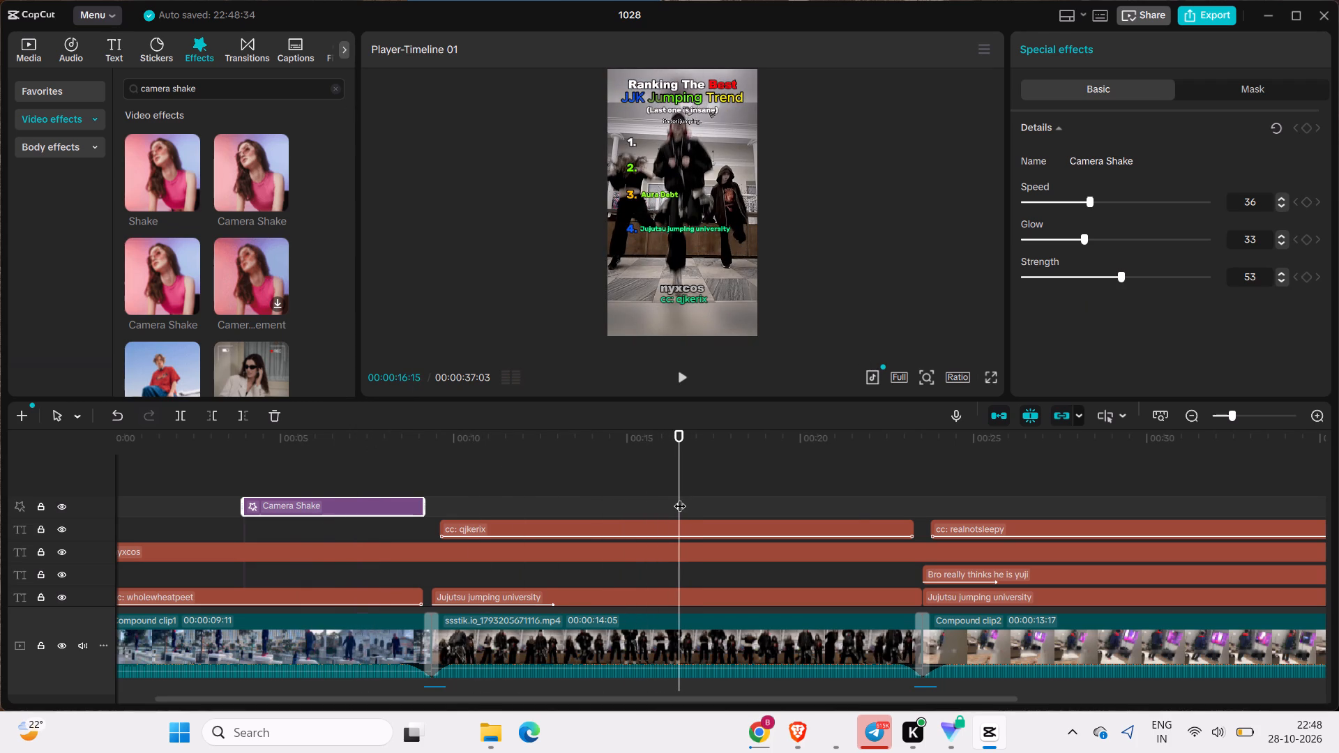
pyautogui.hotkey('ctrl', 'v')
pyautogui.press('space')
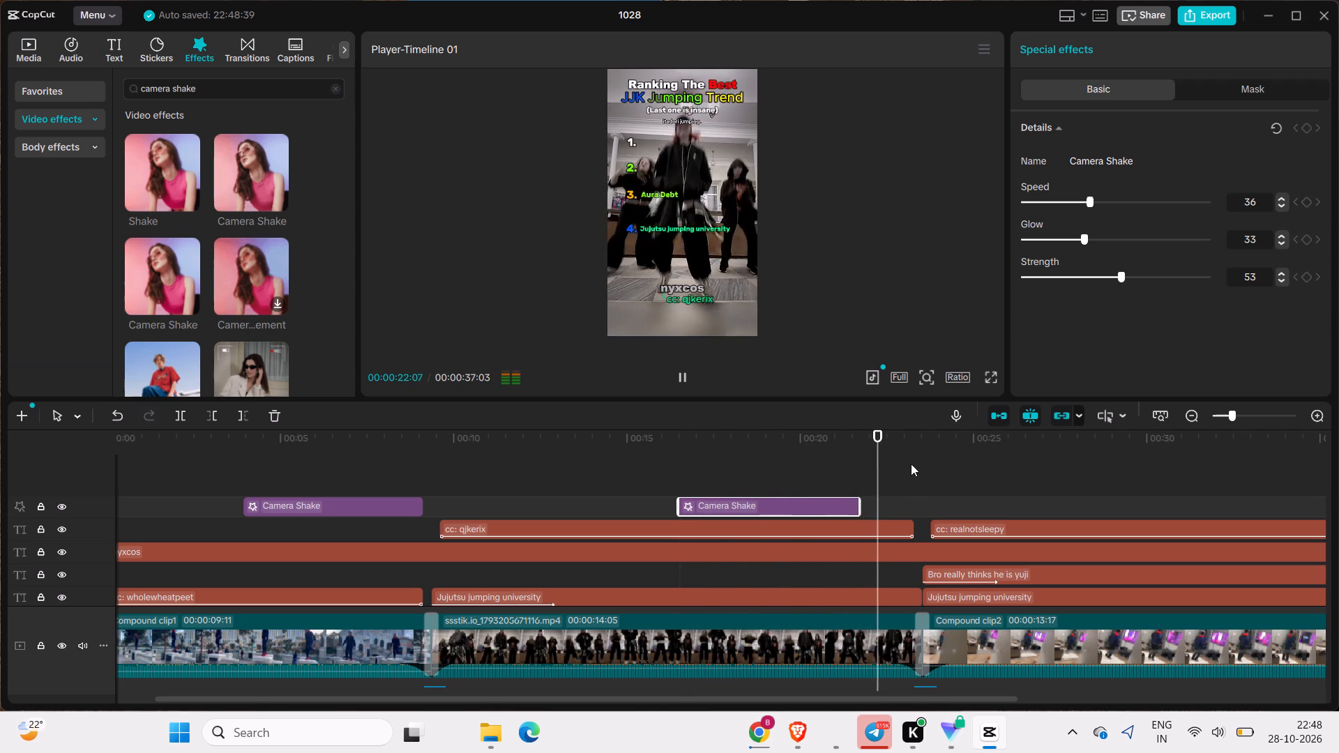
# Paste another copy of the Camera Shake effect at 00:00:30:01 over Compound clip2, and play that section.
pyautogui.moveTo(891, 438); pyautogui.dragTo(915, 641)
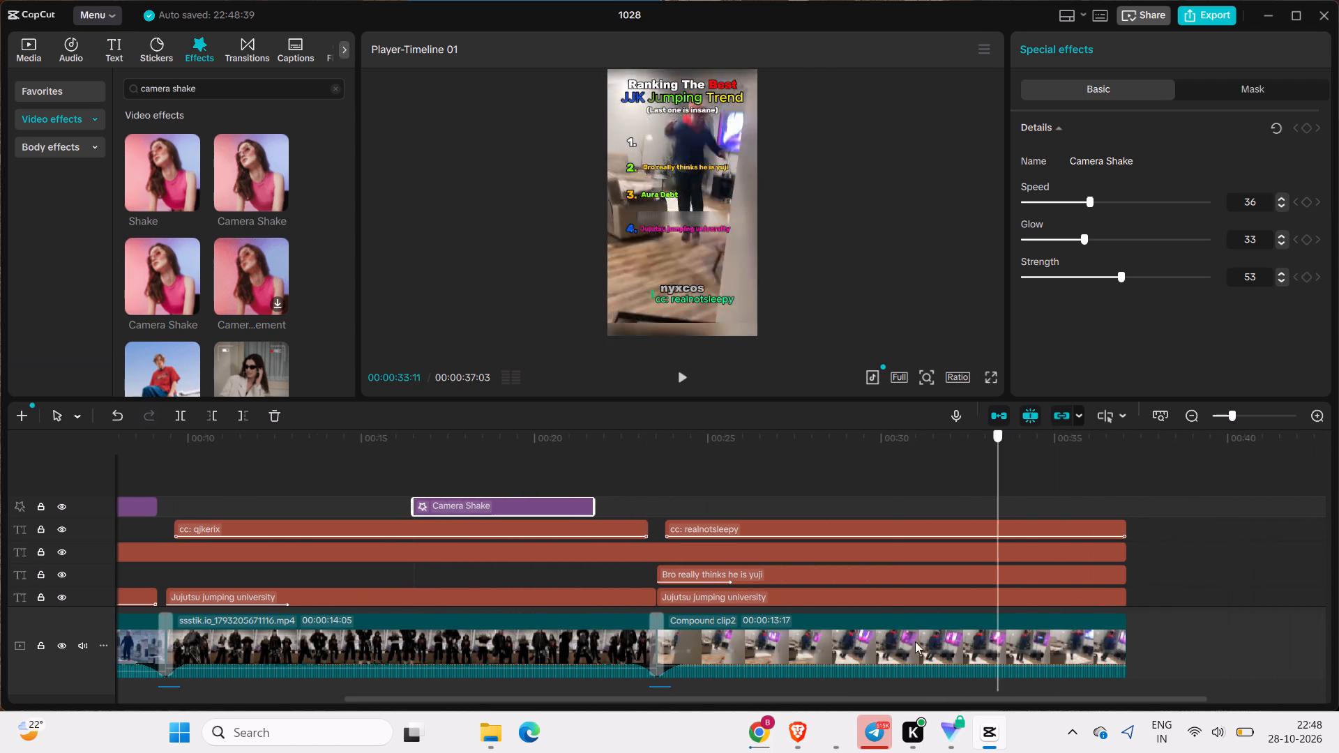
pyautogui.moveTo(915, 641); pyautogui.dragTo(882, 654)
pyautogui.hotkey('ctrl', 'v')
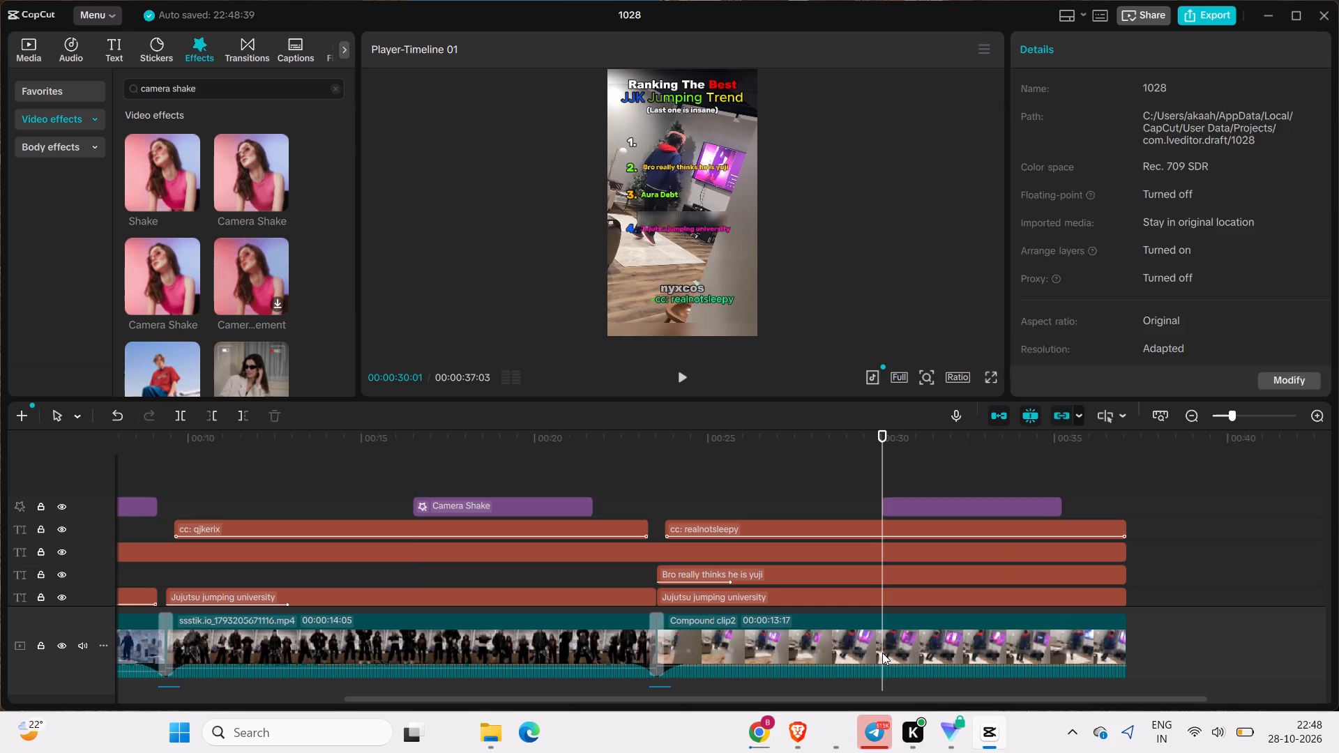
pyautogui.press('space')
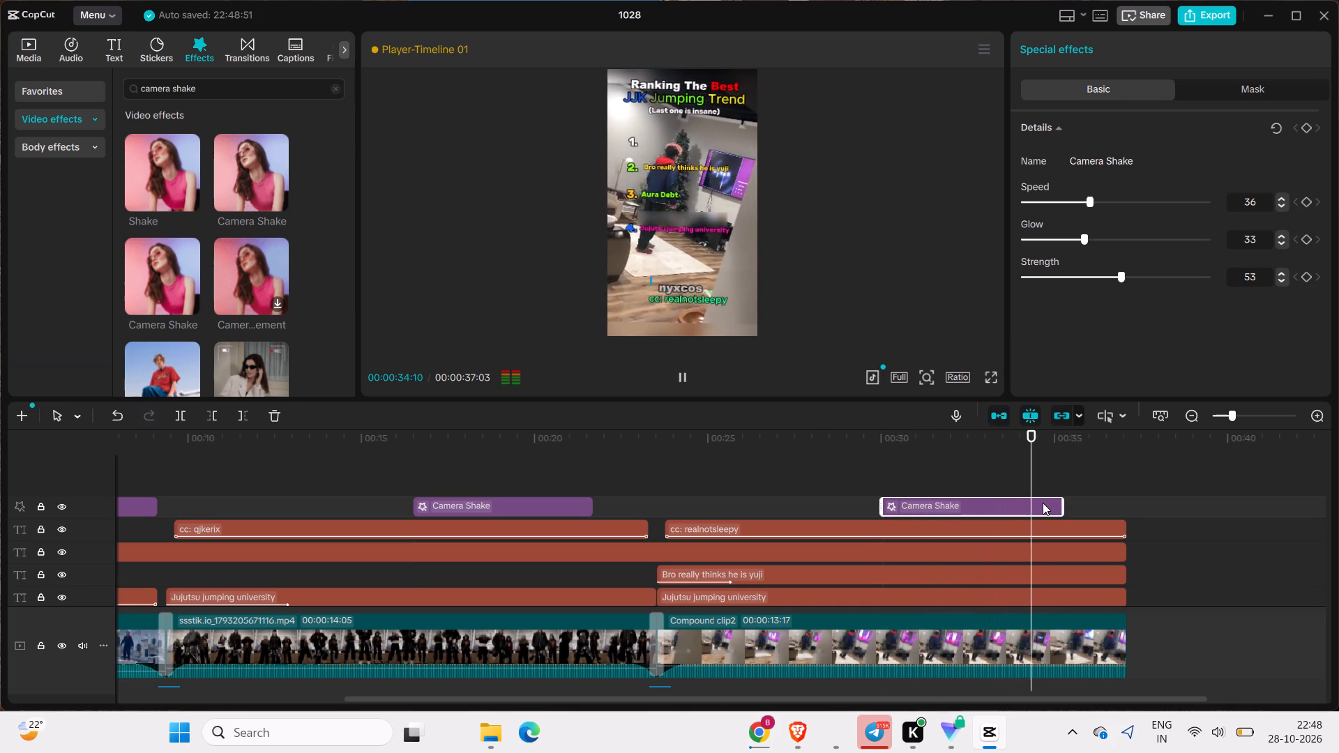
# Move the Camera Shake effect over Compound clip2 about two seconds earlier, starting near 00:00:28.
pyautogui.moveTo(996, 497); pyautogui.dragTo(959, 500)
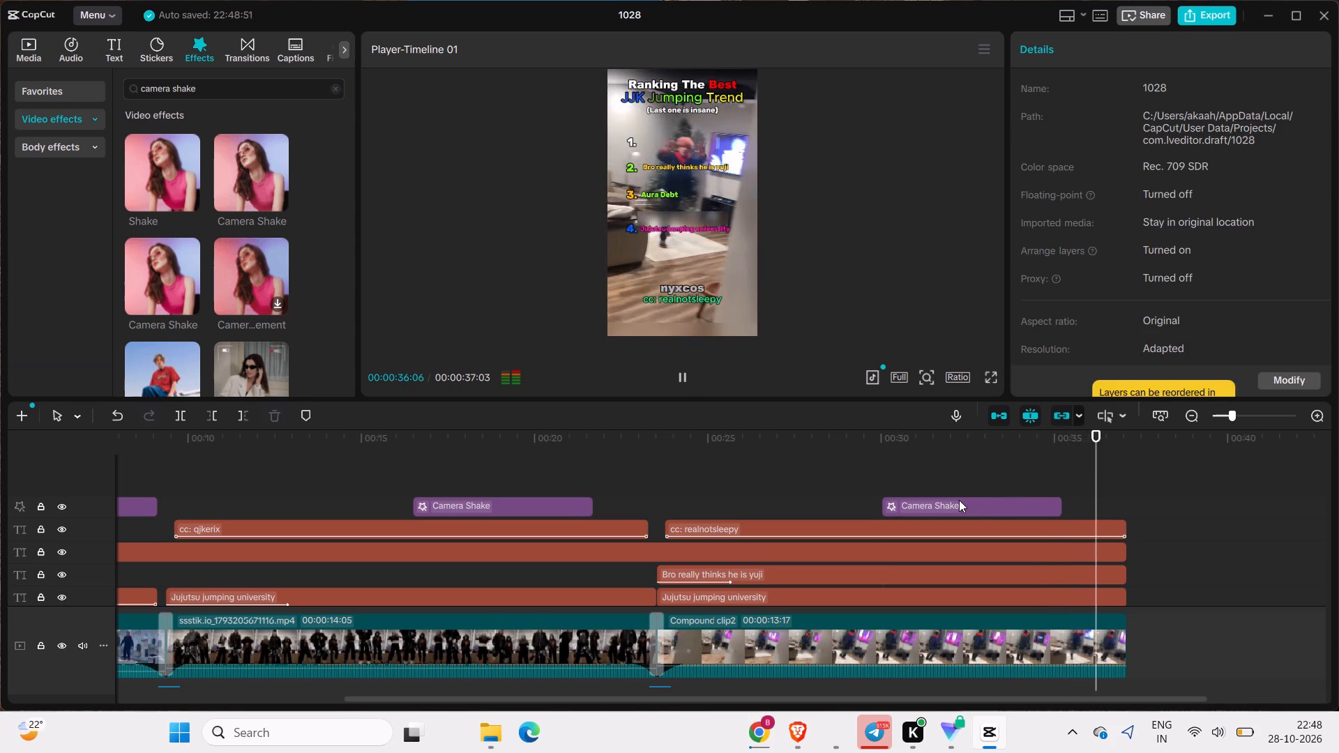
pyautogui.moveTo(959, 500); pyautogui.dragTo(953, 502)
pyautogui.moveTo(950, 503); pyautogui.dragTo(877, 509)
pyautogui.click(772, 489)
pyautogui.press('space')
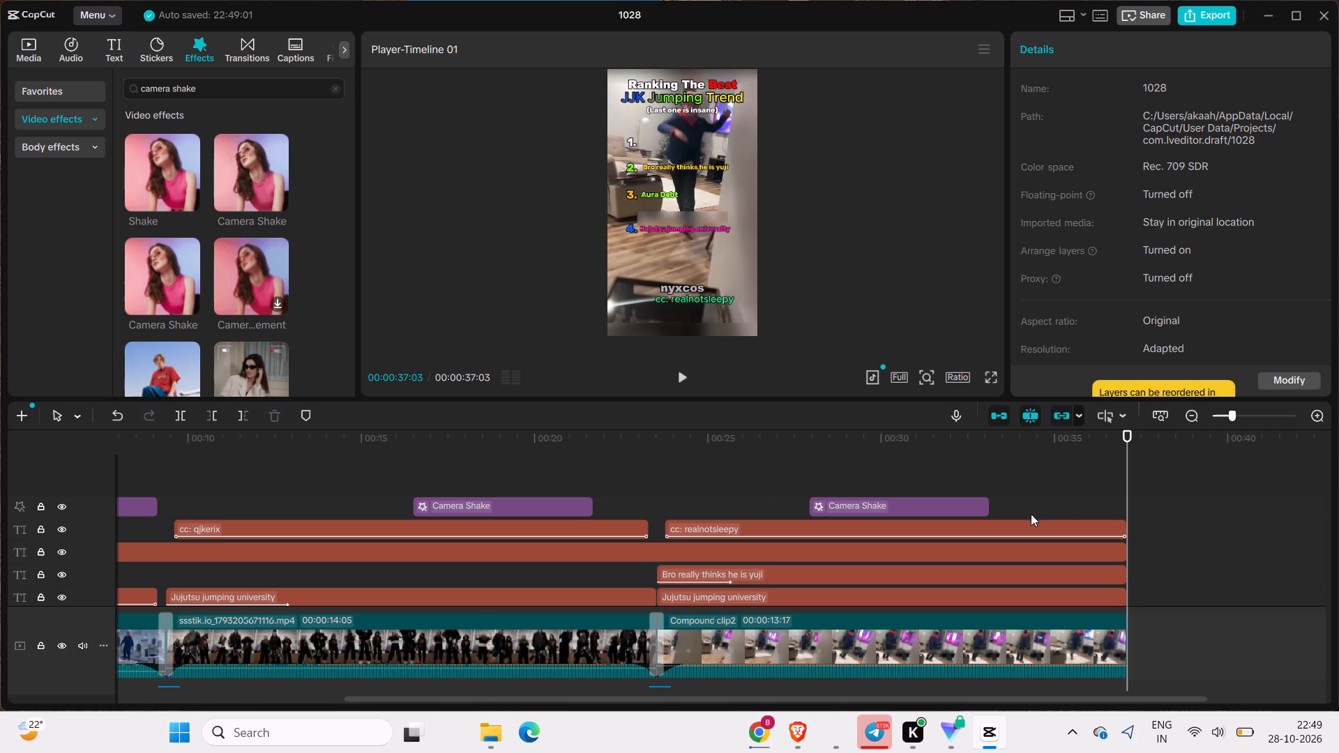
# Add a colour keyframe to the white "(Last one is insane)" subtitle at 00:00:00:00.
pyautogui.moveTo(1120, 462); pyautogui.dragTo(1016, 493)
pyautogui.moveTo(1124, 448); pyautogui.dragTo(0, 589)
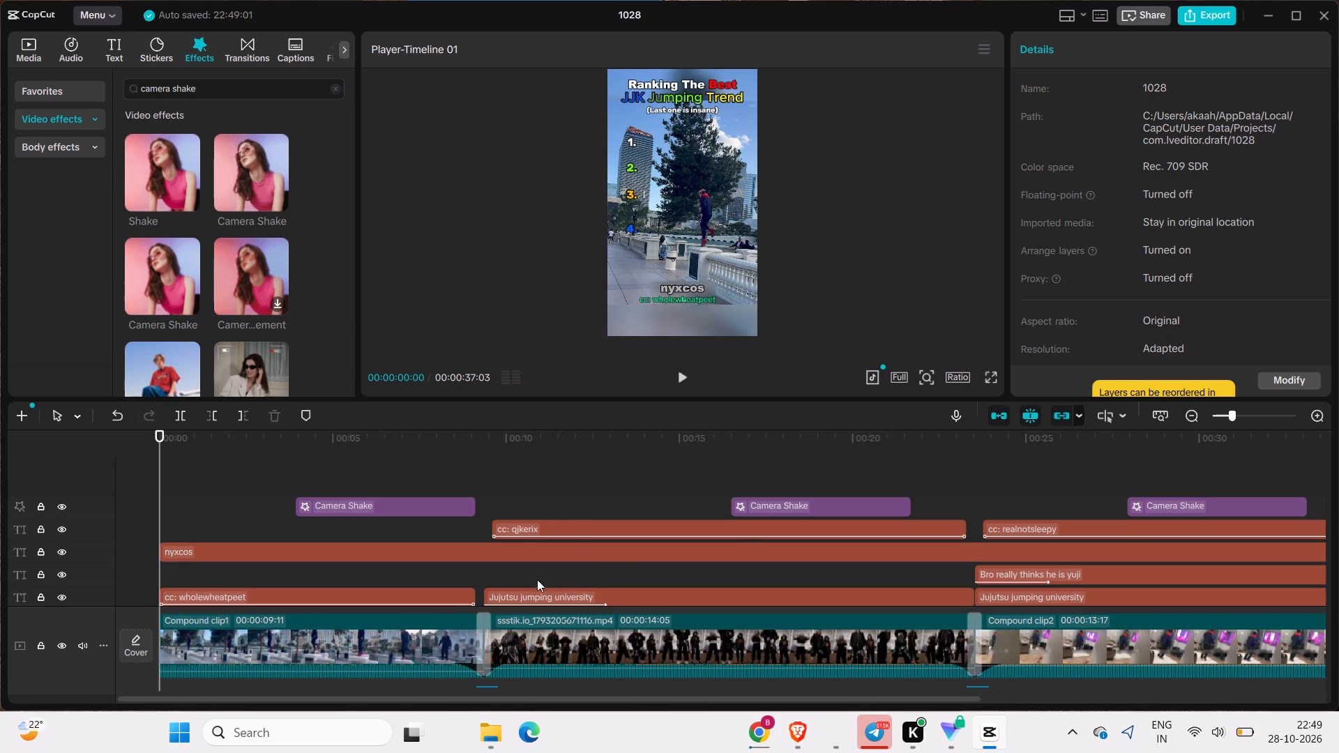
pyautogui.scroll(-7, 529, 587)
pyautogui.scroll(-2, 430, 555)
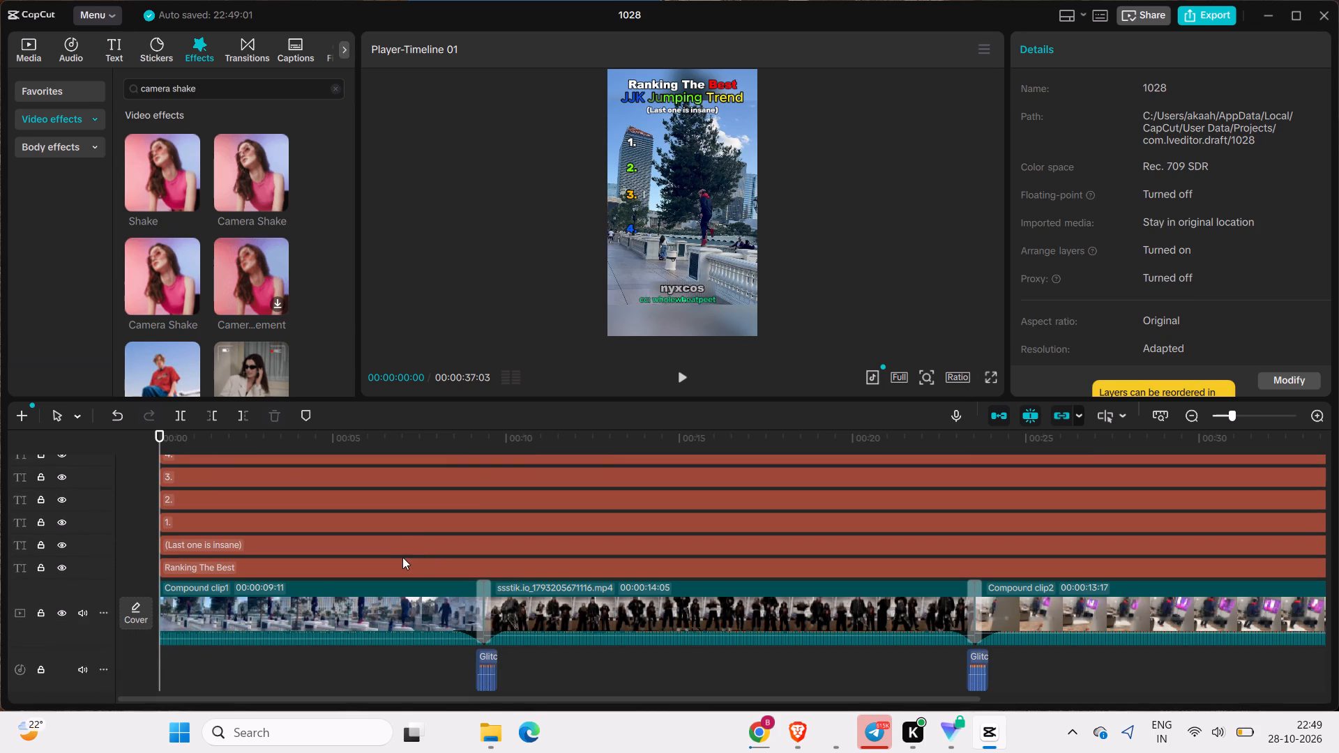
pyautogui.click(408, 542)
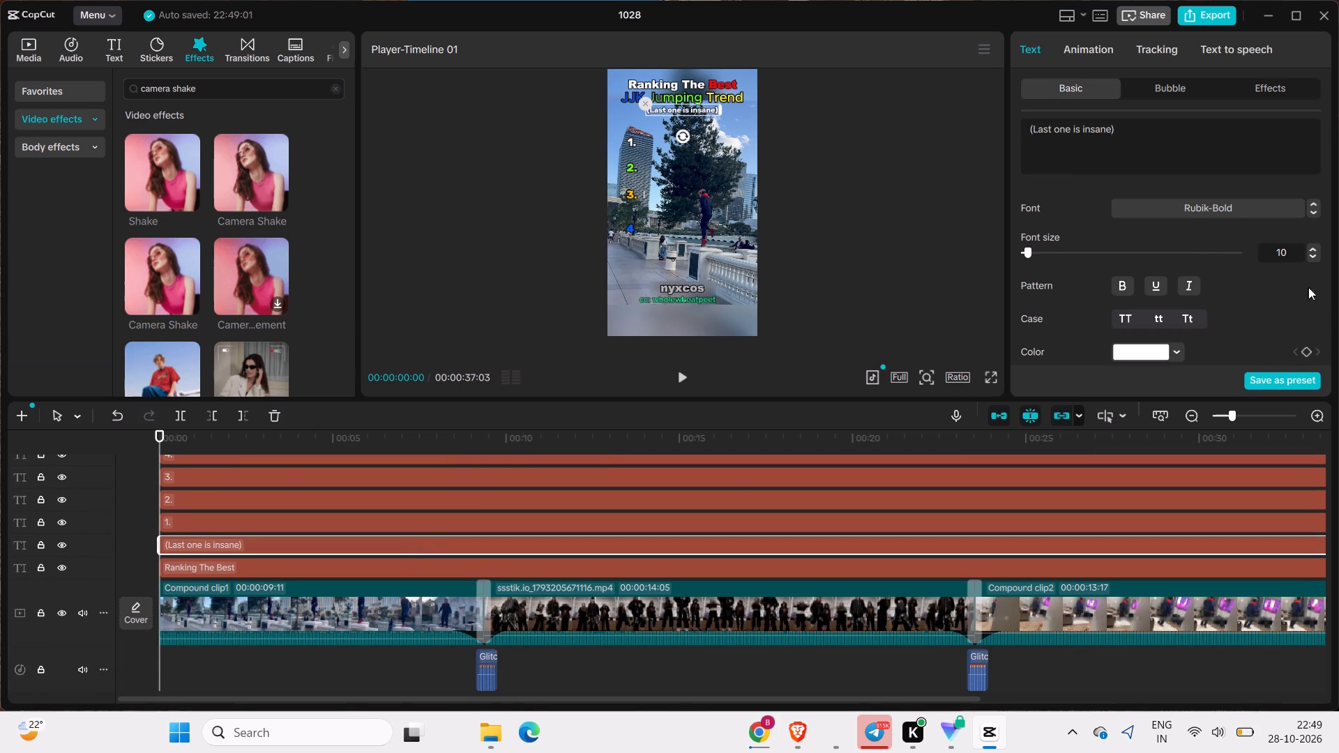
pyautogui.click(1308, 348)
# Set the "(Last one is insane)" subtitle's colour to red FF1E00 at 00:00:09:18, keyframing the change.
pyautogui.moveTo(157, 432); pyautogui.dragTo(174, 432)
pyautogui.moveTo(174, 432); pyautogui.dragTo(497, 534)
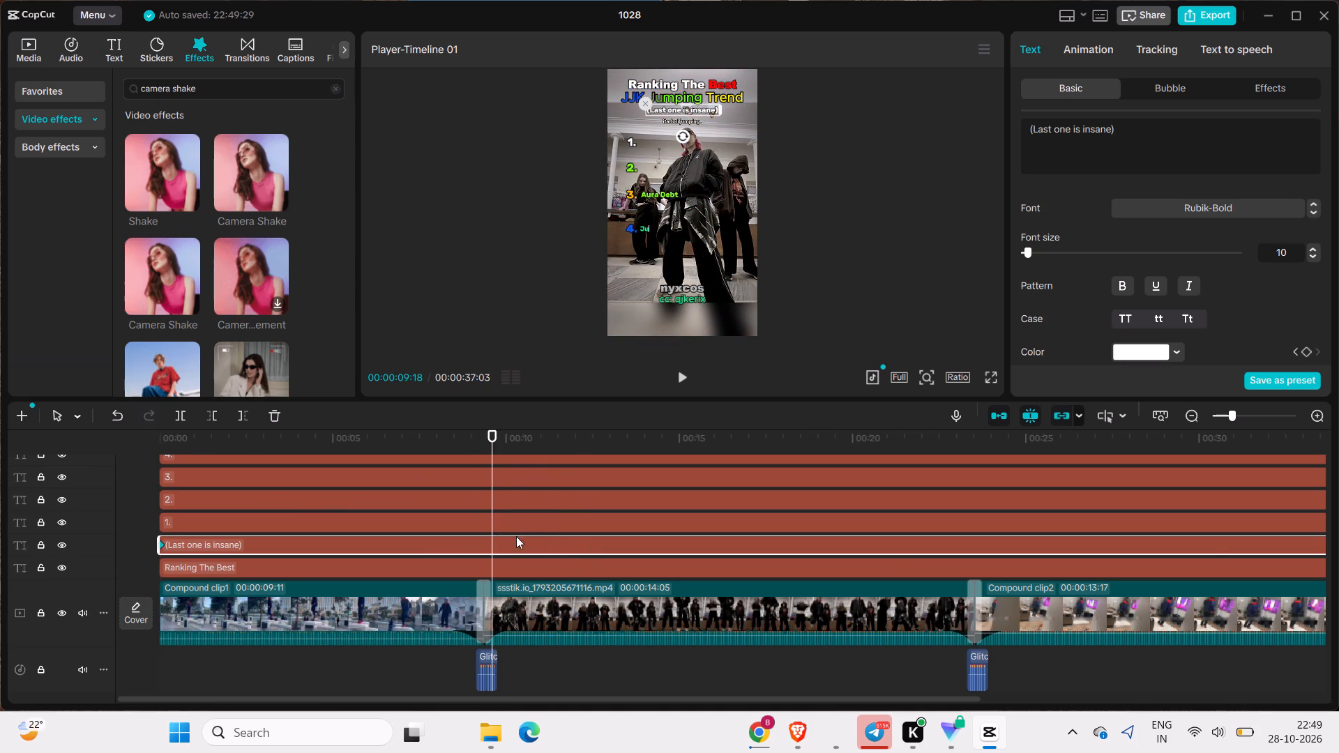
pyautogui.click(1177, 353)
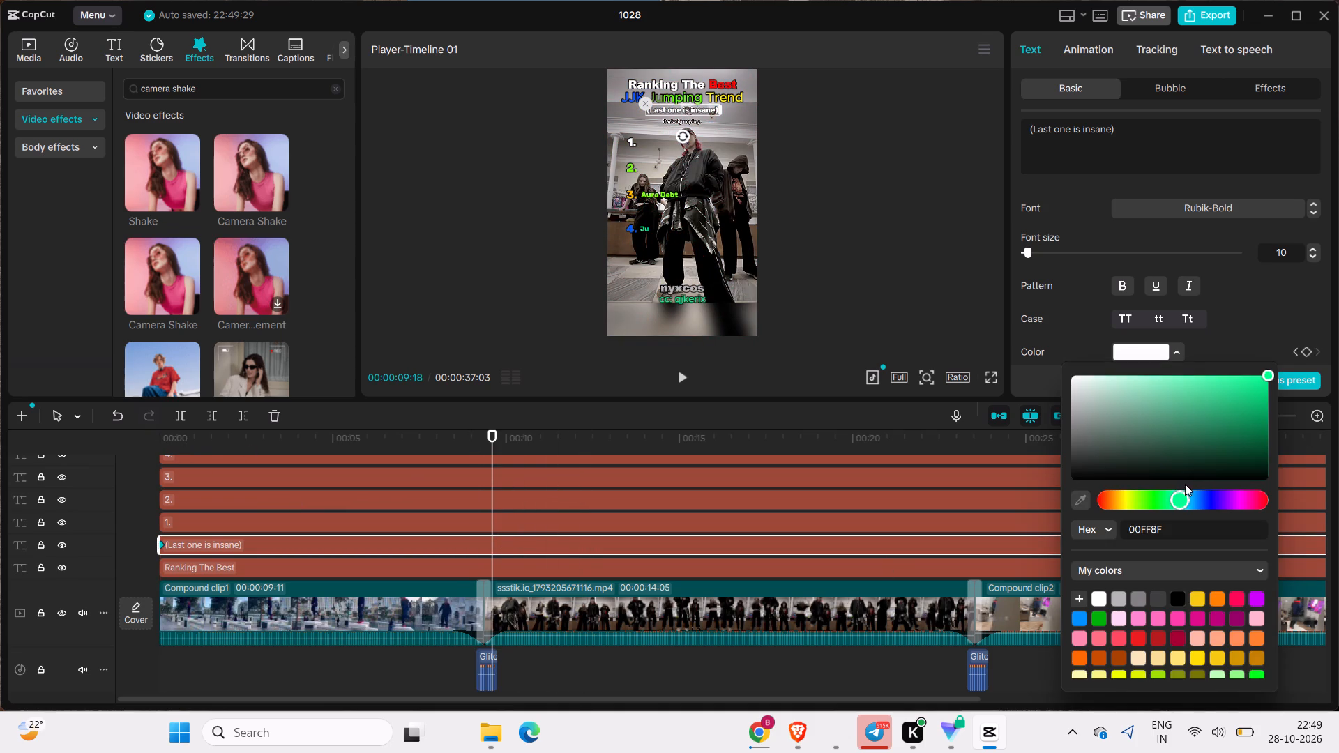
pyautogui.moveTo(1167, 505); pyautogui.dragTo(1037, 527)
pyautogui.moveTo(1139, 494); pyautogui.dragTo(1110, 503)
pyautogui.click(1110, 502)
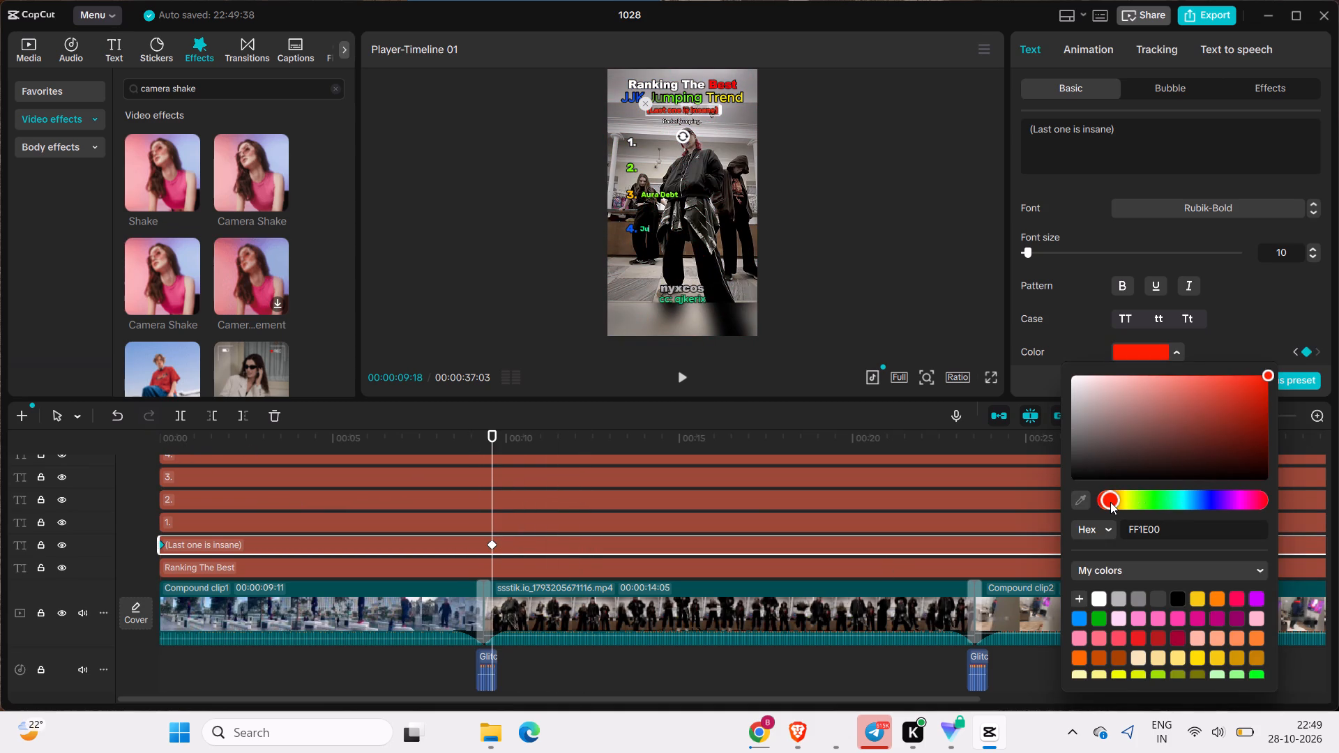
# Set the "(Last one is insane)" subtitle's colour to green 00FF96 at 00:00:23:23, keyframing the change.
pyautogui.moveTo(492, 434); pyautogui.dragTo(925, 507)
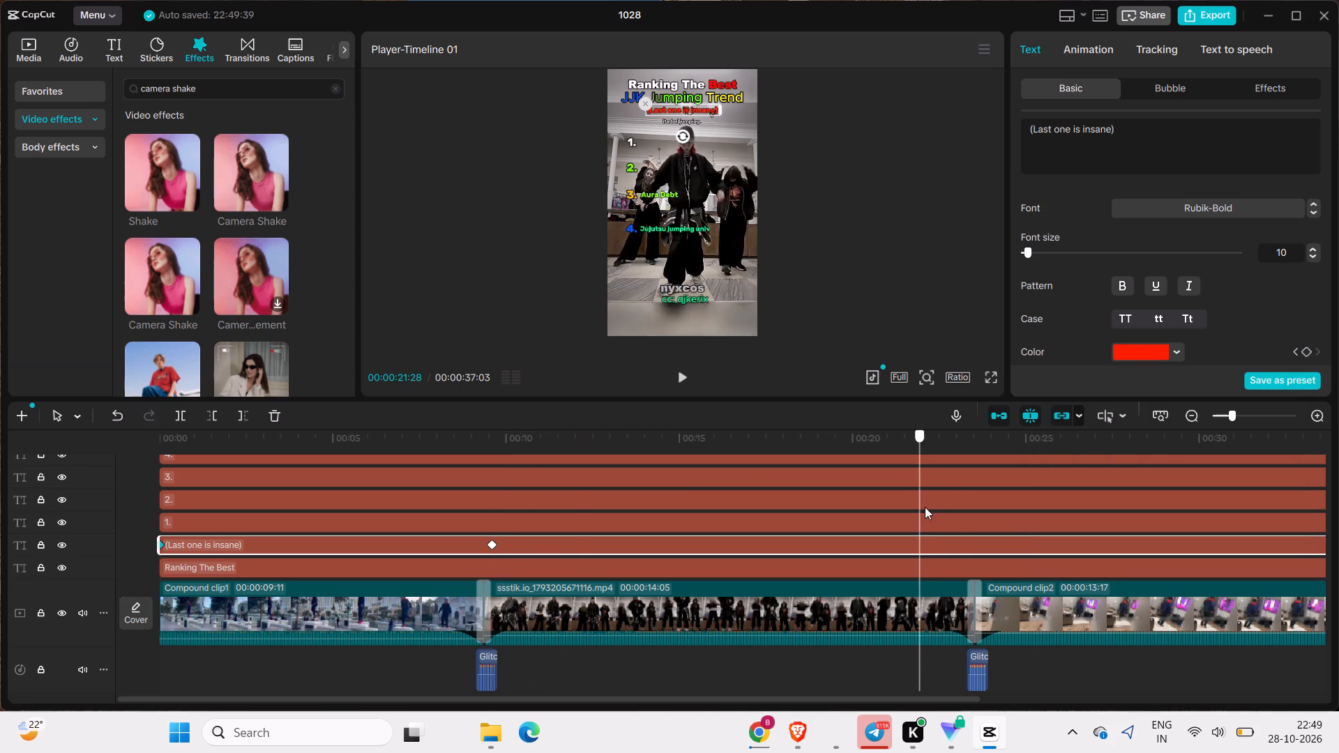
pyautogui.moveTo(925, 507); pyautogui.dragTo(985, 524)
pyautogui.click(1181, 358)
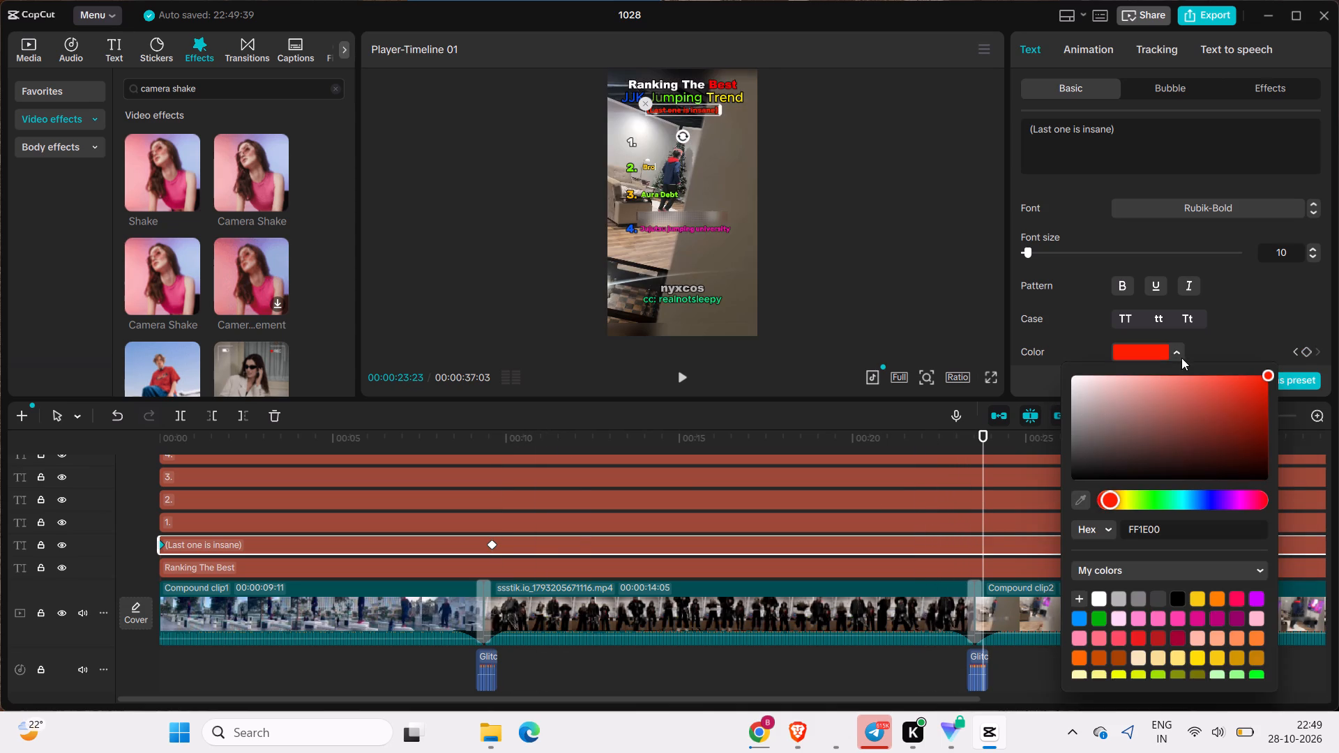
pyautogui.click(1172, 489)
pyautogui.moveTo(1177, 496); pyautogui.dragTo(1181, 502)
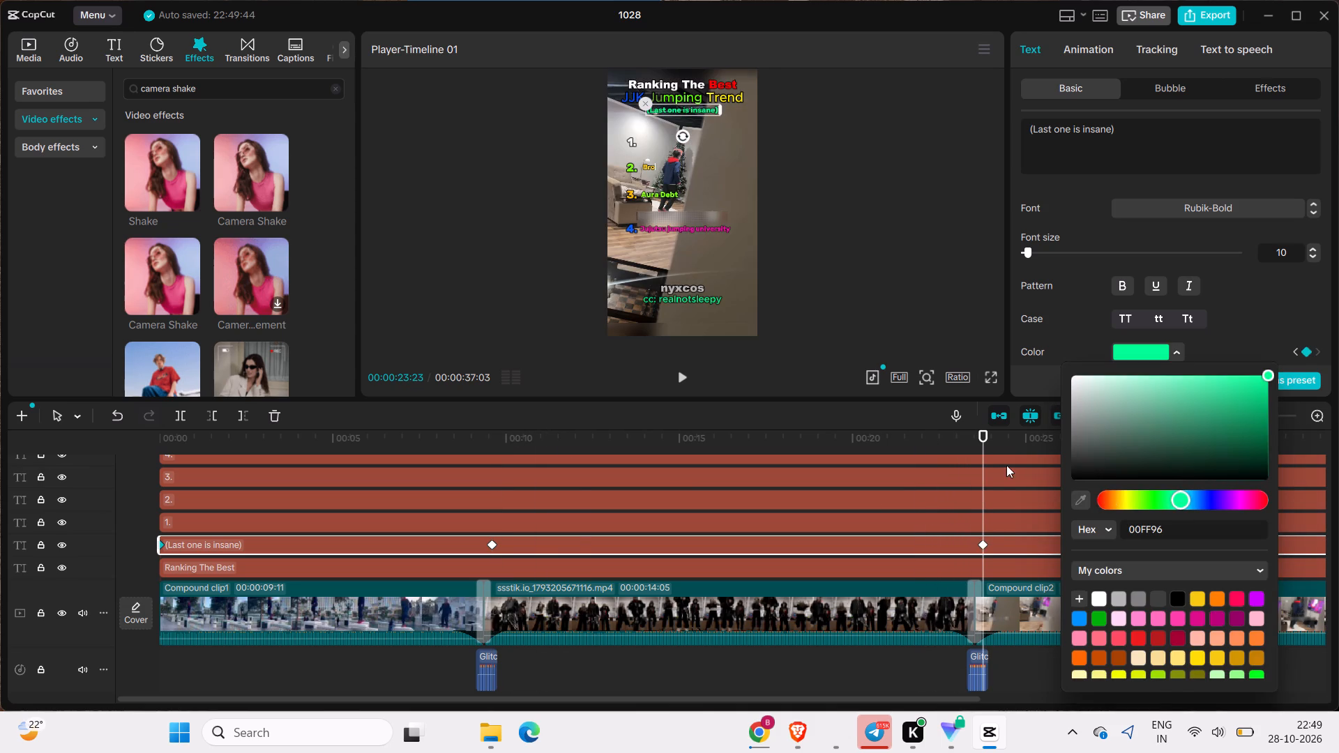
# Set the "(Last one is insane)" subtitle's colour to pink FF00AC at 00:00:36:04, keyframing the change.
pyautogui.moveTo(988, 429); pyautogui.dragTo(1338, 582)
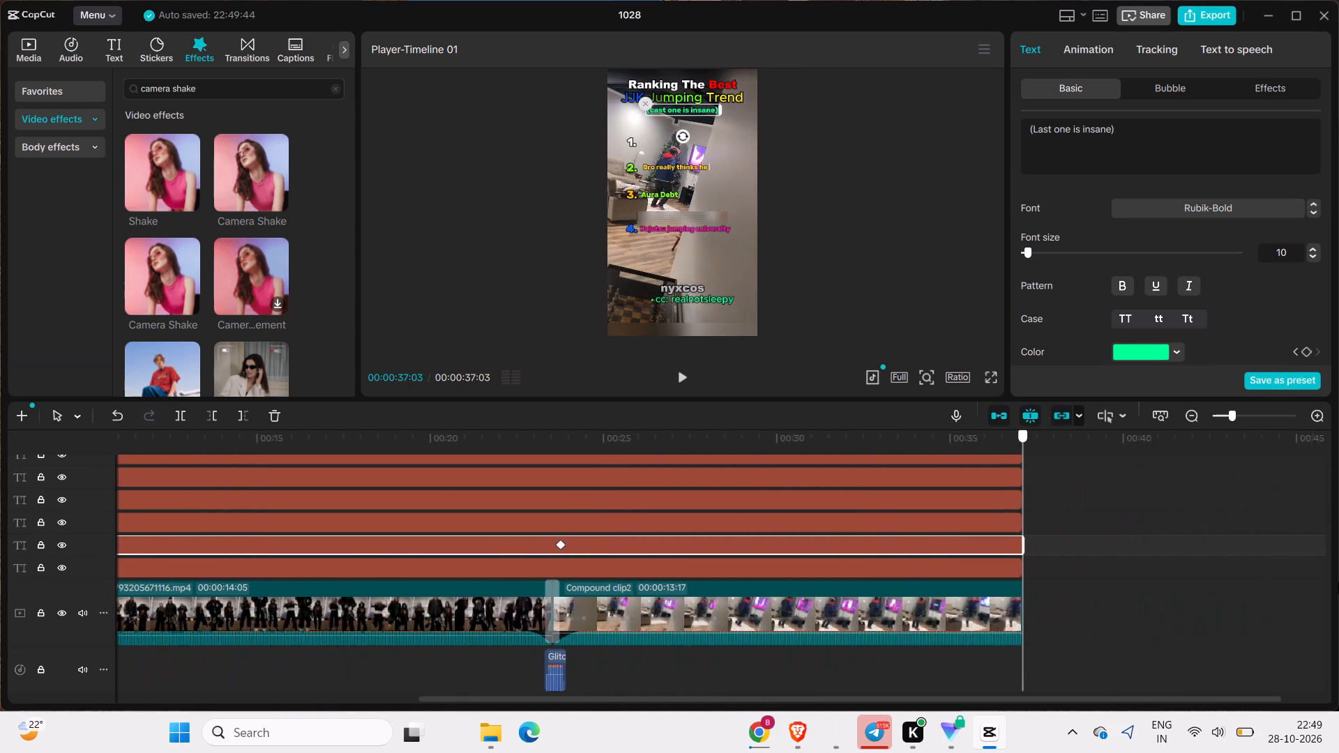
pyautogui.moveTo(1338, 582); pyautogui.dragTo(1337, 581)
pyautogui.click(930, 443)
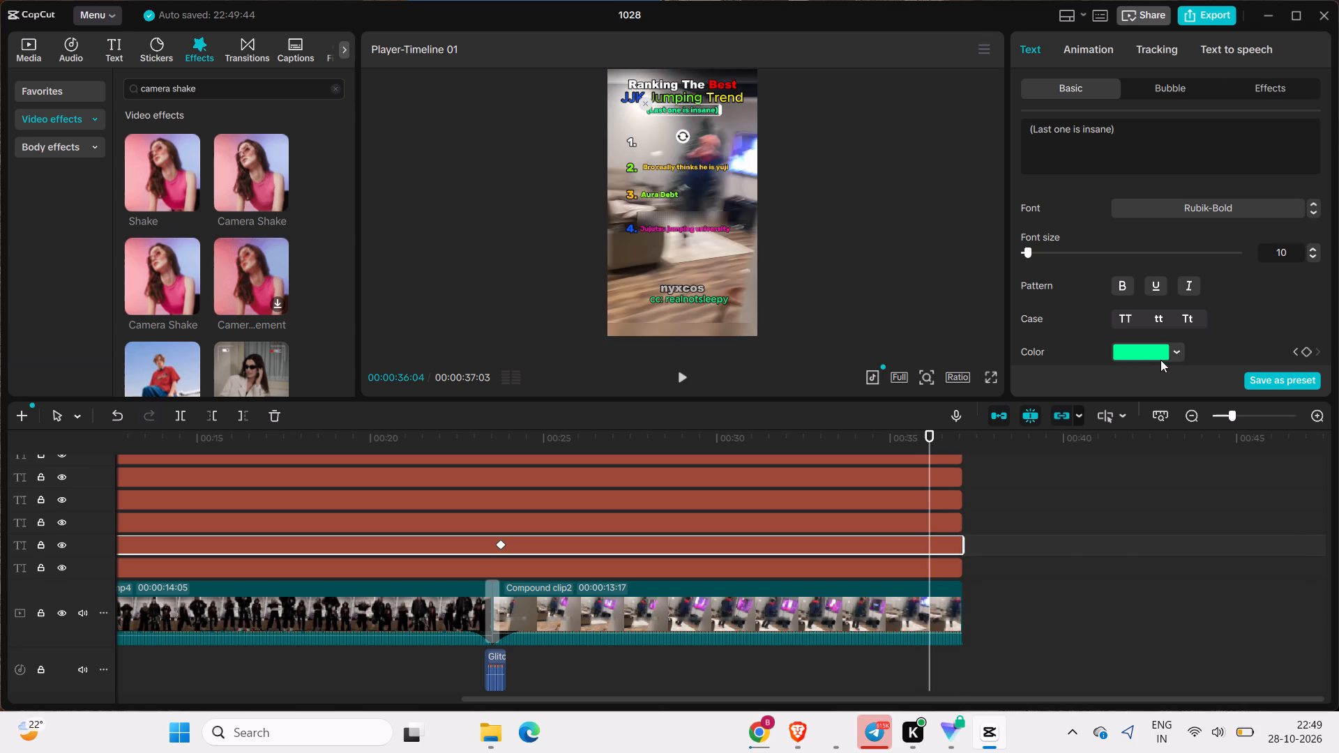
pyautogui.click(1177, 357)
pyautogui.moveTo(1229, 496); pyautogui.dragTo(1247, 500)
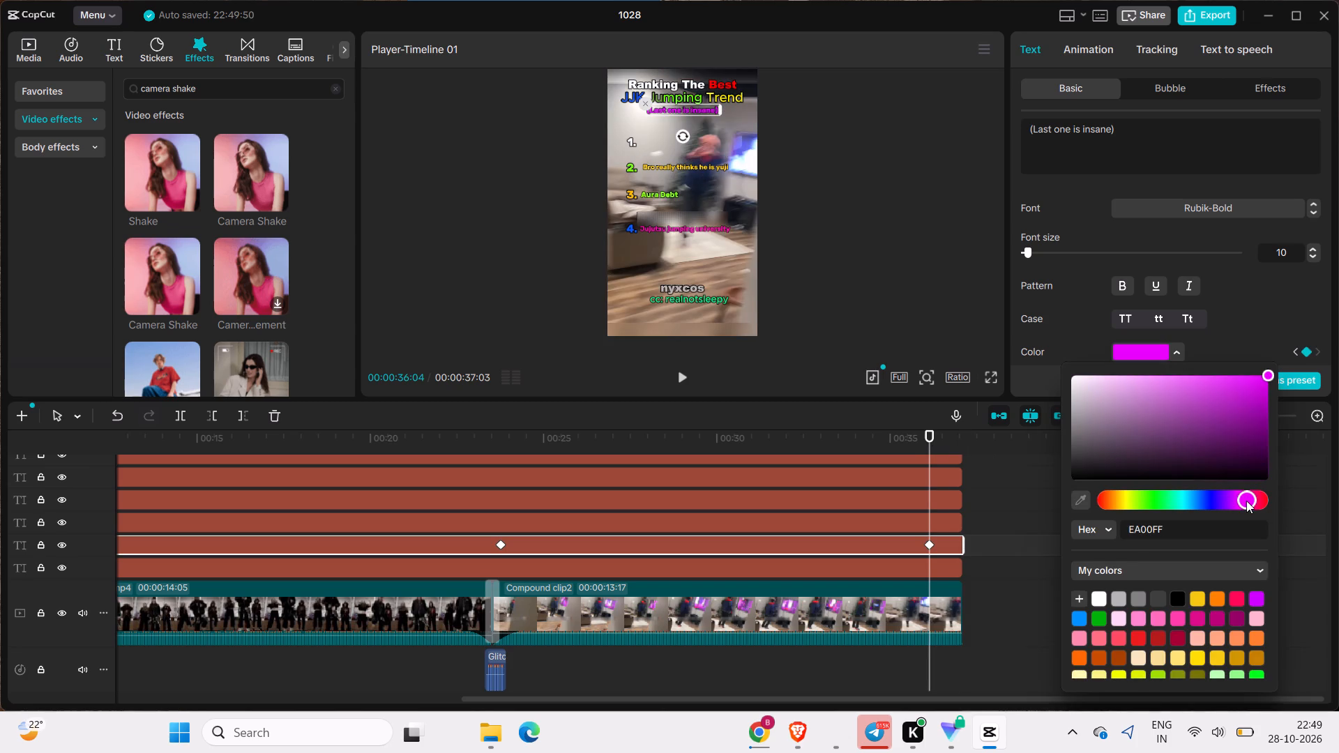
pyautogui.click(1246, 501)
pyautogui.moveTo(1248, 501); pyautogui.dragTo(1284, 497)
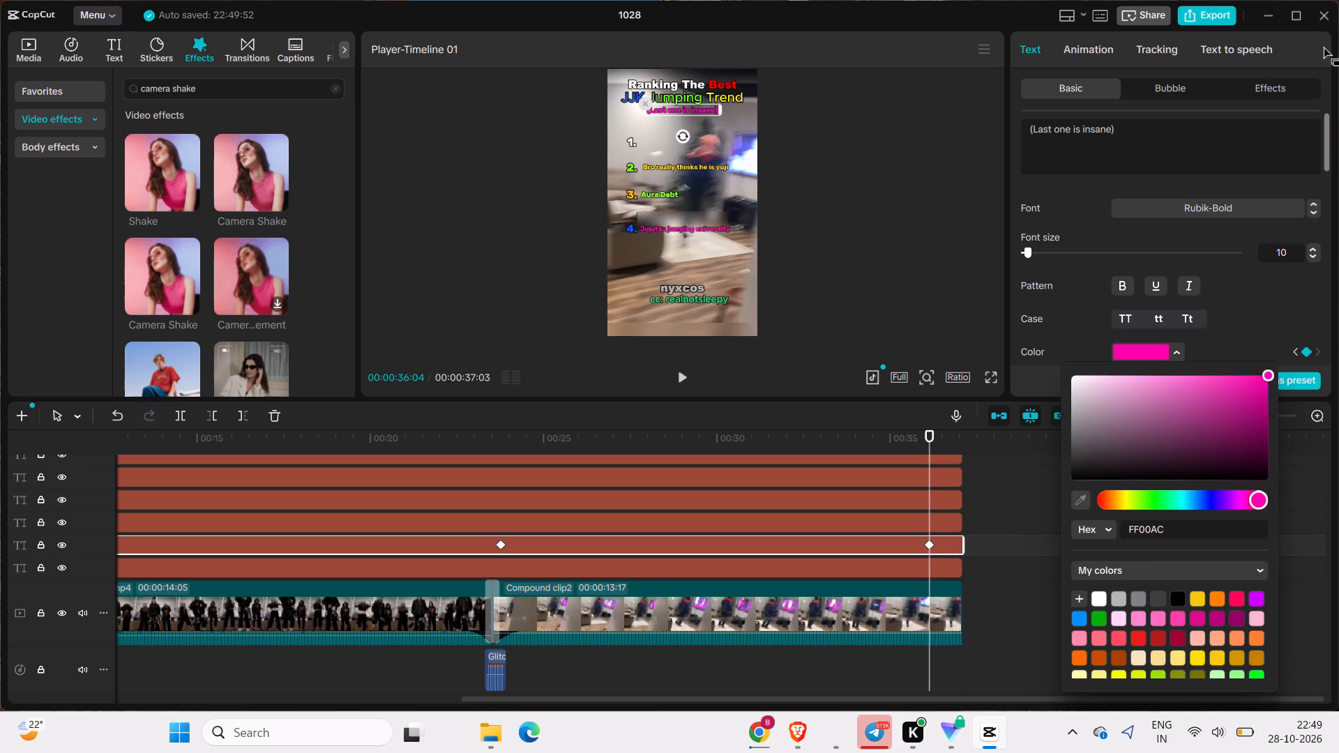
# Export the video at a frame rate of 60fps.
pyautogui.click(1204, 15)
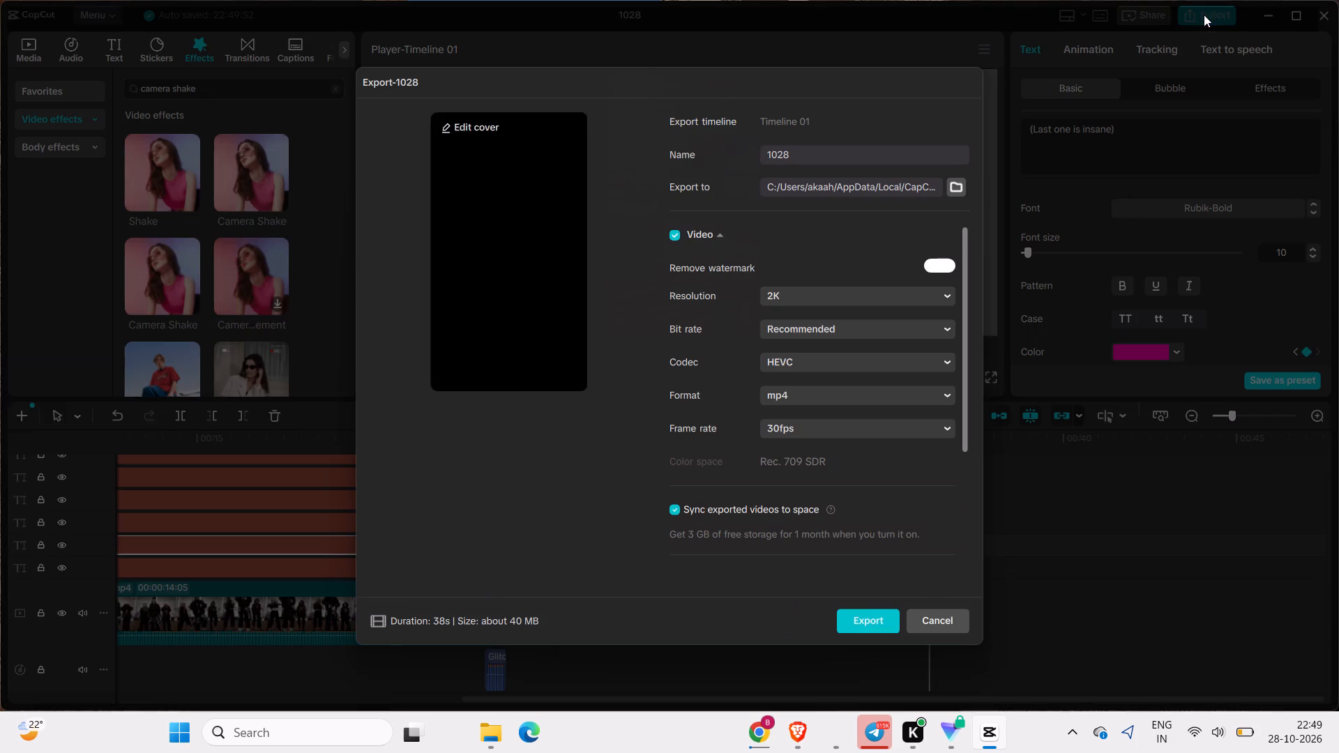
pyautogui.click(871, 432)
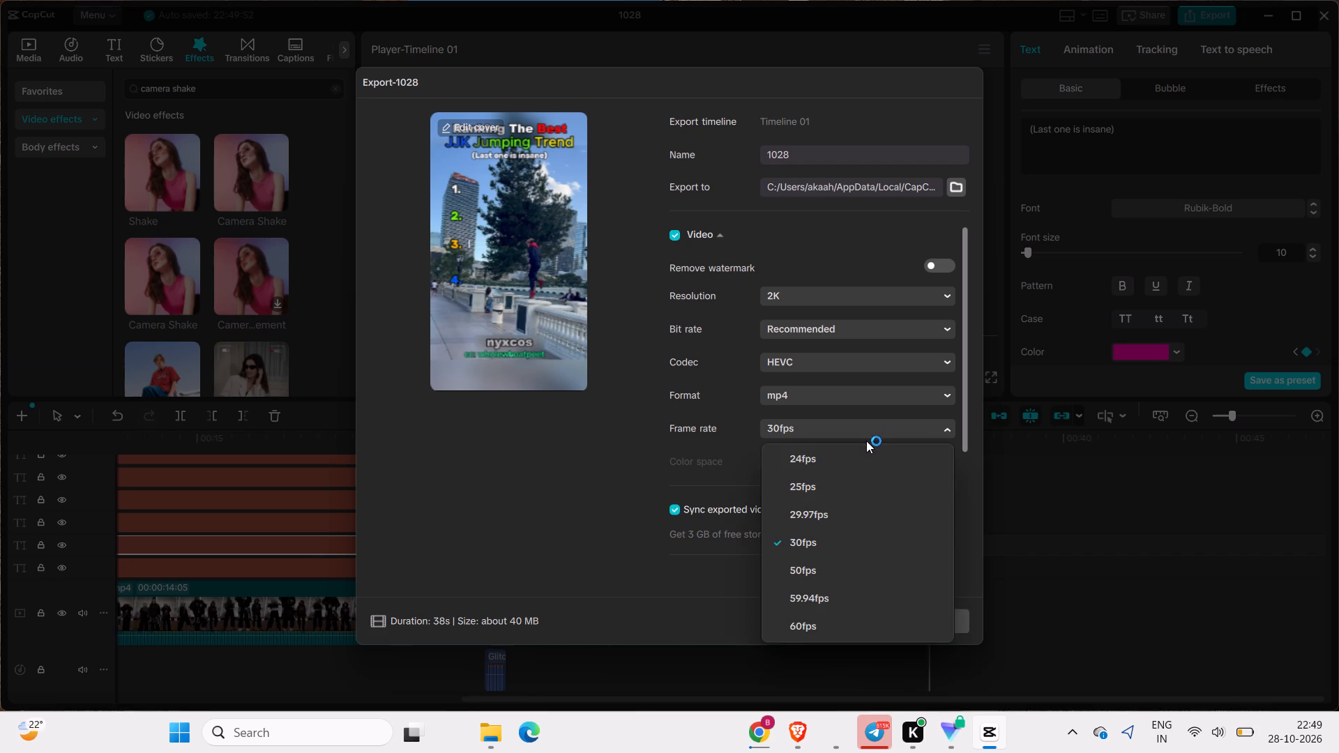
pyautogui.click(841, 628)
pyautogui.click(863, 623)
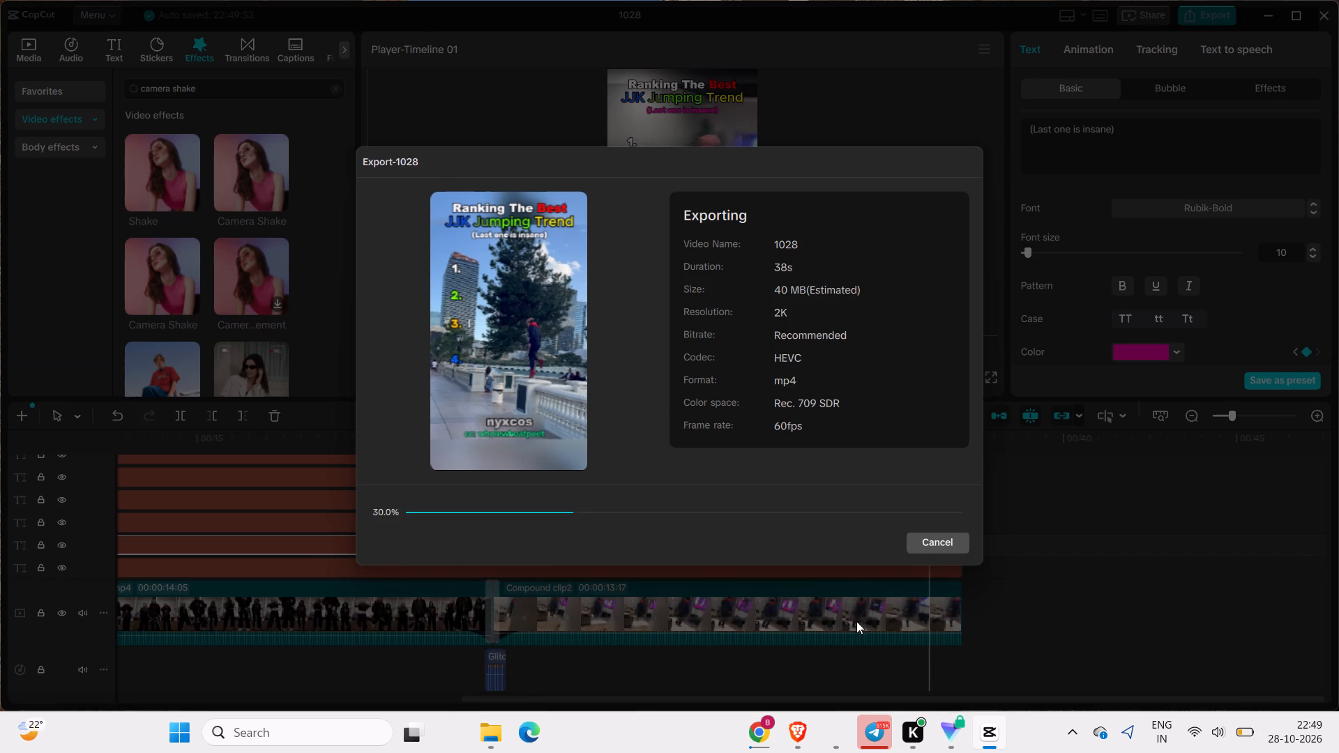